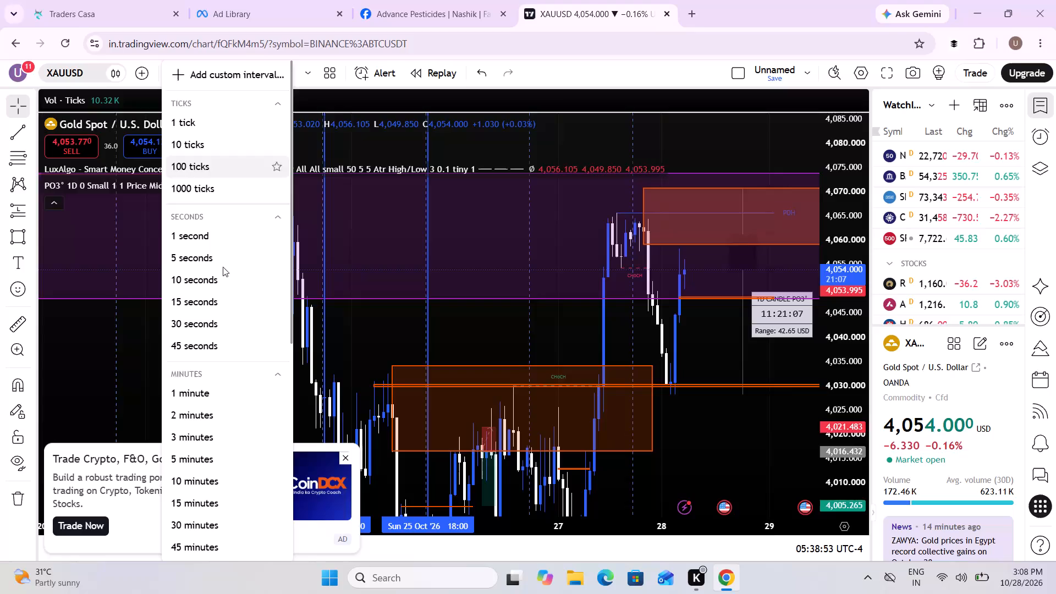
Switch the XAUUSD chart to the 1 day timeframe.
{"action": "scroll", "coordinate": [223, 372], "scroll_direction": "down", "scroll_amount": 2}
{"action": "scroll", "coordinate": [229, 468], "scroll_direction": "down", "scroll_amount": 1}
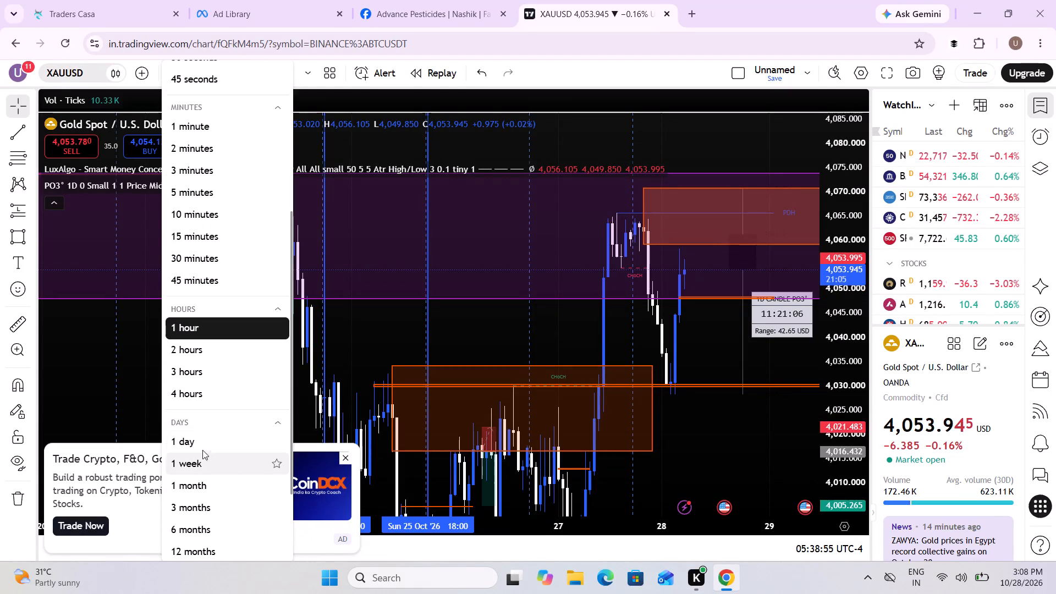
{"action": "left_click", "coordinate": [198, 446]}
Draw a horizontal ray at about 4,104.31 along the base of the early-to-mid October daily candles.
{"action": "scroll", "coordinate": [498, 356], "scroll_direction": "up", "scroll_amount": 6}
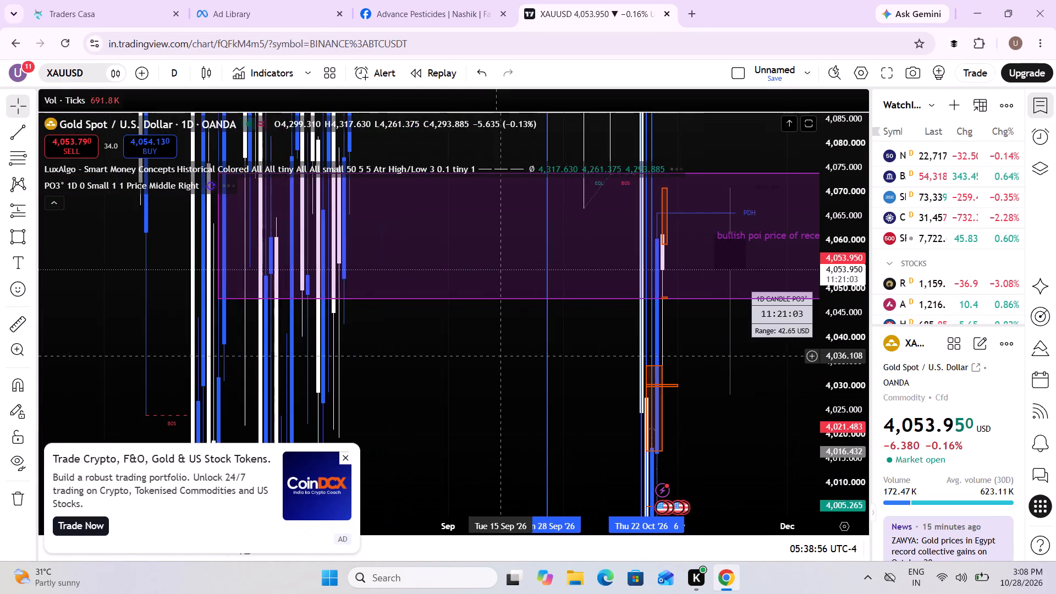
{"action": "scroll", "coordinate": [498, 356], "scroll_direction": "up", "scroll_amount": 4}
{"action": "left_click_drag", "start_coordinate": [837, 305], "coordinate": [835, 487]}
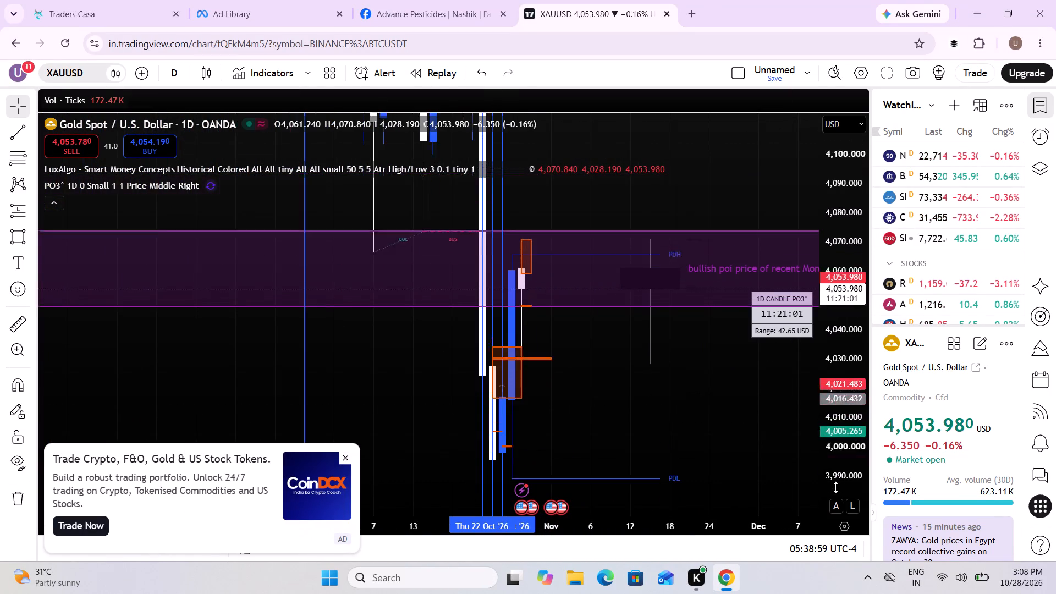
{"action": "left_click_drag", "start_coordinate": [835, 487], "coordinate": [827, 574]}
{"action": "scroll", "coordinate": [598, 480], "scroll_direction": "up", "scroll_amount": 4}
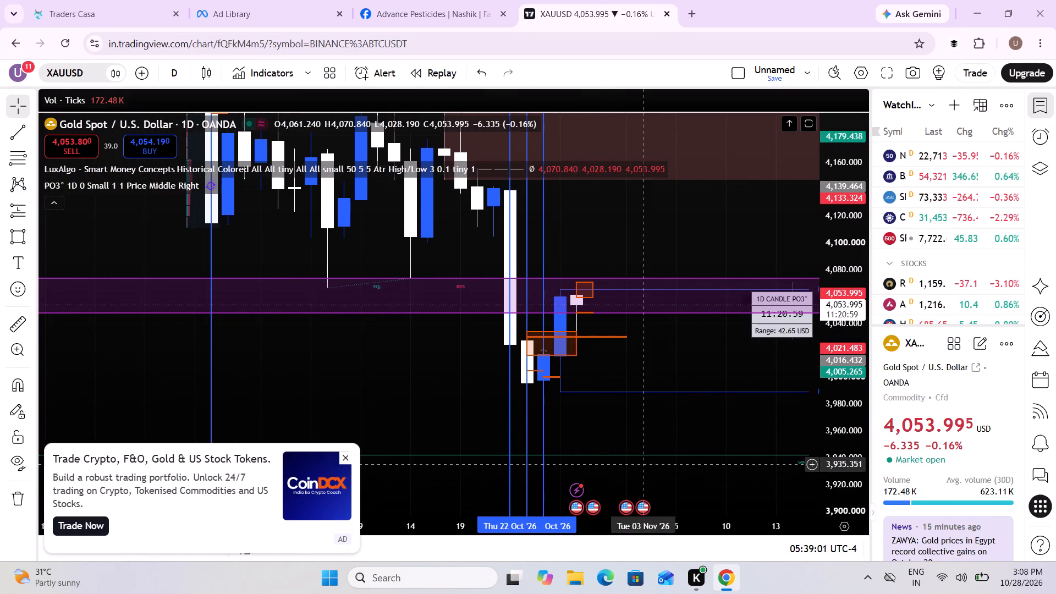
{"action": "scroll", "coordinate": [637, 464], "scroll_direction": "up", "scroll_amount": 4}
{"action": "left_click_drag", "start_coordinate": [578, 377], "coordinate": [558, 411]}
{"action": "left_click_drag", "start_coordinate": [558, 411], "coordinate": [546, 439]}
{"action": "left_click_drag", "start_coordinate": [575, 408], "coordinate": [571, 463]}
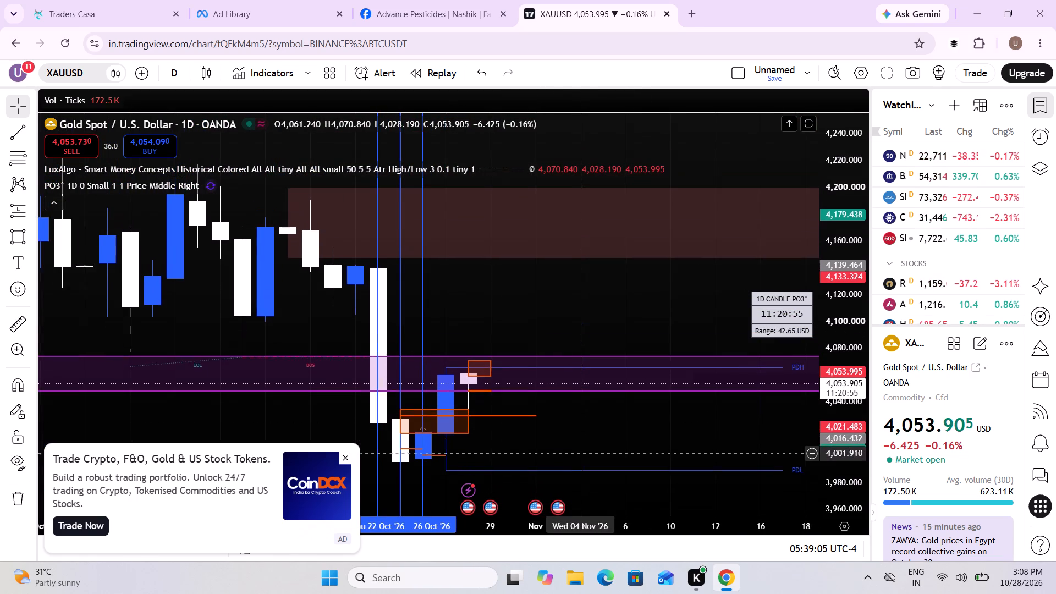
{"action": "left_click_drag", "start_coordinate": [571, 463], "coordinate": [571, 465]}
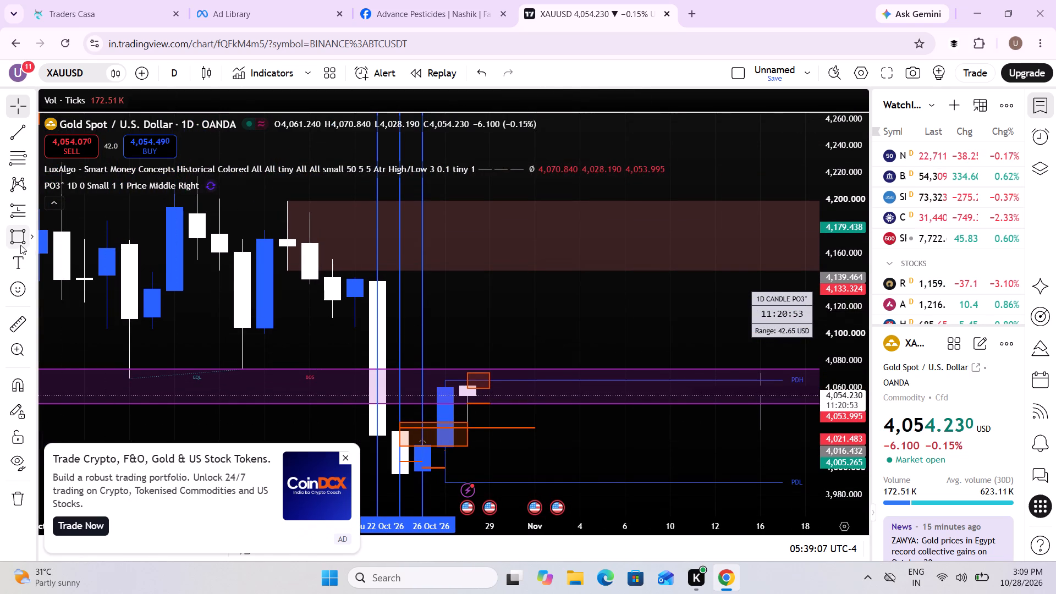
{"action": "left_click", "coordinate": [34, 136]}
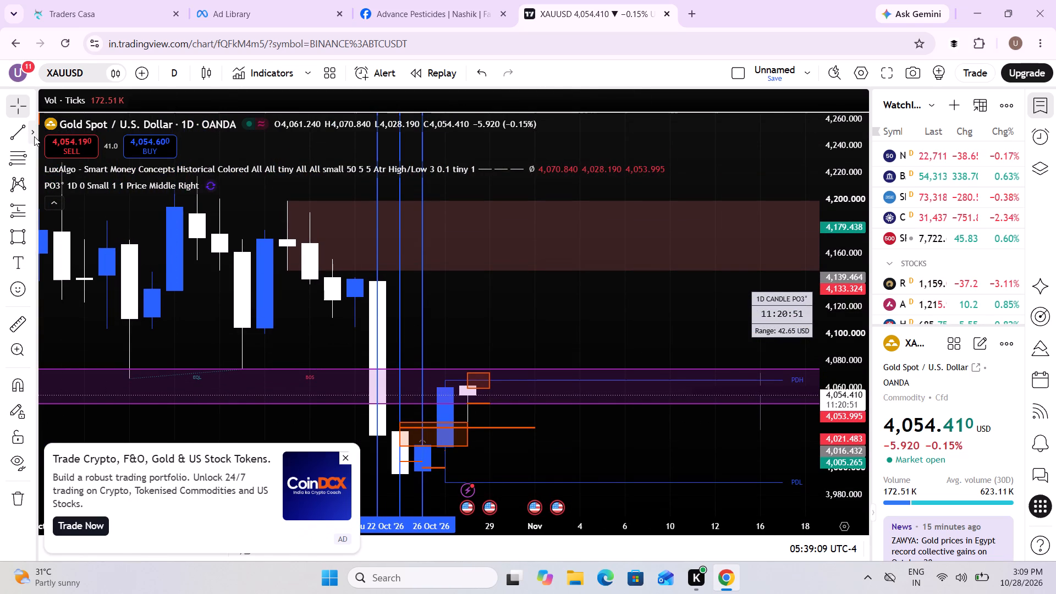
{"action": "left_click", "coordinate": [79, 257]}
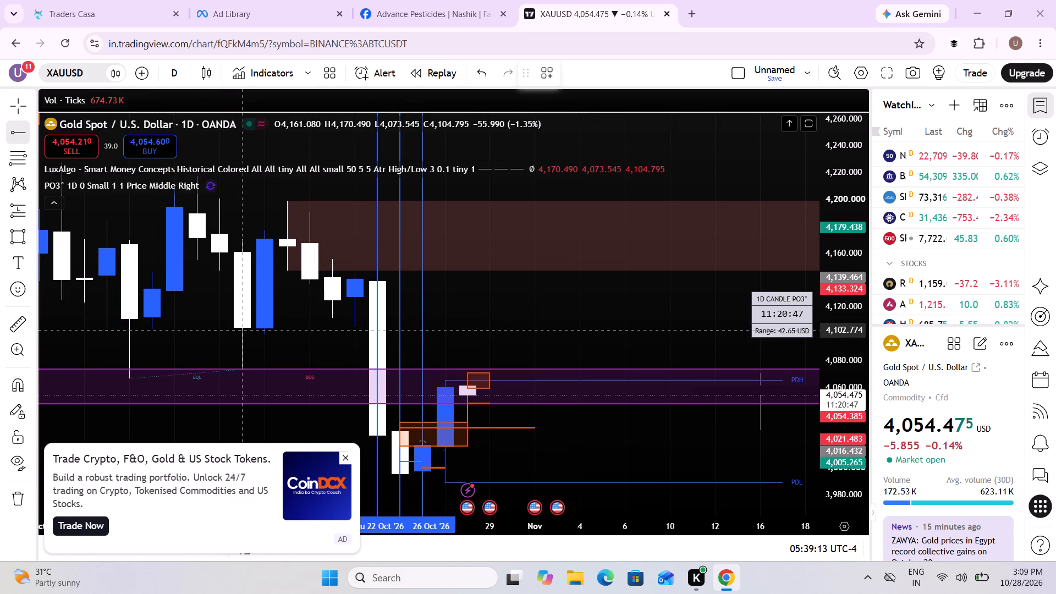
{"action": "left_click", "coordinate": [142, 327]}
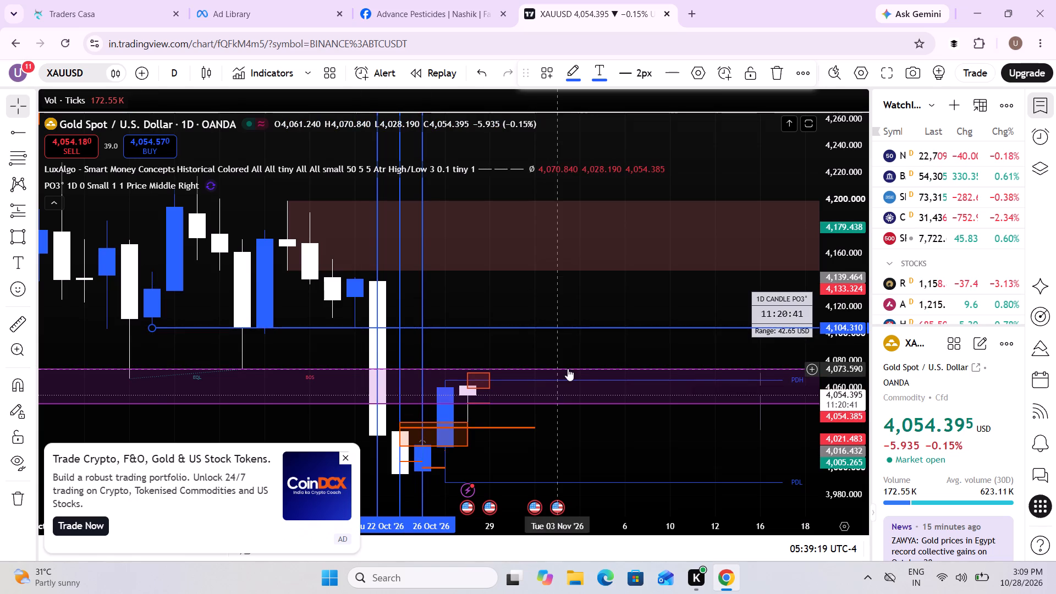
Draw a rectangle over the supply zone above the drop, from about 4,200.5 to 4,146.7, extending to Mon 23 Nov '26.
{"action": "left_click_drag", "start_coordinate": [525, 341], "coordinate": [496, 327]}
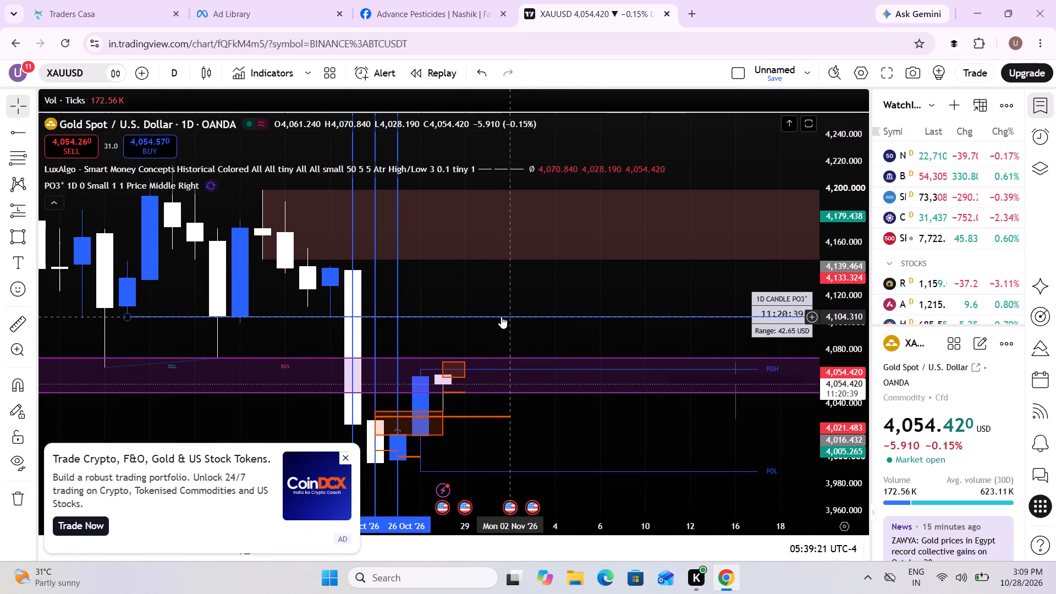
{"action": "left_click", "coordinate": [524, 302]}
{"action": "left_click_drag", "start_coordinate": [524, 302], "coordinate": [491, 285]}
{"action": "scroll", "coordinate": [491, 285], "scroll_direction": "down", "scroll_amount": 3}
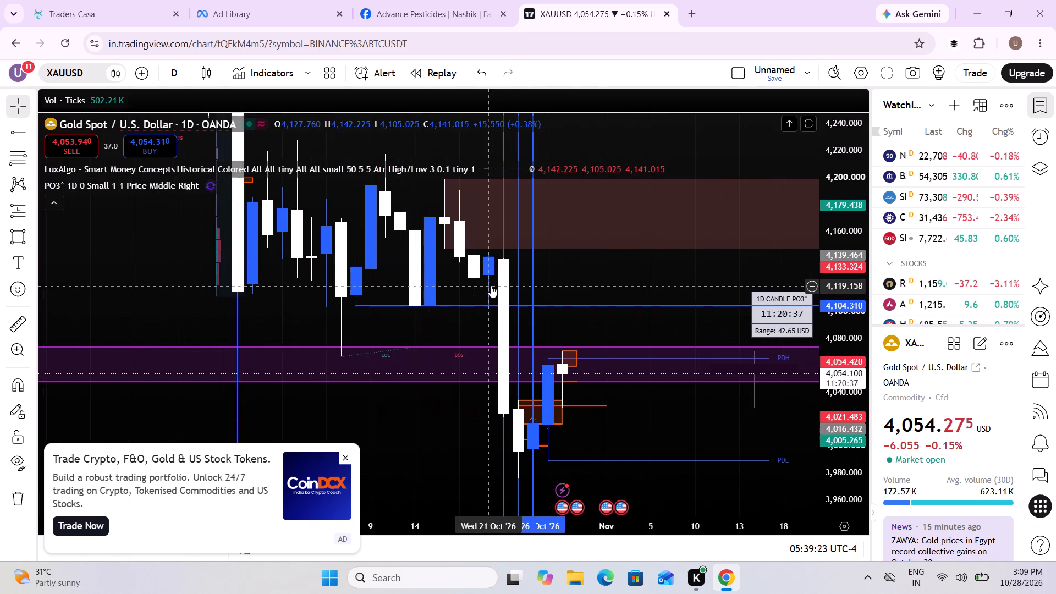
{"action": "scroll", "coordinate": [491, 285], "scroll_direction": "down", "scroll_amount": 2}
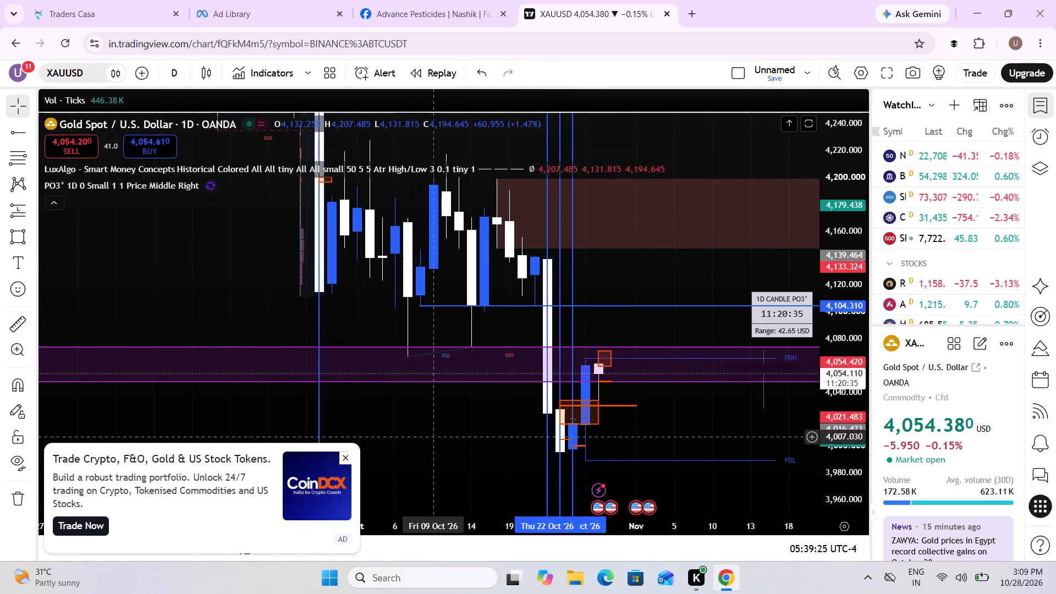
{"action": "left_click", "coordinate": [436, 338]}
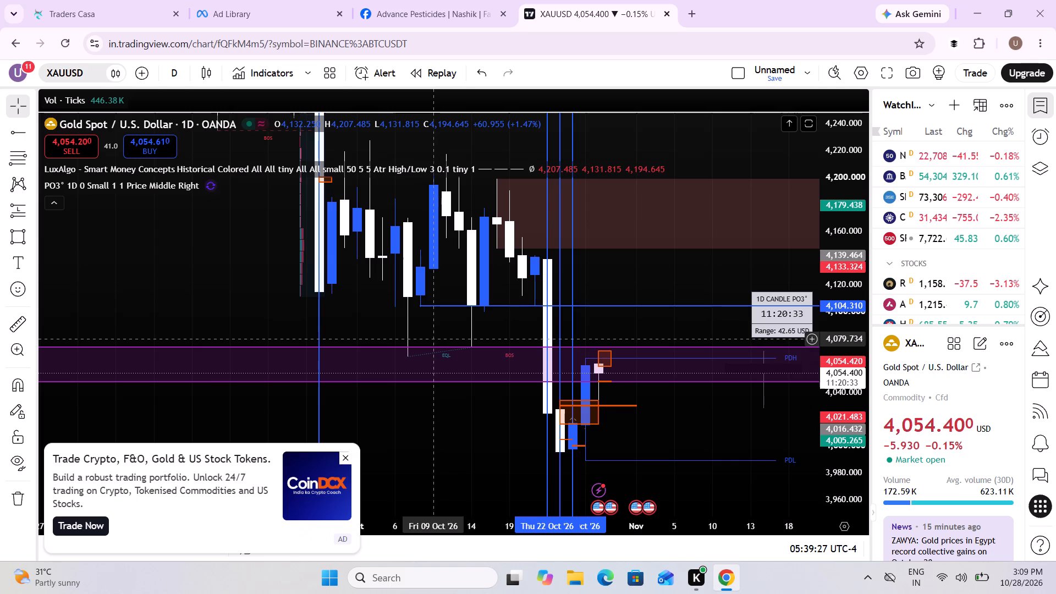
{"action": "left_click_drag", "start_coordinate": [436, 338], "coordinate": [318, 341]}
{"action": "scroll", "coordinate": [318, 341], "scroll_direction": "up", "scroll_amount": 3}
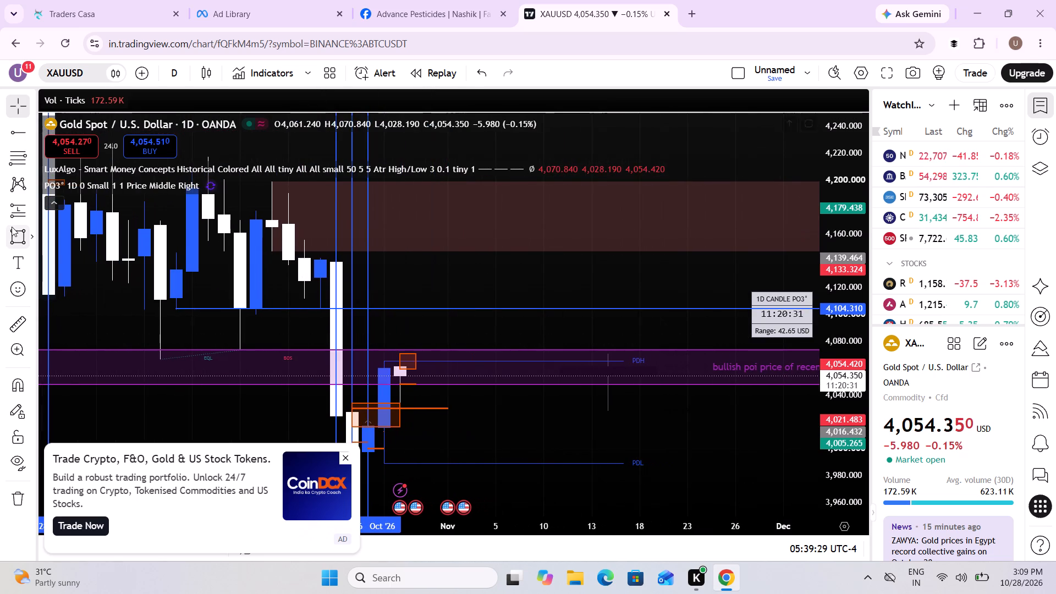
{"action": "left_click", "coordinate": [10, 232]}
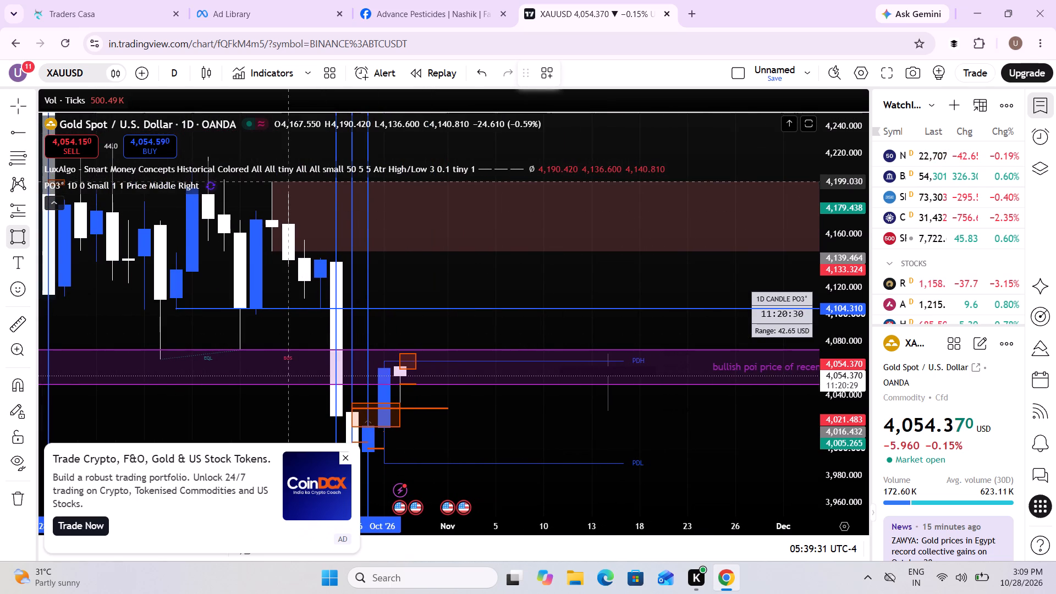
{"action": "scroll", "coordinate": [290, 181], "scroll_direction": "right", "scroll_amount": 2}
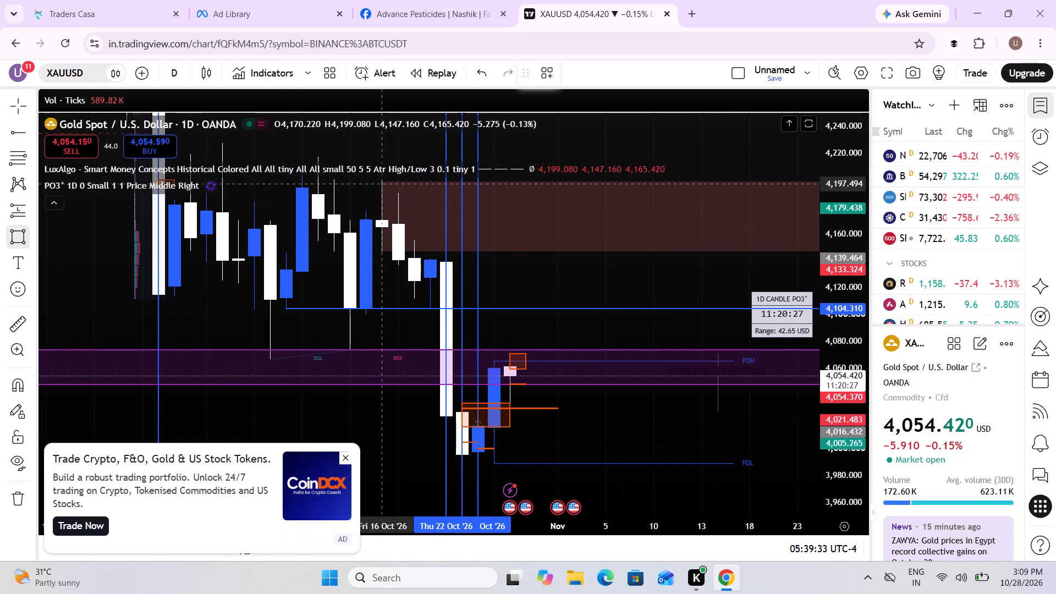
{"action": "scroll", "coordinate": [379, 183], "scroll_direction": "up", "scroll_amount": 1}
{"action": "left_click_drag", "start_coordinate": [848, 224], "coordinate": [829, 281]}
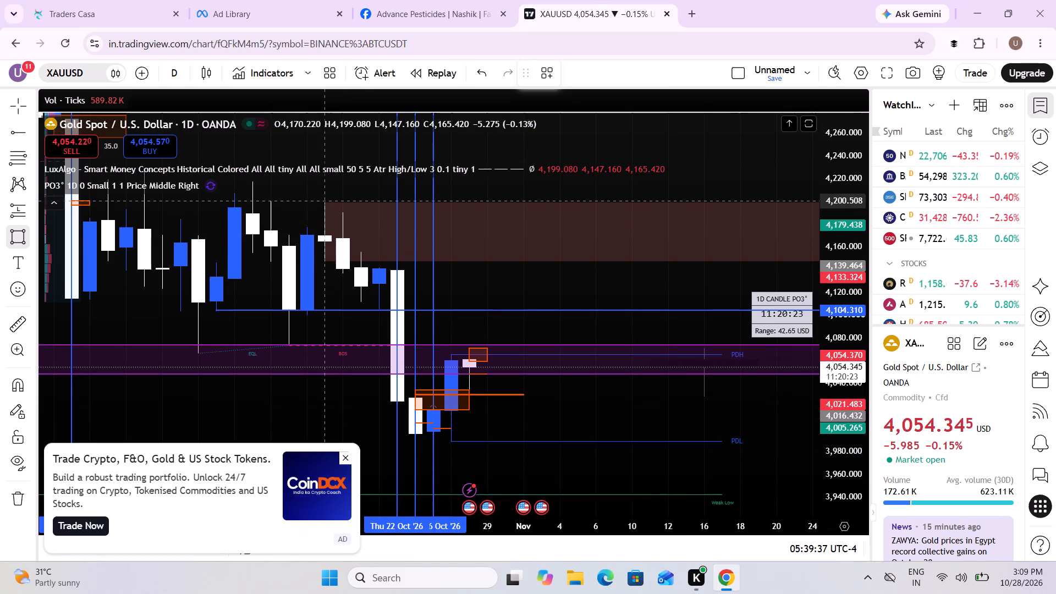
{"action": "left_click_drag", "start_coordinate": [322, 200], "coordinate": [802, 262]}
{"action": "left_click", "coordinate": [802, 262]}
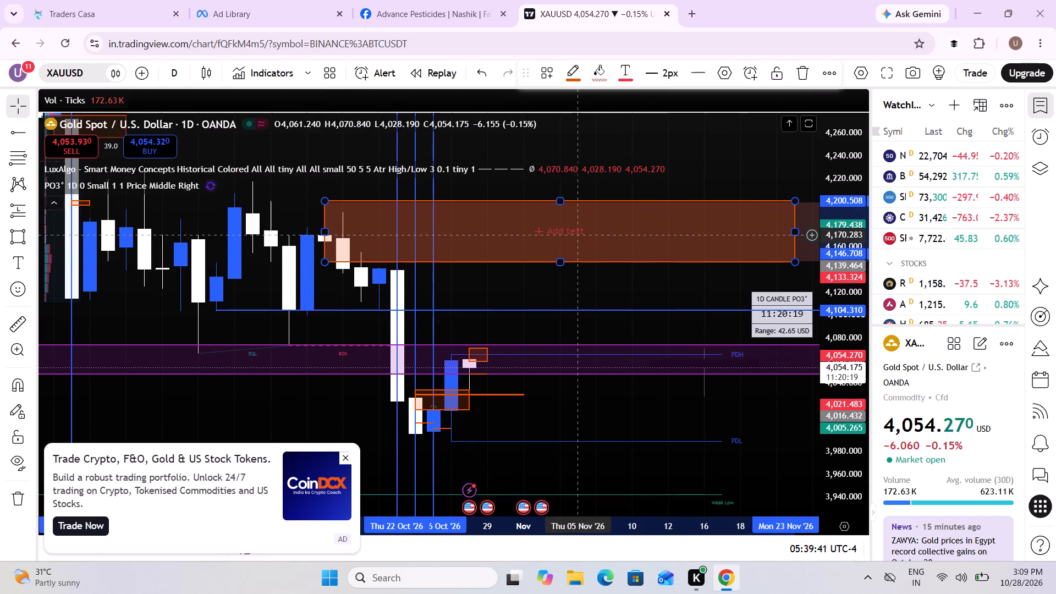
Label the new supply-zone rectangle "Daily Ob".
{"action": "left_click", "coordinate": [576, 235]}
{"action": "left_click", "coordinate": [576, 235]}
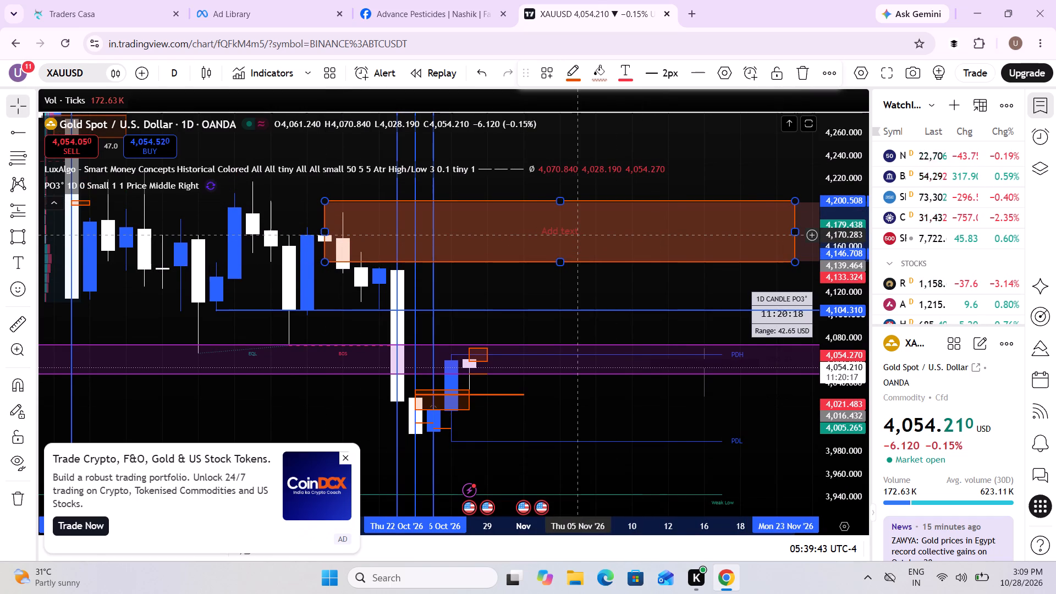
{"action": "key", "text": "shift+d"}
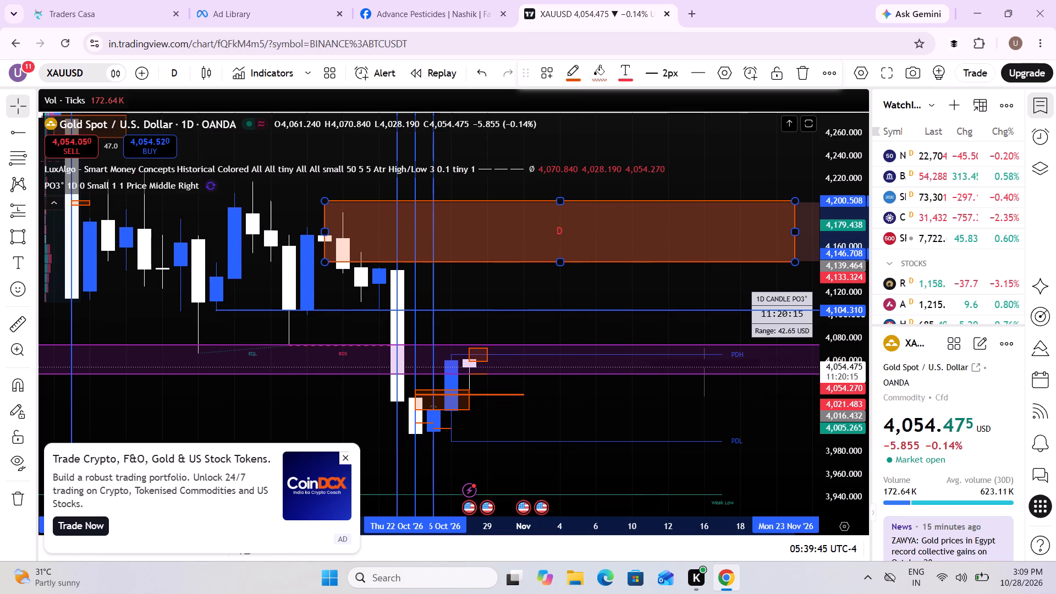
{"action": "type", "text": "aily"}
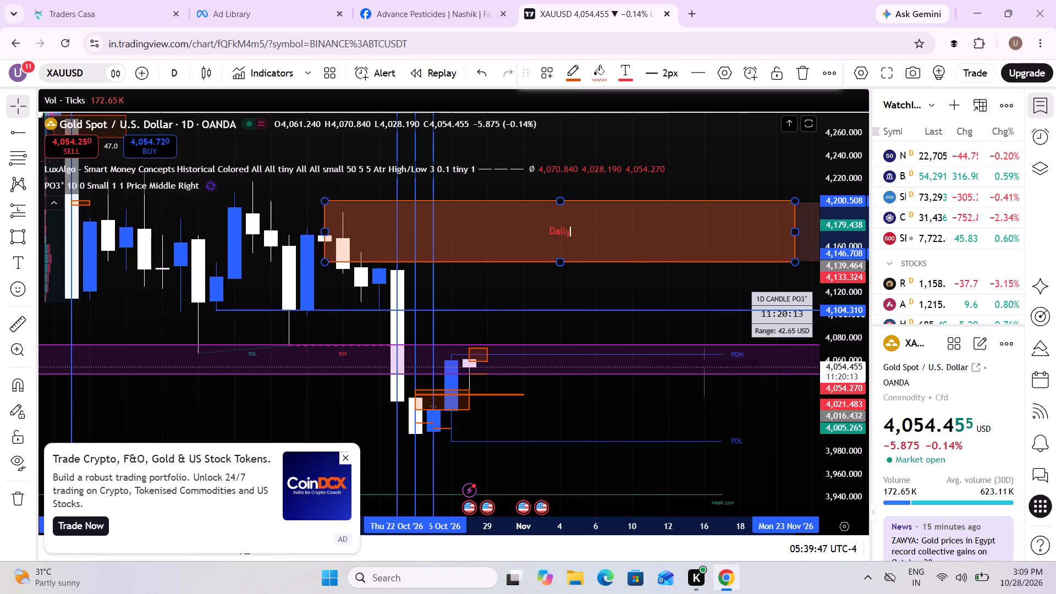
{"action": "key", "text": "space"}
{"action": "type", "text": "Ob"}
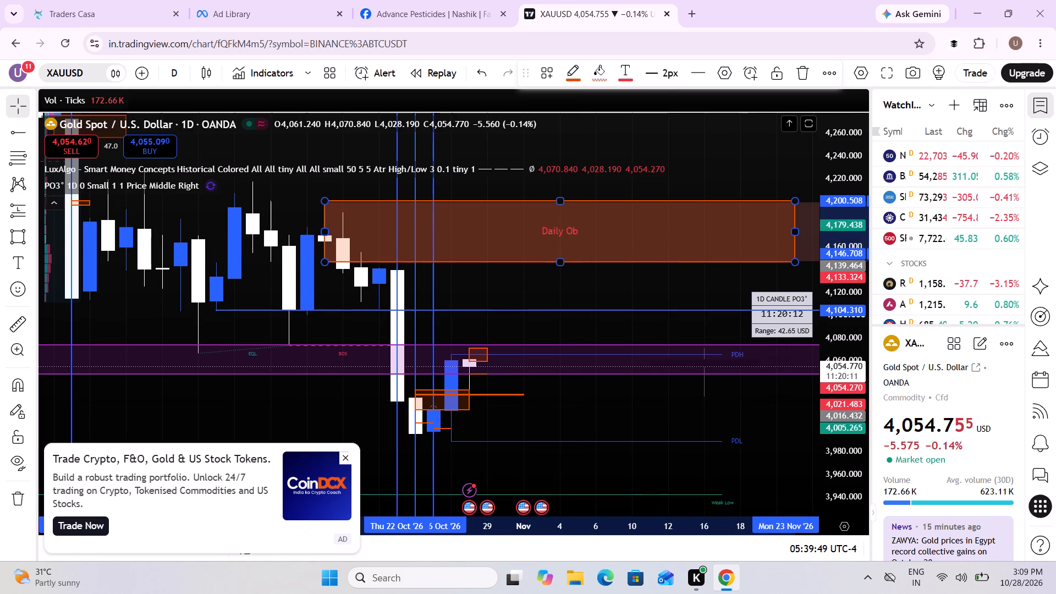
{"action": "left_click_drag", "start_coordinate": [658, 291], "coordinate": [592, 291]}
Close the crypto trading advertisement covering the chart.
{"action": "scroll", "coordinate": [592, 291], "scroll_direction": "up", "scroll_amount": 1}
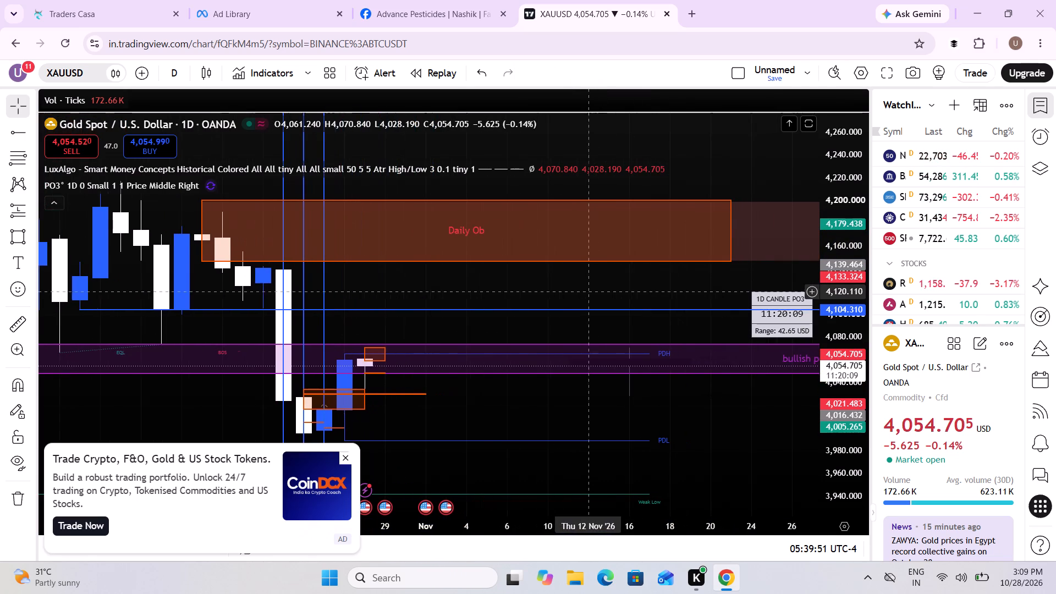
{"action": "left_click_drag", "start_coordinate": [460, 415], "coordinate": [559, 382]}
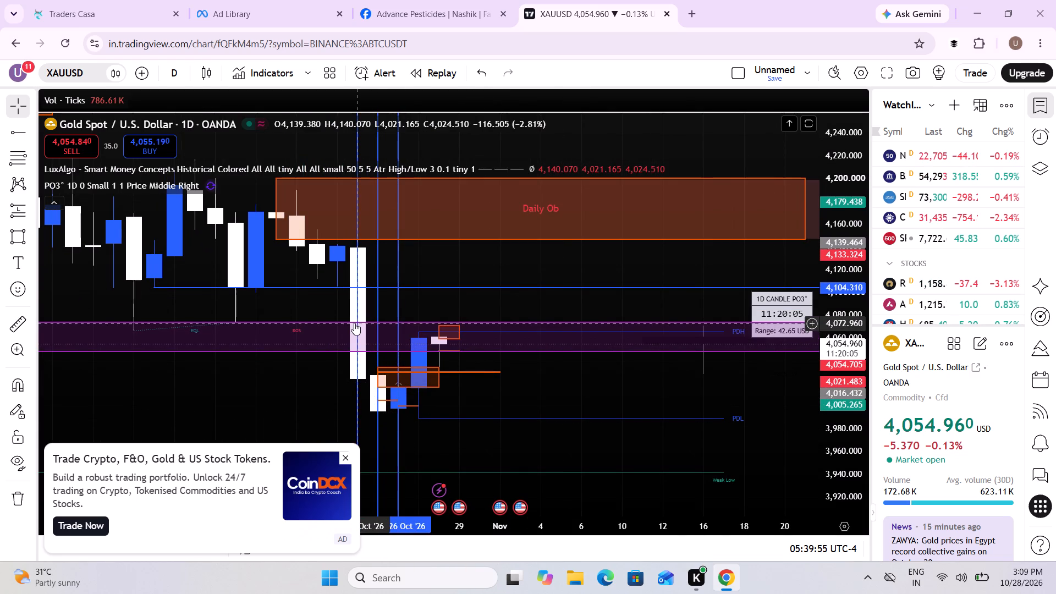
{"action": "left_click", "coordinate": [351, 458]}
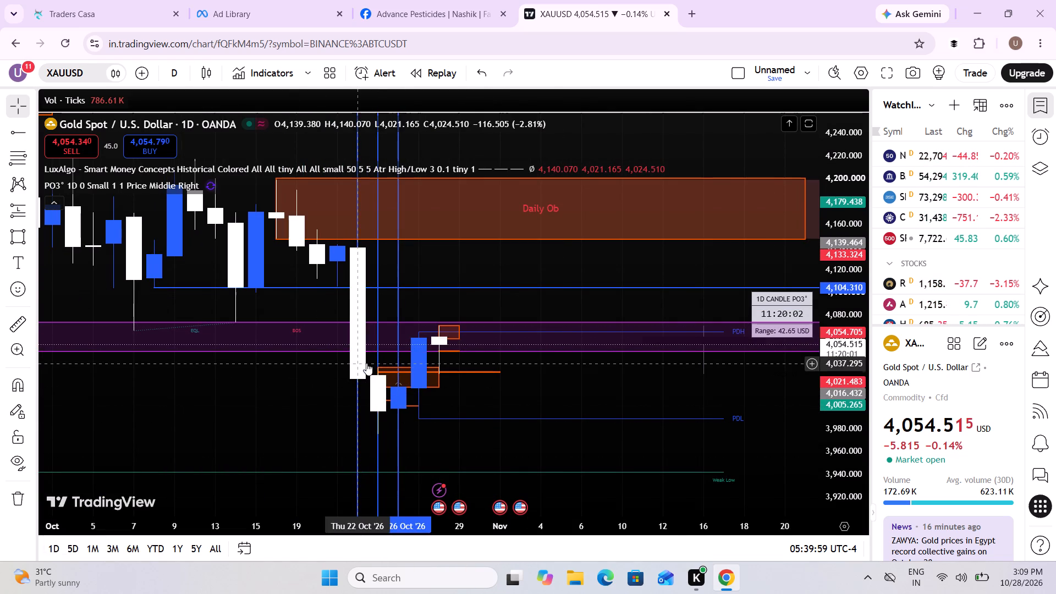
Switch the gold chart to the 1 hour timeframe.
{"action": "left_click_drag", "start_coordinate": [493, 426], "coordinate": [625, 426]}
{"action": "scroll", "coordinate": [625, 426], "scroll_direction": "up", "scroll_amount": 4}
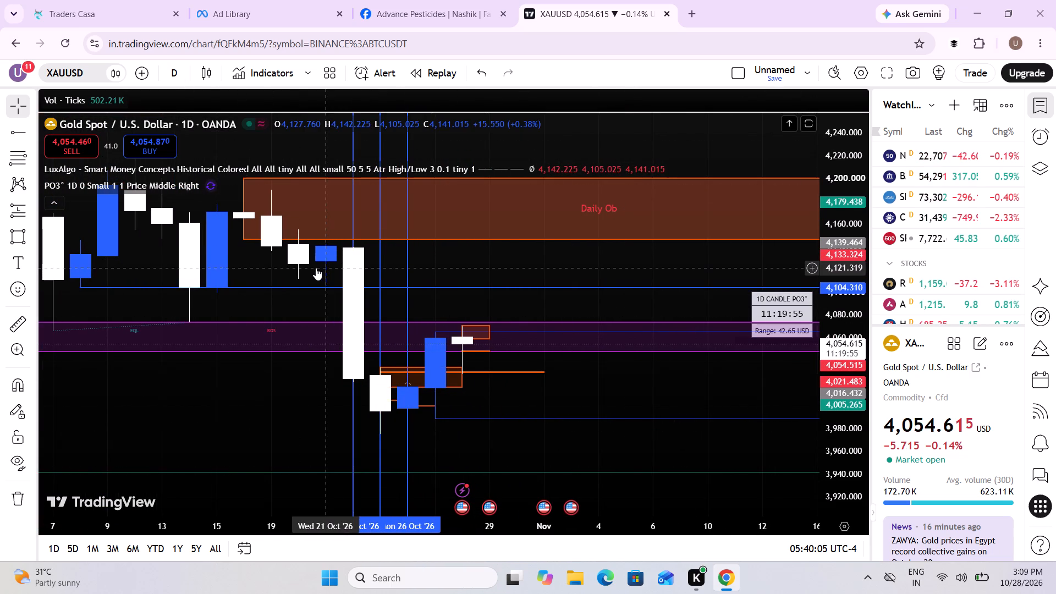
{"action": "left_click", "coordinate": [173, 74]}
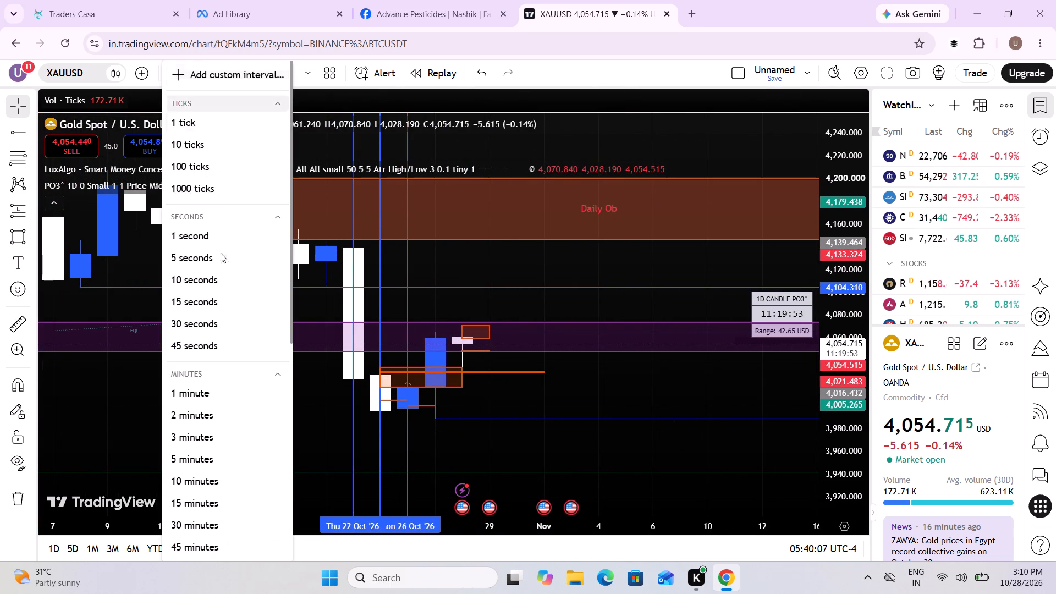
{"action": "scroll", "coordinate": [216, 347], "scroll_direction": "down", "scroll_amount": 2}
{"action": "left_click", "coordinate": [196, 378]}
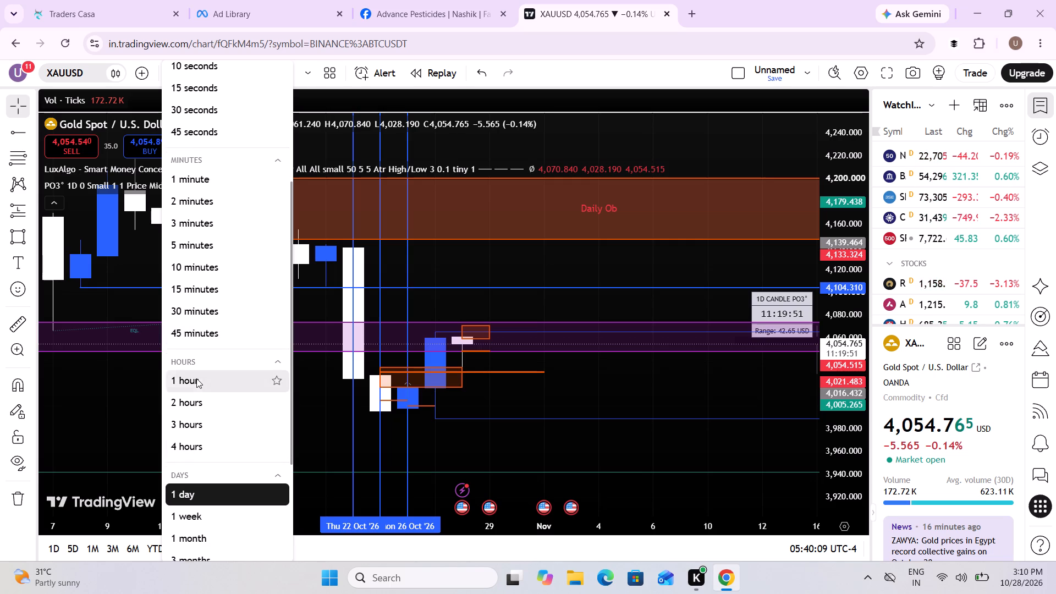
Draw a rectangle over the 1 hour supply zone from about 4,103.05 to 4,087.3, starting Thu 22 Oct '26 02:00.
{"action": "scroll", "coordinate": [506, 448], "scroll_direction": "down", "scroll_amount": 14}
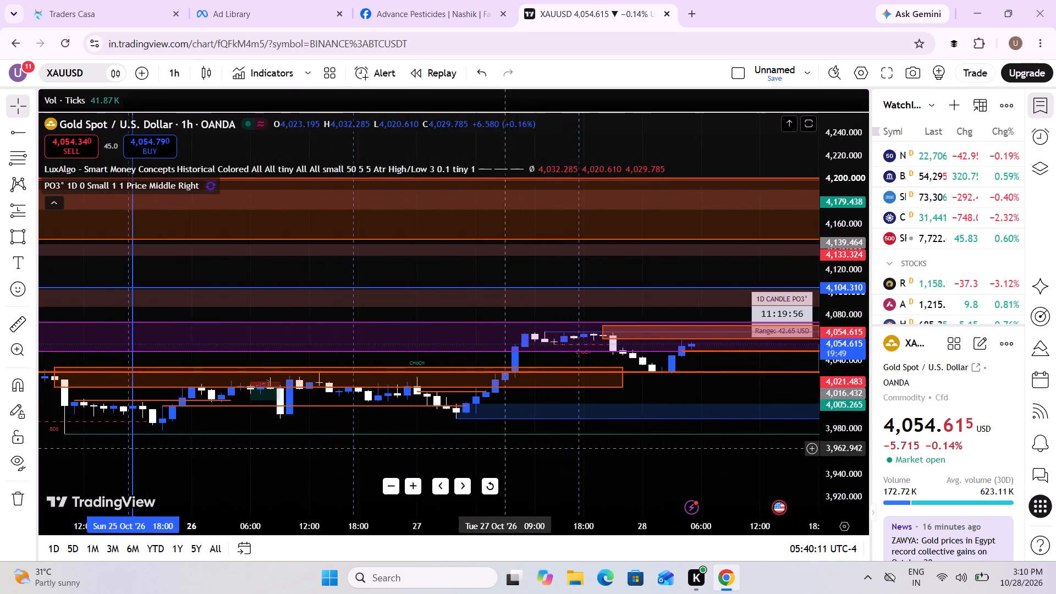
{"action": "scroll", "coordinate": [506, 448], "scroll_direction": "down", "scroll_amount": 5}
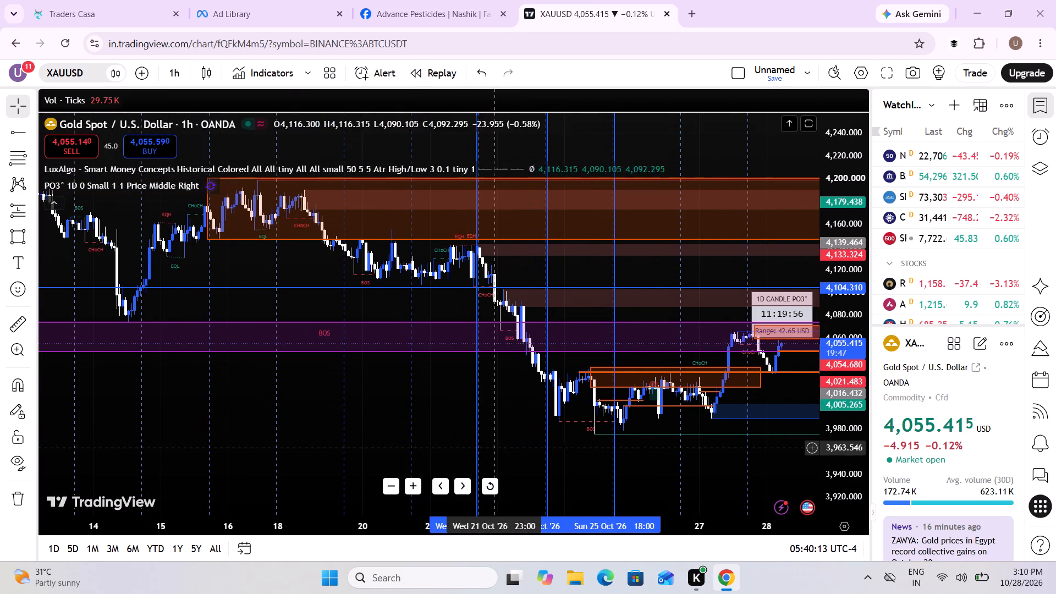
{"action": "left_click_drag", "start_coordinate": [452, 393], "coordinate": [375, 402]}
{"action": "scroll", "coordinate": [375, 402], "scroll_direction": "up", "scroll_amount": 3}
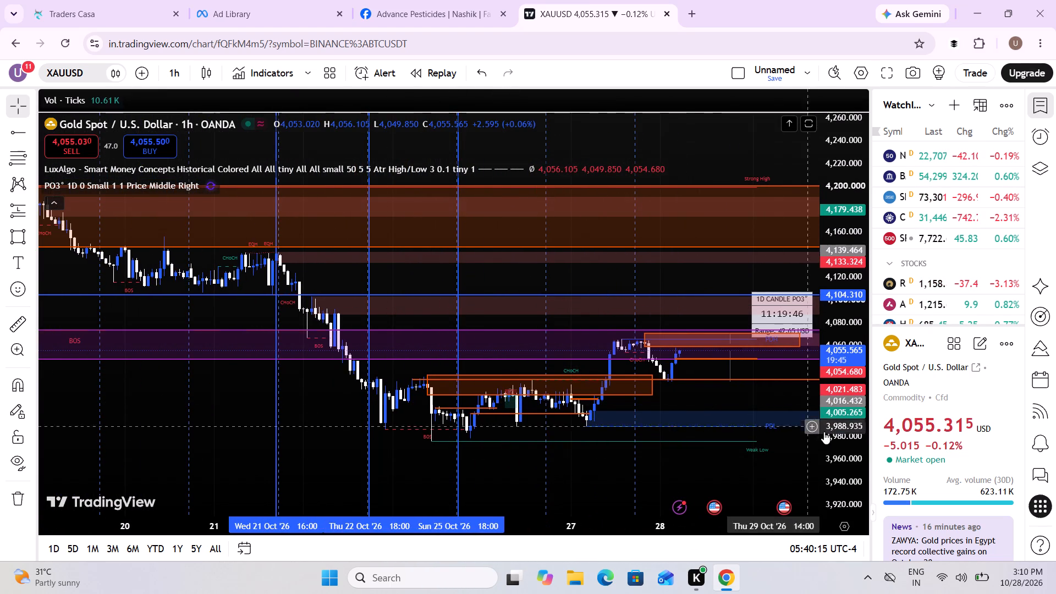
{"action": "left_click_drag", "start_coordinate": [842, 448], "coordinate": [811, 203]}
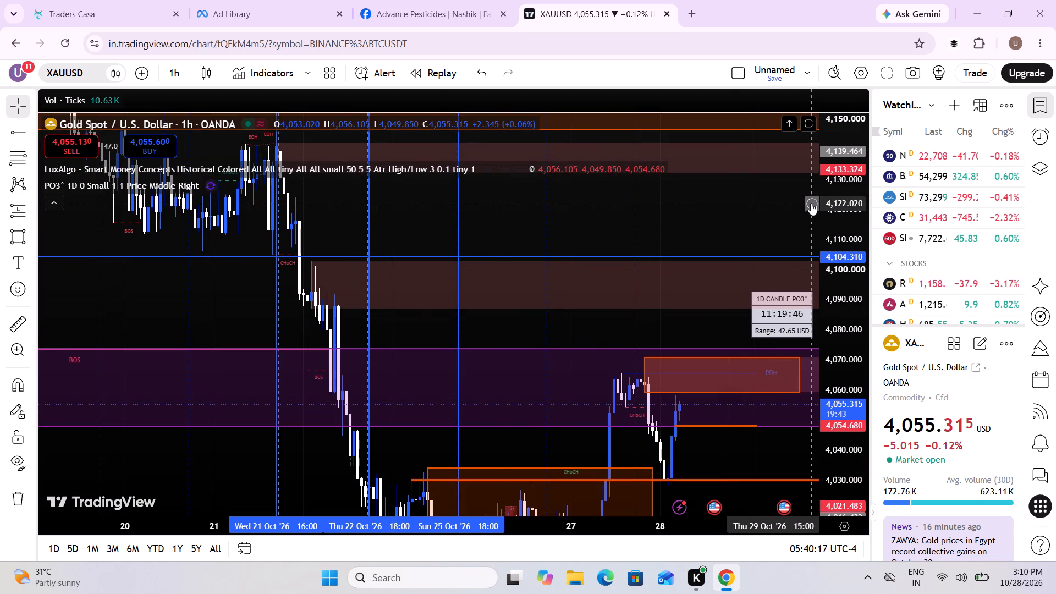
{"action": "left_click_drag", "start_coordinate": [439, 325], "coordinate": [464, 403]}
{"action": "scroll", "coordinate": [464, 403], "scroll_direction": "up", "scroll_amount": 1}
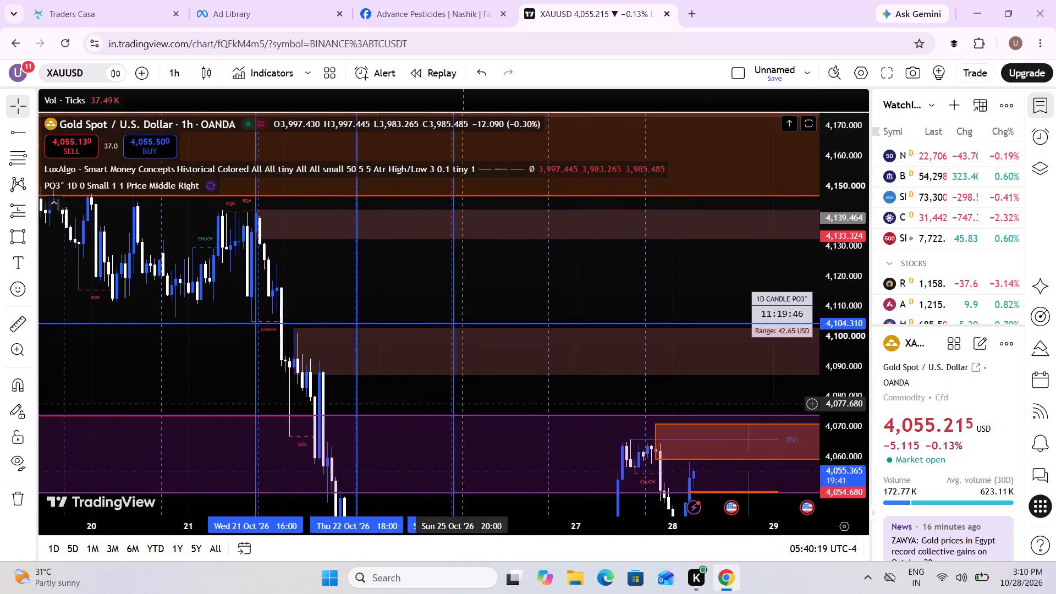
{"action": "scroll", "coordinate": [464, 403], "scroll_direction": "up", "scroll_amount": 1}
{"action": "left_click", "coordinate": [21, 241]}
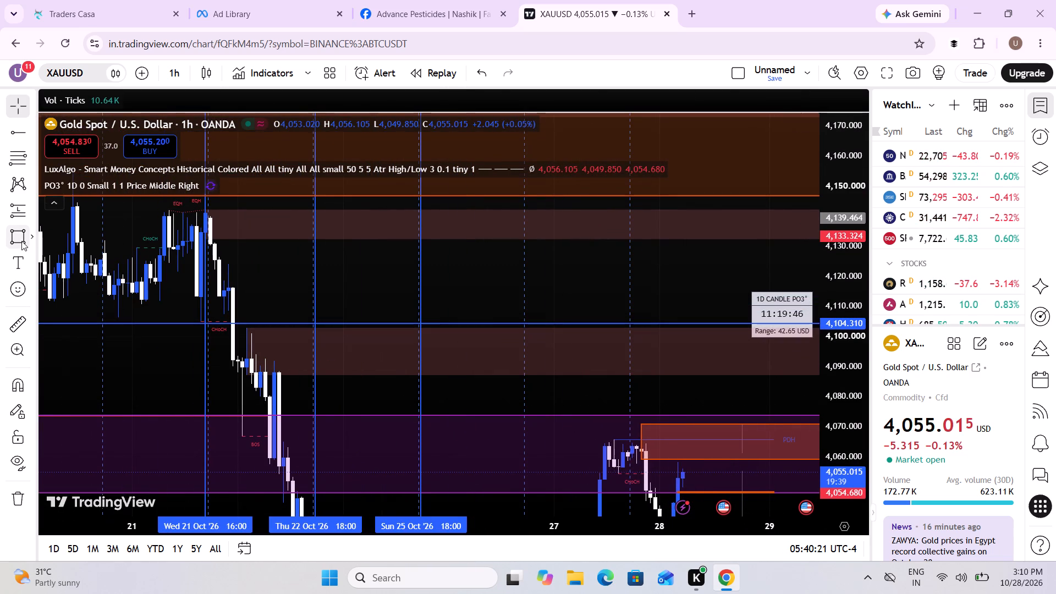
{"action": "left_click", "coordinate": [247, 327]}
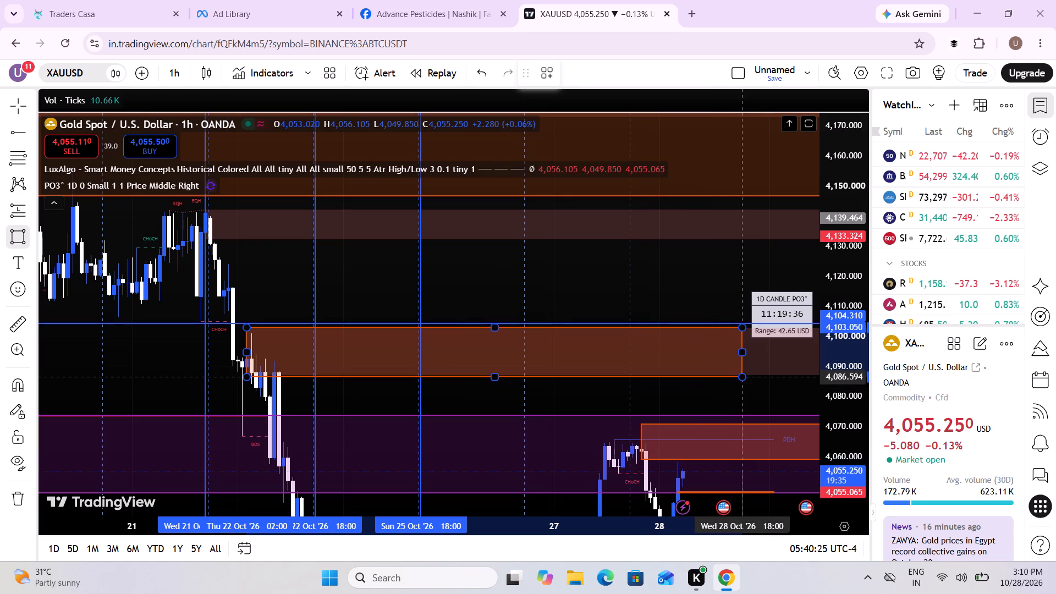
{"action": "left_click", "coordinate": [766, 375]}
{"action": "left_click", "coordinate": [757, 398]}
Extend the new supply-zone rectangle forward in time to about Mon 02 Nov '26 16:00.
{"action": "left_click_drag", "start_coordinate": [757, 398], "coordinate": [329, 332]}
{"action": "left_click_drag", "start_coordinate": [347, 283], "coordinate": [649, 293]}
Extend the lower supply rectangle, around 4,070 to 4,059, forward until its end aligns with the upper rectangle's.
{"action": "scroll", "coordinate": [505, 325], "scroll_direction": "down", "scroll_amount": 1}
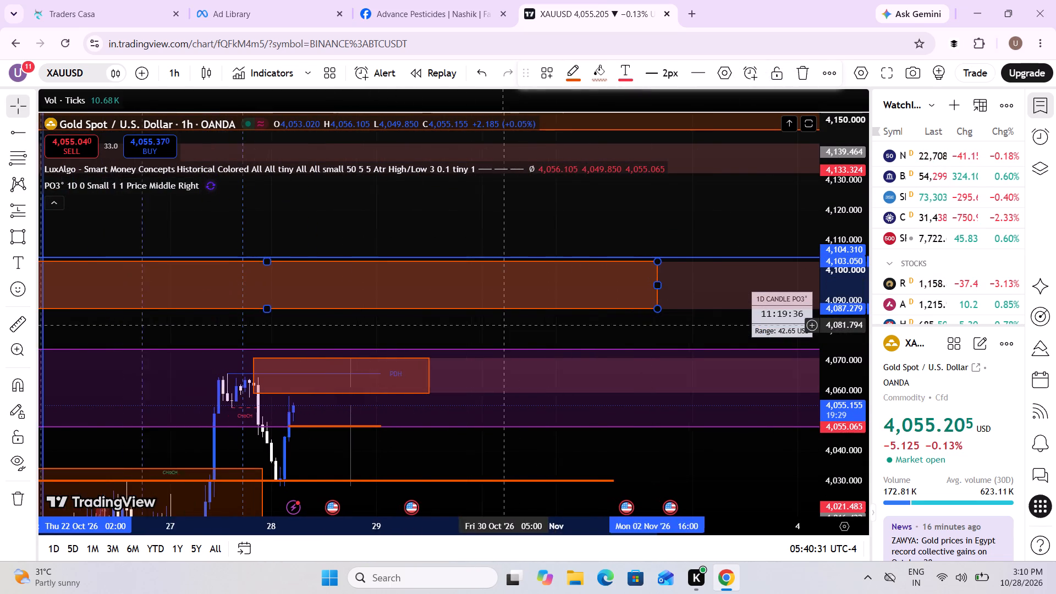
{"action": "scroll", "coordinate": [505, 325], "scroll_direction": "down", "scroll_amount": 1}
{"action": "left_click_drag", "start_coordinate": [493, 377], "coordinate": [684, 361]}
Examine the 1 hour price action around the supply rectangles, the latest swing and the demand zone near 4,000.
{"action": "left_click_drag", "start_coordinate": [565, 447], "coordinate": [497, 432]}
{"action": "scroll", "coordinate": [497, 432], "scroll_direction": "down", "scroll_amount": 4}
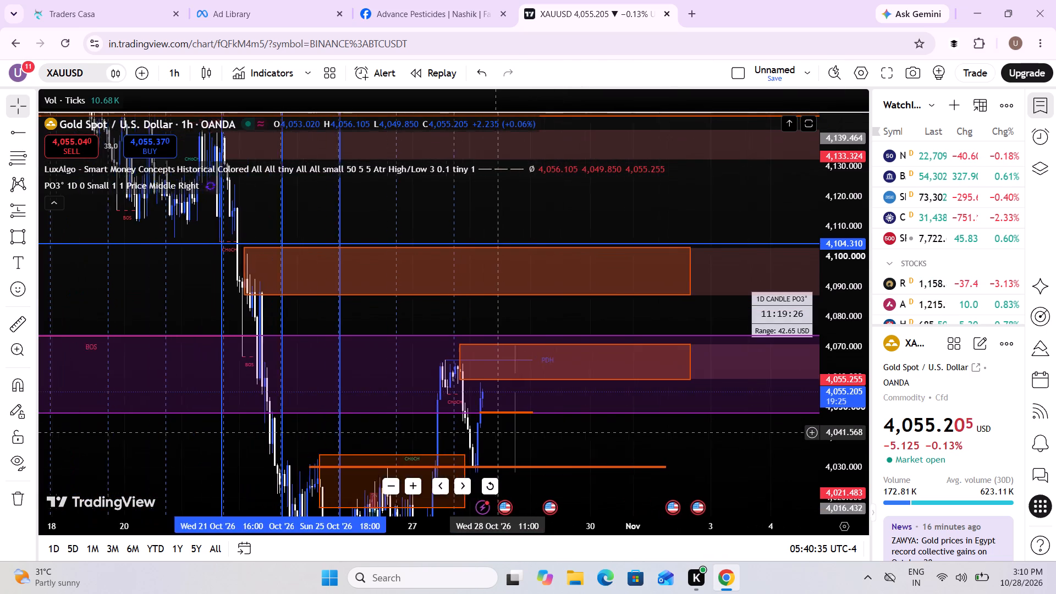
{"action": "left_click_drag", "start_coordinate": [547, 310], "coordinate": [417, 165]}
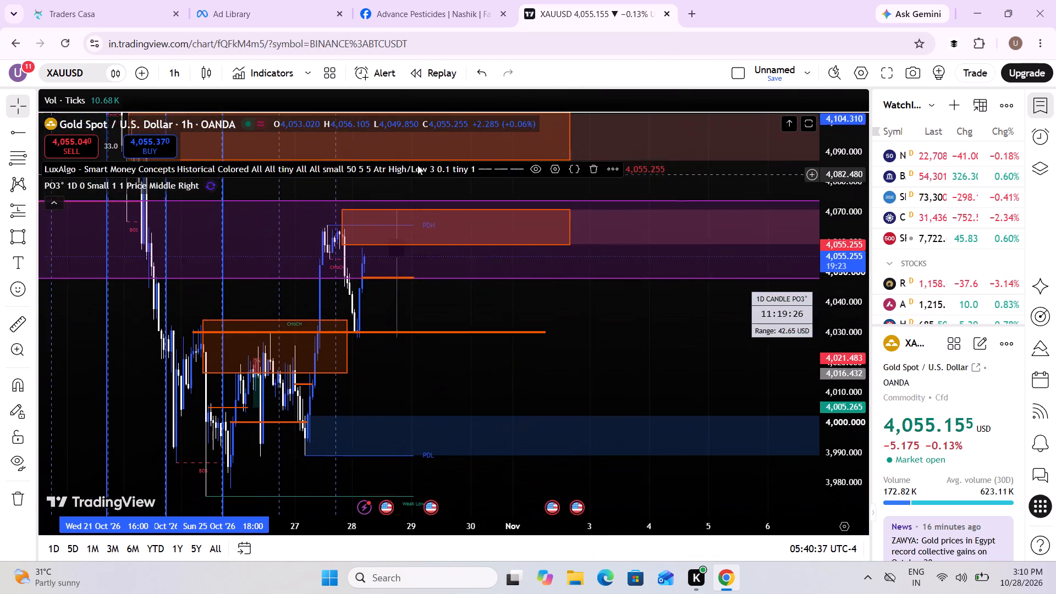
{"action": "left_click_drag", "start_coordinate": [417, 165], "coordinate": [525, 487]}
{"action": "scroll", "coordinate": [466, 389], "scroll_direction": "down", "scroll_amount": 3}
{"action": "left_click_drag", "start_coordinate": [575, 393], "coordinate": [623, 277]}
{"action": "scroll", "coordinate": [623, 277], "scroll_direction": "up", "scroll_amount": 4}
{"action": "left_click", "coordinate": [623, 277]}
{"action": "left_click_drag", "start_coordinate": [623, 277], "coordinate": [625, 134]}
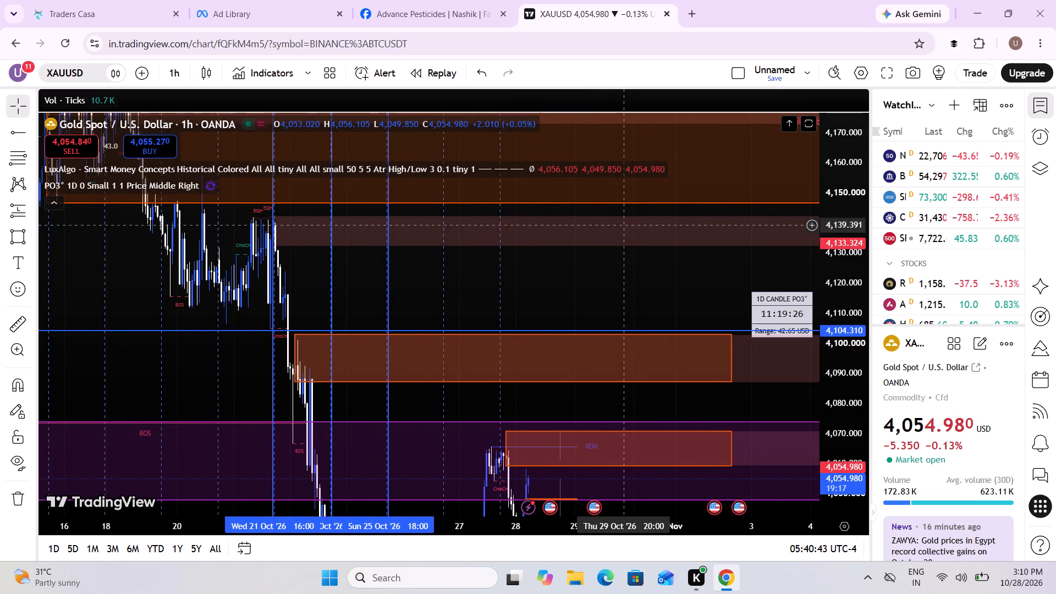
{"action": "left_click_drag", "start_coordinate": [625, 134], "coordinate": [612, 120]}
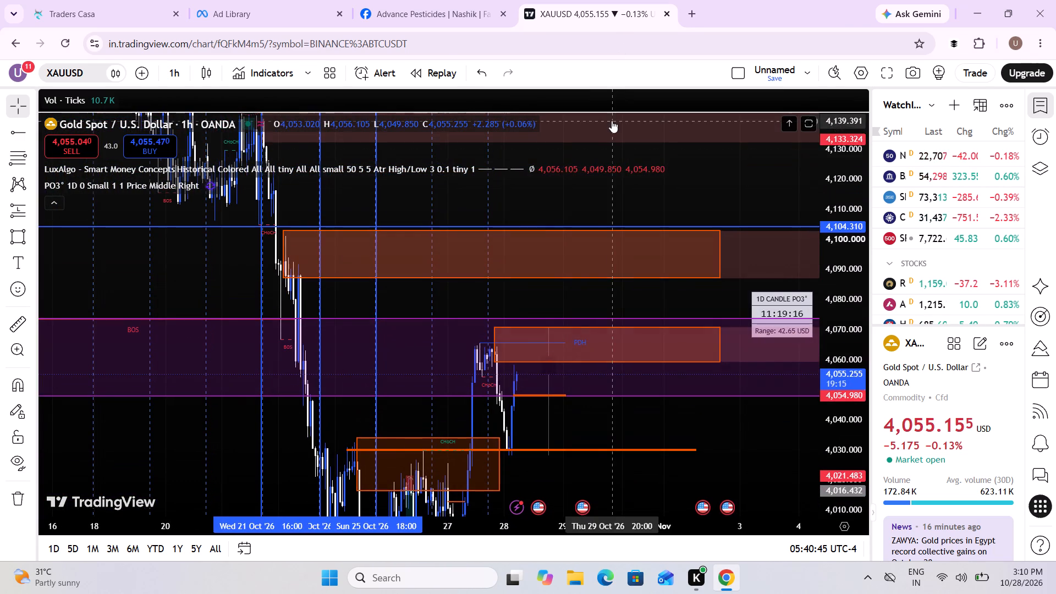
{"action": "left_click_drag", "start_coordinate": [582, 422], "coordinate": [629, 421]}
{"action": "scroll", "coordinate": [629, 421], "scroll_direction": "up", "scroll_amount": 4}
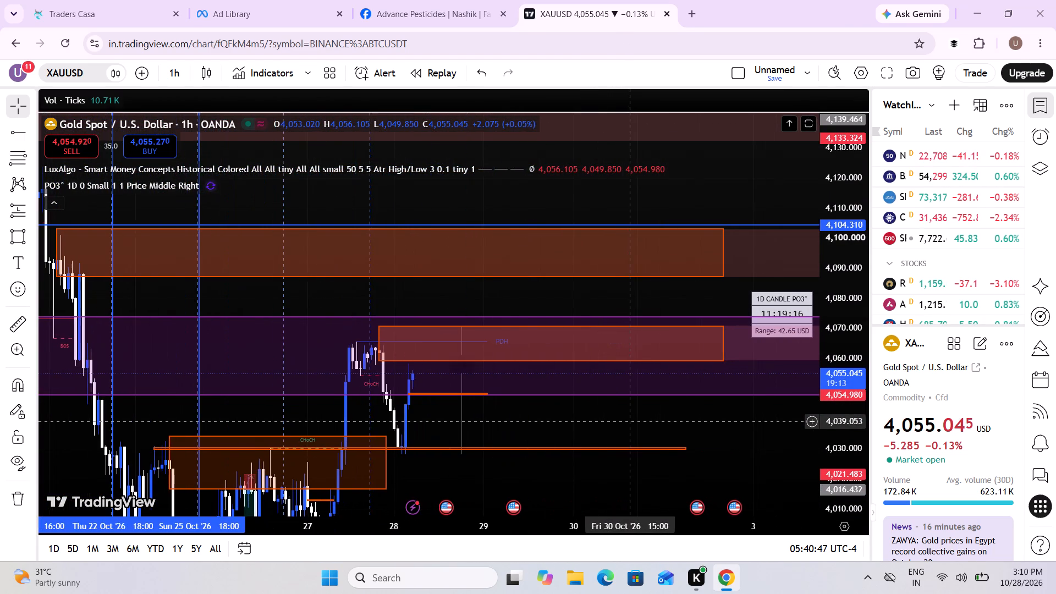
{"action": "scroll", "coordinate": [629, 421], "scroll_direction": "up", "scroll_amount": 2}
{"action": "left_click_drag", "start_coordinate": [516, 420], "coordinate": [687, 349]}
{"action": "scroll", "coordinate": [687, 349], "scroll_direction": "up", "scroll_amount": 1}
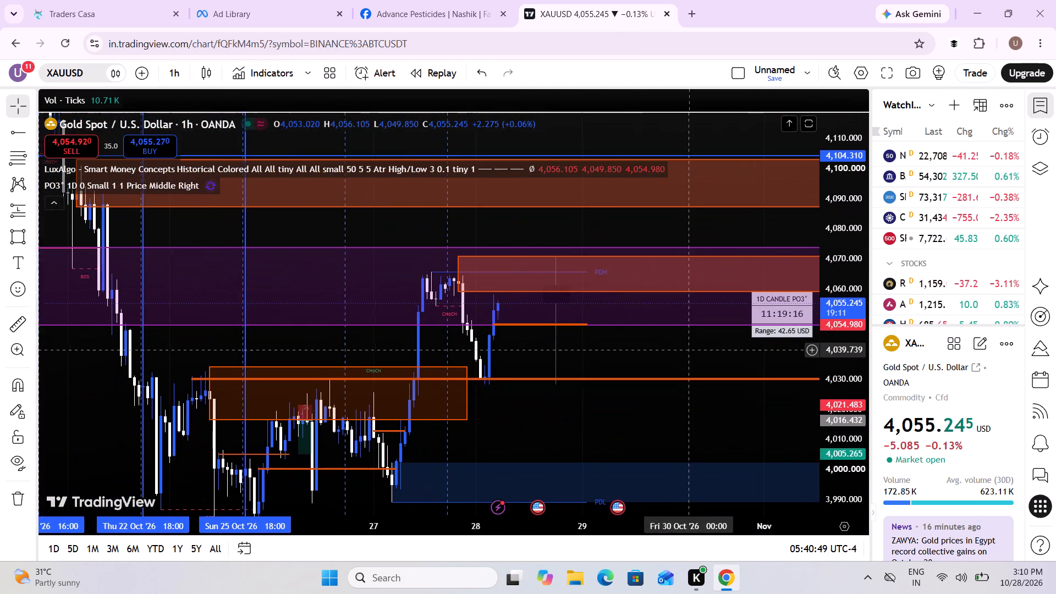
{"action": "scroll", "coordinate": [687, 349], "scroll_direction": "up", "scroll_amount": 2}
{"action": "left_click_drag", "start_coordinate": [458, 361], "coordinate": [608, 360]}
{"action": "scroll", "coordinate": [608, 360], "scroll_direction": "up", "scroll_amount": 2}
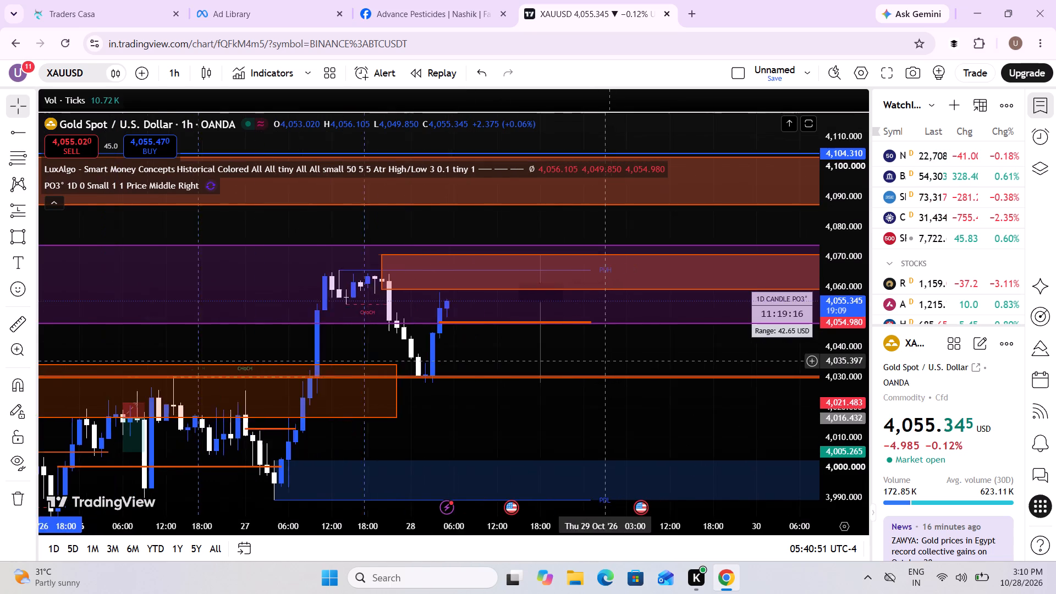
{"action": "scroll", "coordinate": [608, 360], "scroll_direction": "up", "scroll_amount": 1}
{"action": "left_click_drag", "start_coordinate": [832, 432], "coordinate": [803, 196]}
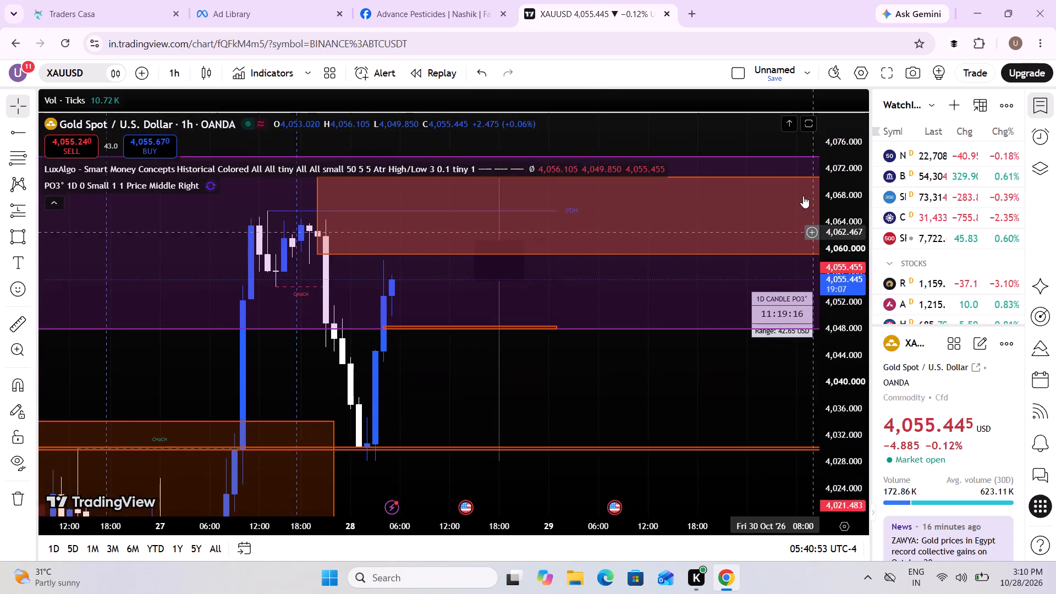
{"action": "left_click_drag", "start_coordinate": [803, 196], "coordinate": [800, 189]}
{"action": "left_click_drag", "start_coordinate": [452, 388], "coordinate": [493, 238]}
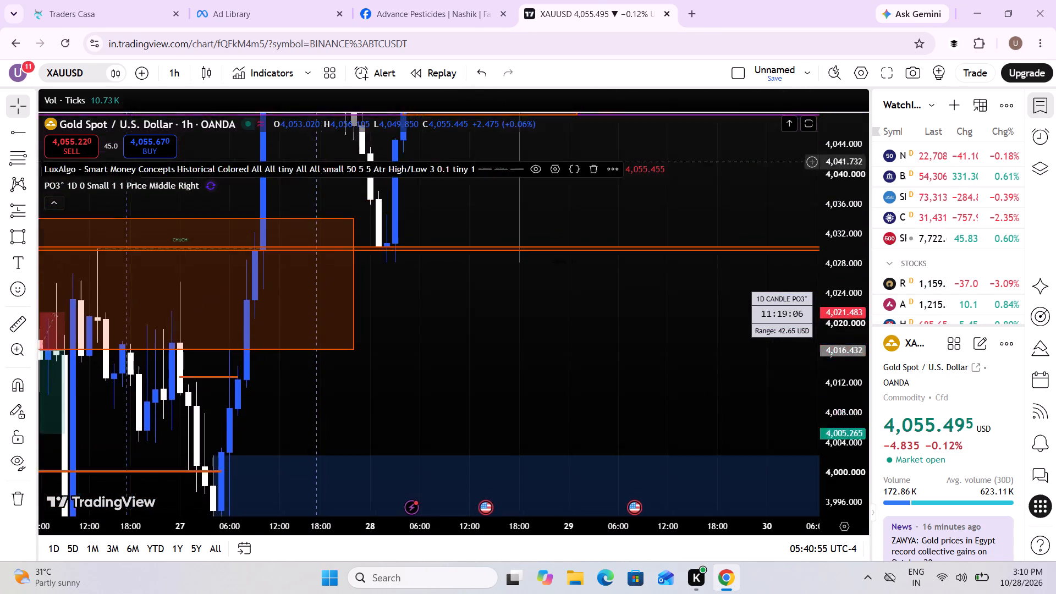
{"action": "left_click_drag", "start_coordinate": [493, 238], "coordinate": [513, 301]}
{"action": "scroll", "coordinate": [513, 301], "scroll_direction": "down", "scroll_amount": 5}
{"action": "left_click_drag", "start_coordinate": [635, 405], "coordinate": [556, 59]}
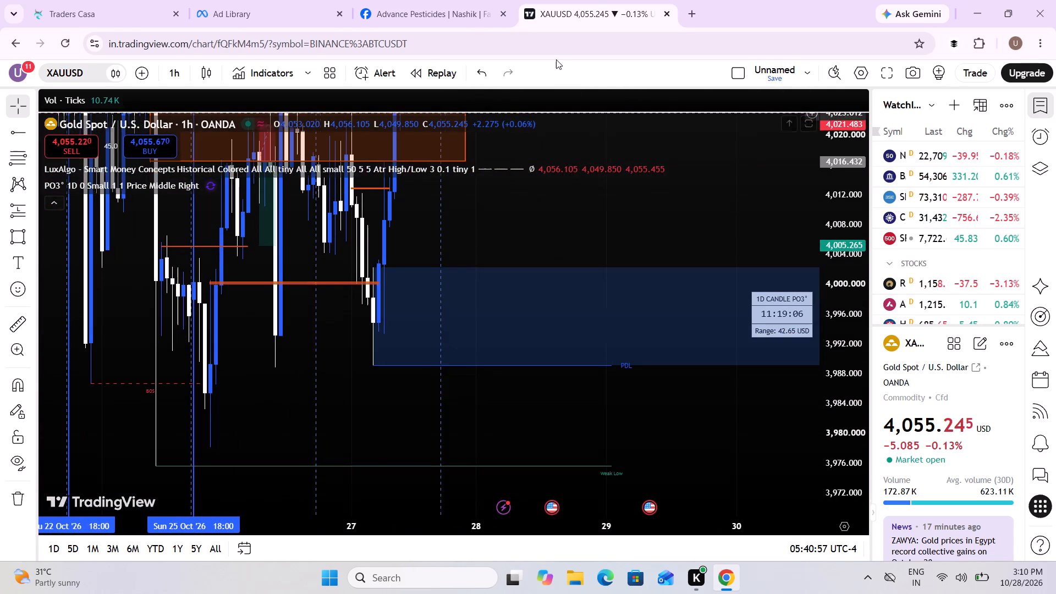
{"action": "left_click_drag", "start_coordinate": [556, 59], "coordinate": [556, 59]}
Widen the orange rectangle around 4,034 to 4,016.5 and move it onto the demand zone, with its top at about 4,002.5.
{"action": "left_click_drag", "start_coordinate": [549, 186], "coordinate": [498, 352]}
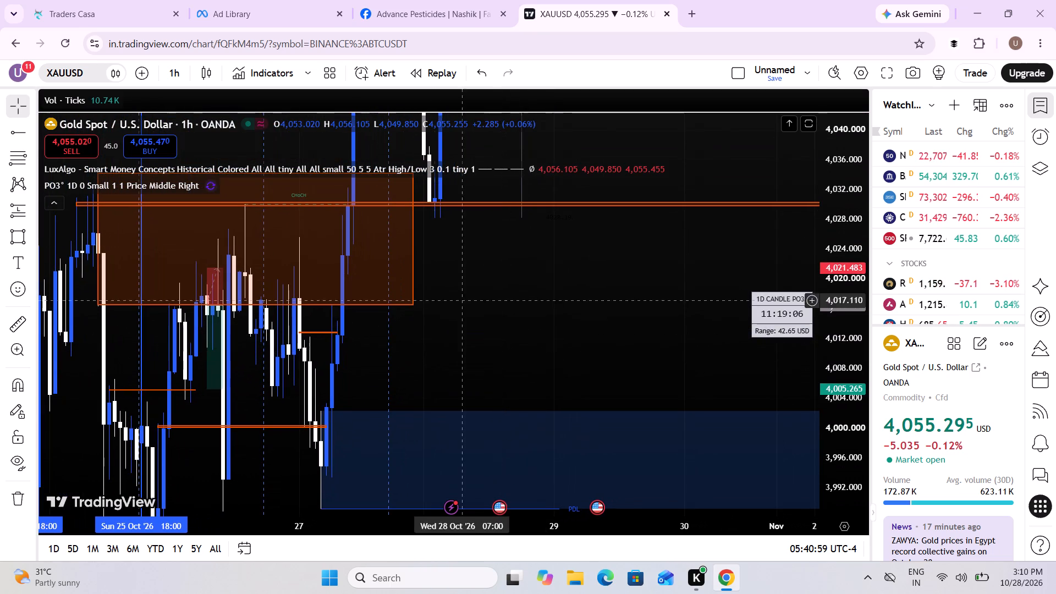
{"action": "left_click_drag", "start_coordinate": [413, 235], "coordinate": [524, 262]}
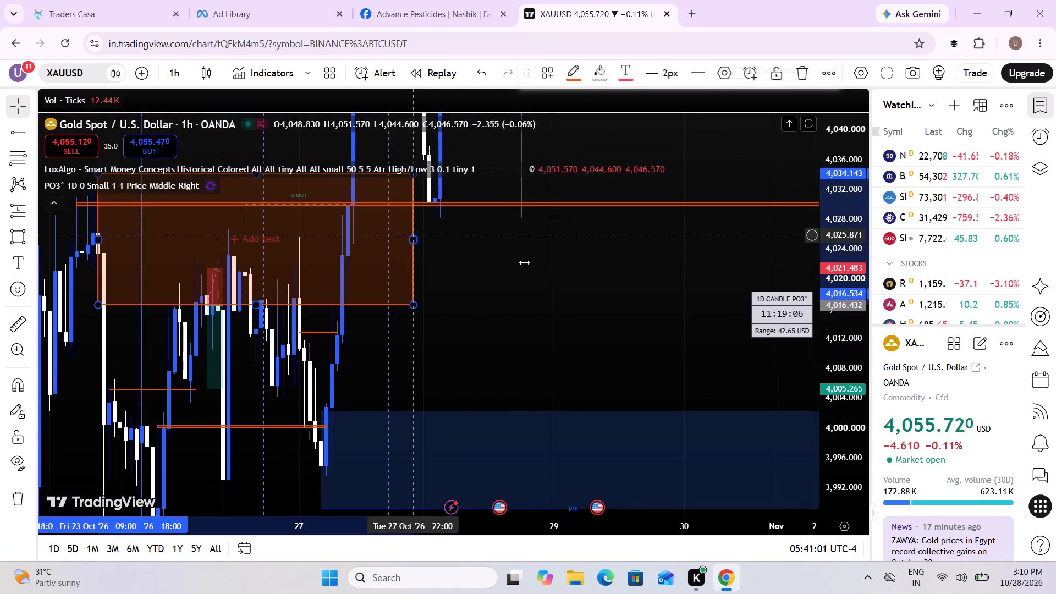
{"action": "left_click_drag", "start_coordinate": [524, 262], "coordinate": [534, 262]}
{"action": "left_click_drag", "start_coordinate": [405, 237], "coordinate": [631, 507]}
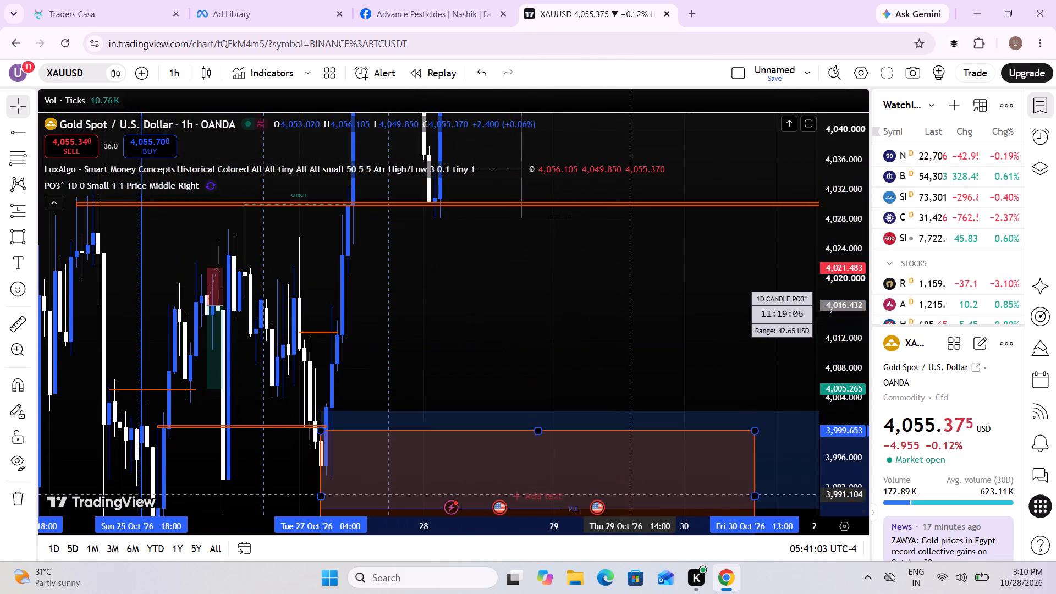
{"action": "left_click_drag", "start_coordinate": [631, 507], "coordinate": [624, 472]}
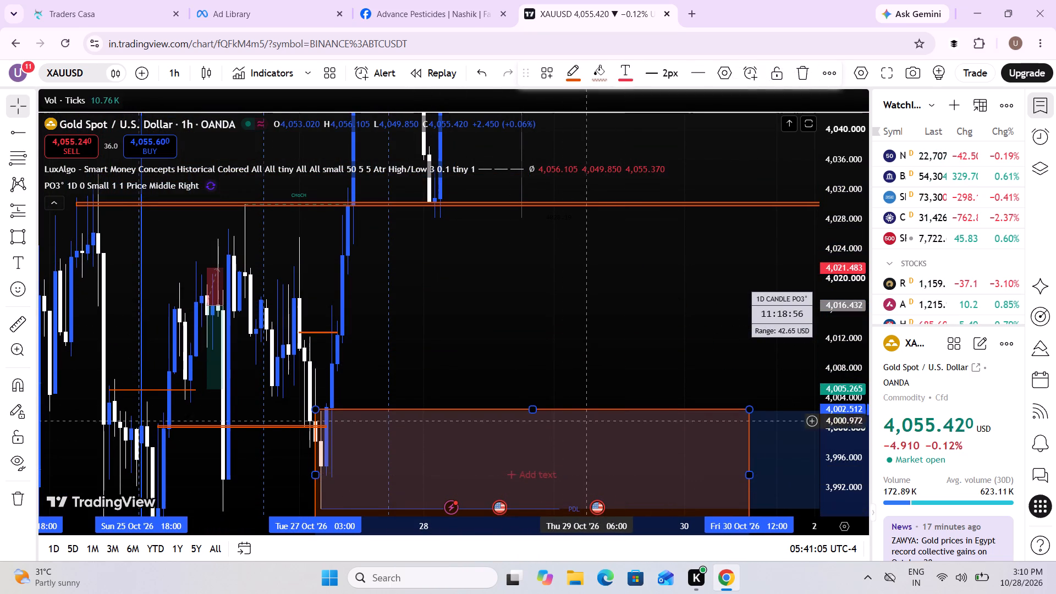
Raise the demand rectangle's bottom edge to about 3,989.1, matching the zone's low.
{"action": "left_click_drag", "start_coordinate": [562, 382], "coordinate": [481, 265]}
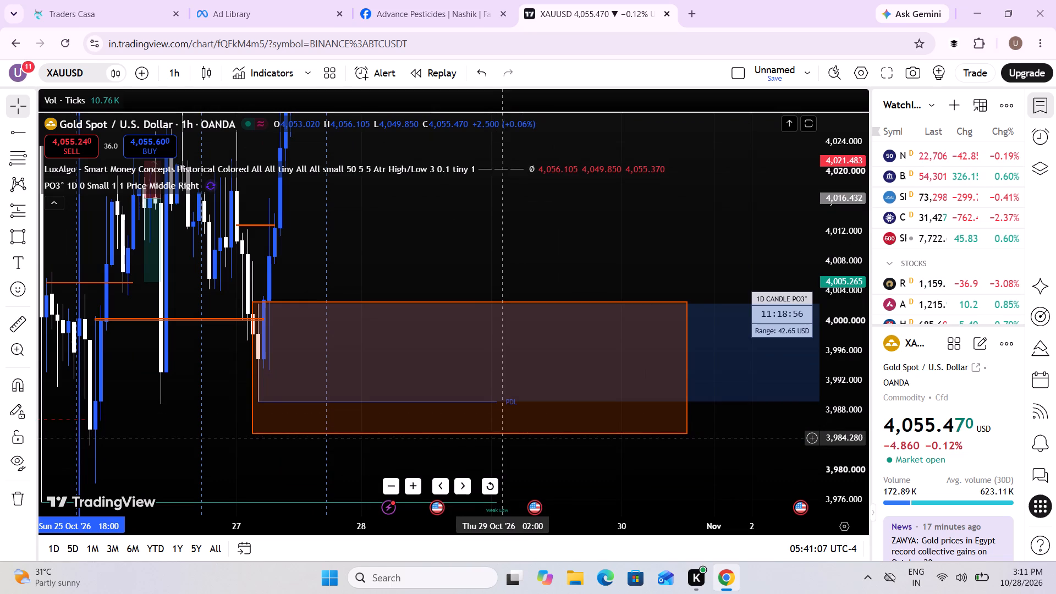
{"action": "left_click_drag", "start_coordinate": [472, 434], "coordinate": [493, 399]}
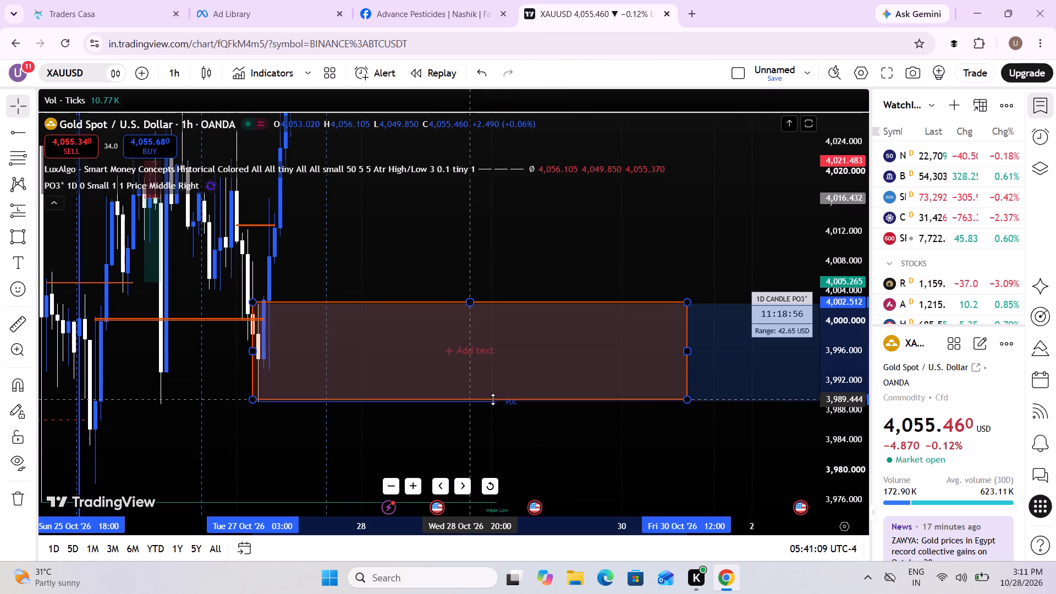
{"action": "left_click_drag", "start_coordinate": [493, 399], "coordinate": [491, 402]}
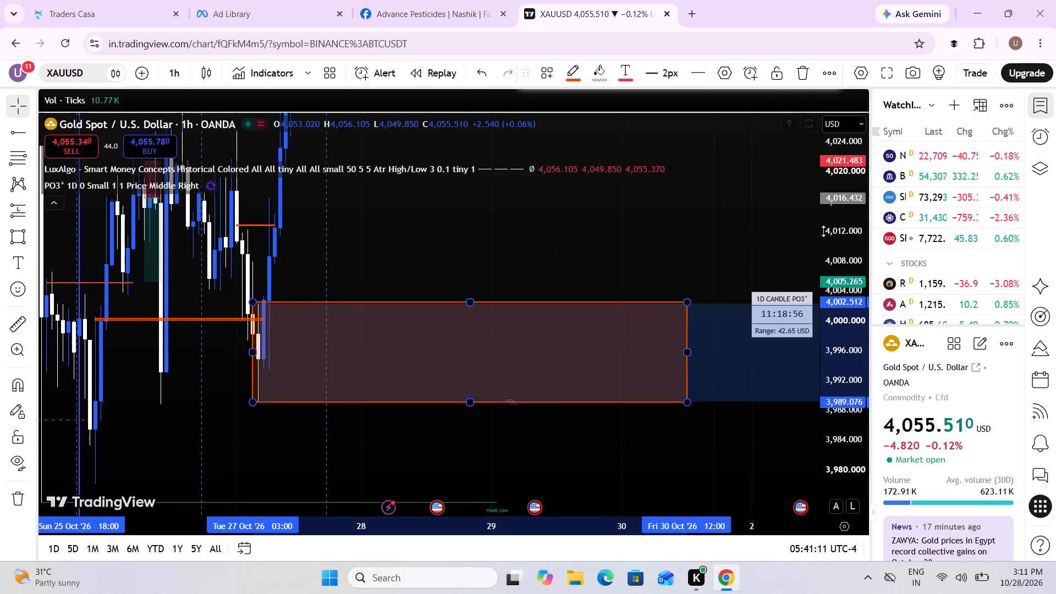
Measure the price rise from the demand zone's low to the recent swing high.
{"action": "left_click_drag", "start_coordinate": [823, 231], "coordinate": [771, 420]}
{"action": "left_click_drag", "start_coordinate": [587, 262], "coordinate": [569, 420]}
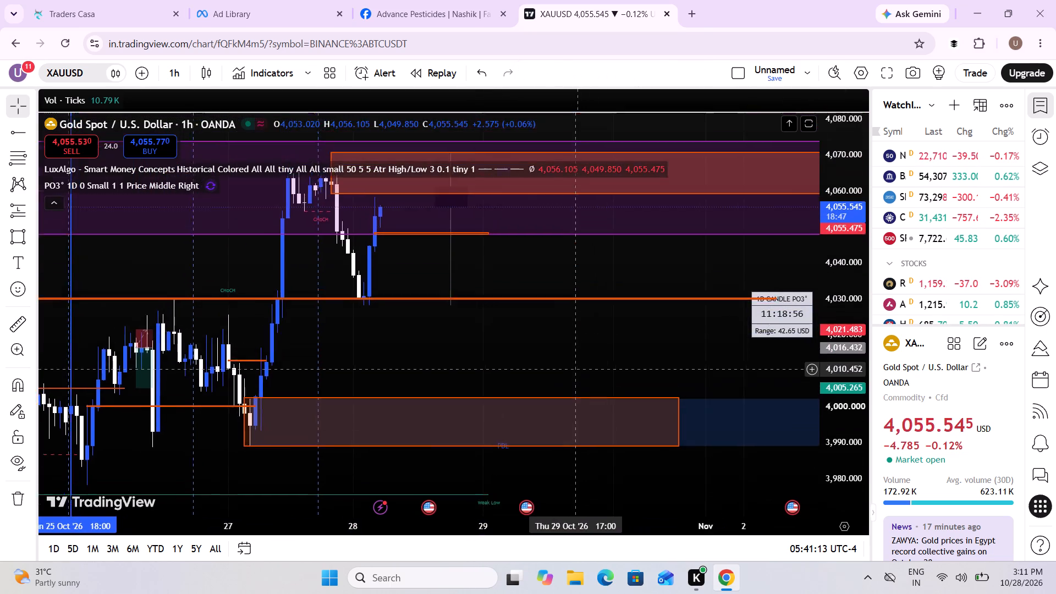
{"action": "left_click_drag", "start_coordinate": [569, 420], "coordinate": [558, 412]}
{"action": "scroll", "coordinate": [558, 412], "scroll_direction": "down", "scroll_amount": 1}
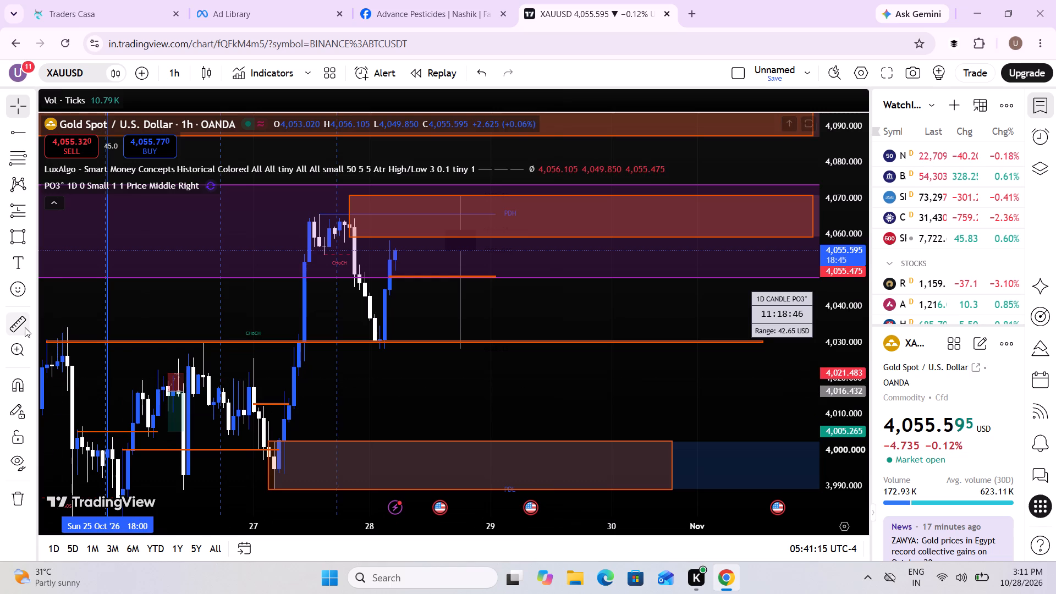
{"action": "left_click", "coordinate": [25, 327]}
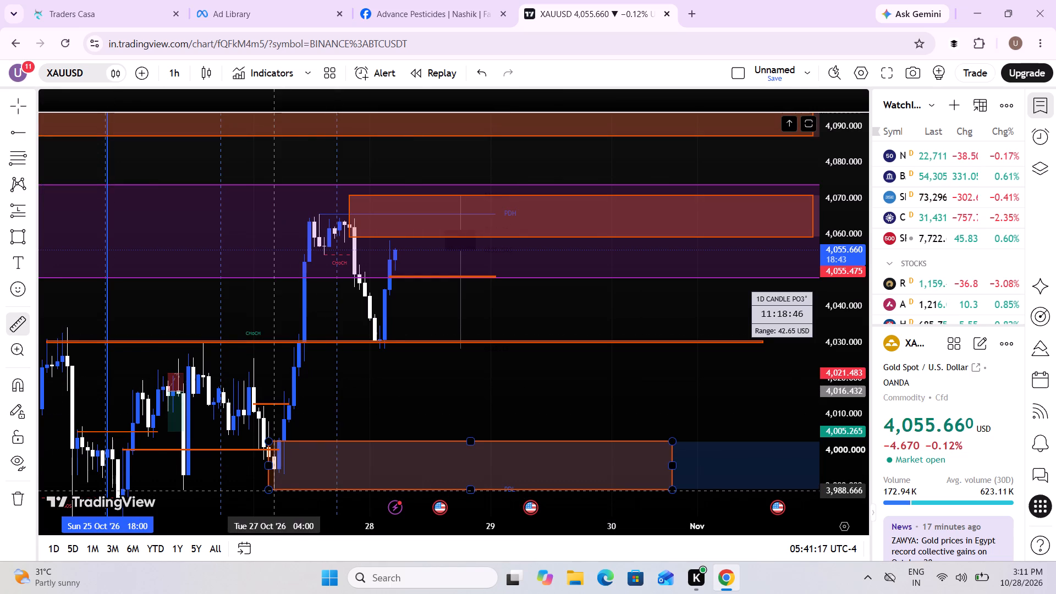
{"action": "left_click_drag", "start_coordinate": [276, 491], "coordinate": [287, 444]}
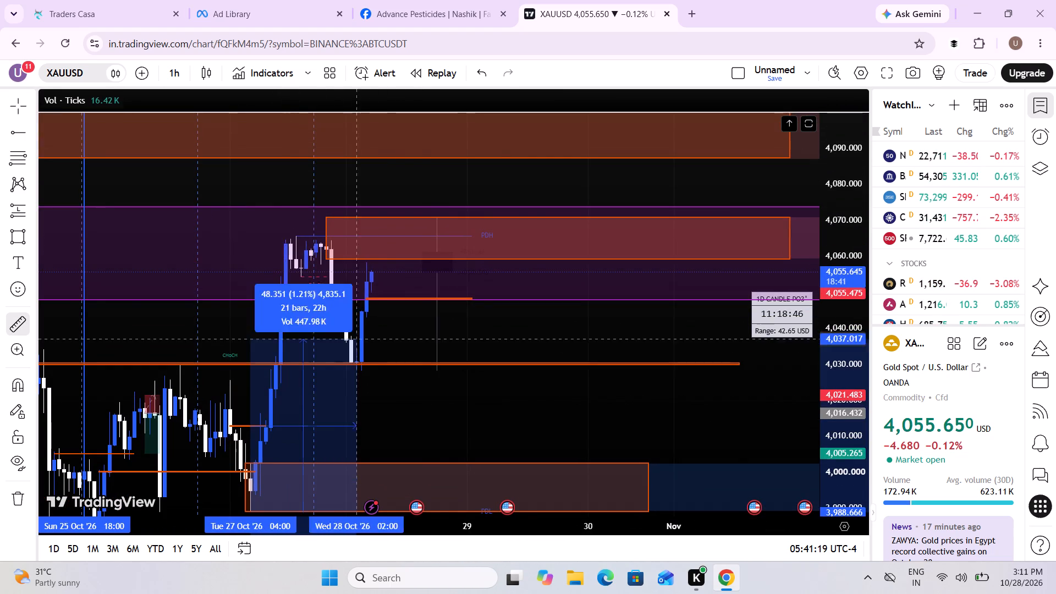
{"action": "left_click", "coordinate": [507, 236]}
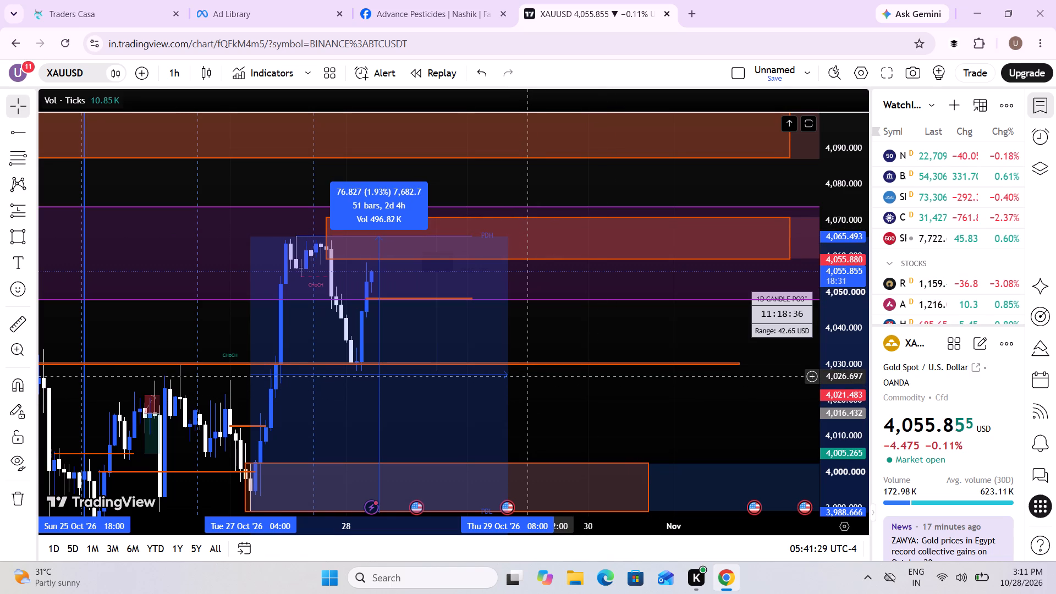
Move the long orange horizontal level beneath the latest candles down to about 4,026.
{"action": "left_click_drag", "start_coordinate": [535, 363], "coordinate": [532, 370]}
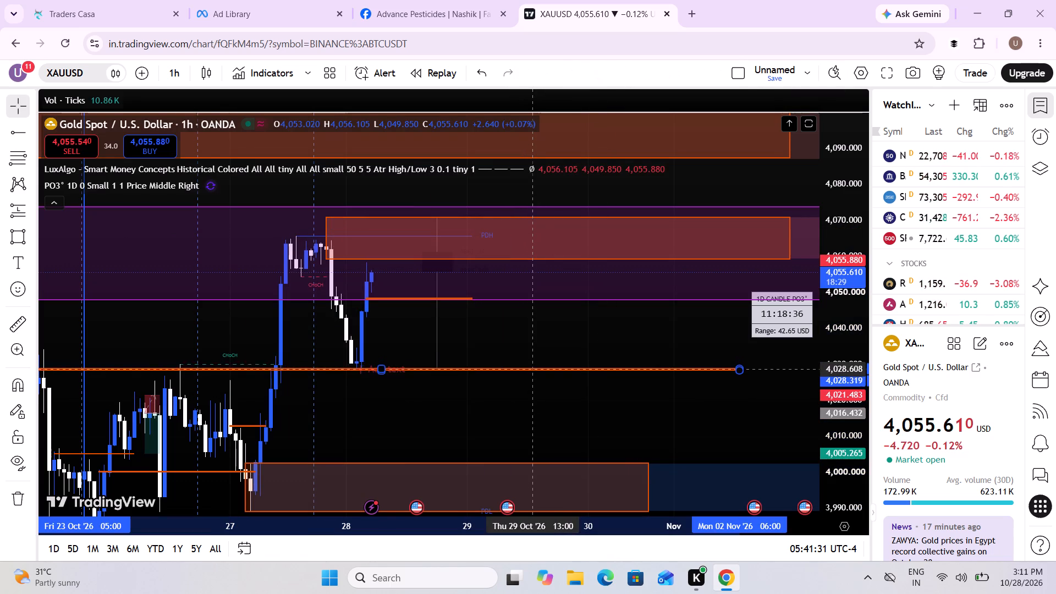
{"action": "left_click_drag", "start_coordinate": [532, 370], "coordinate": [532, 377]}
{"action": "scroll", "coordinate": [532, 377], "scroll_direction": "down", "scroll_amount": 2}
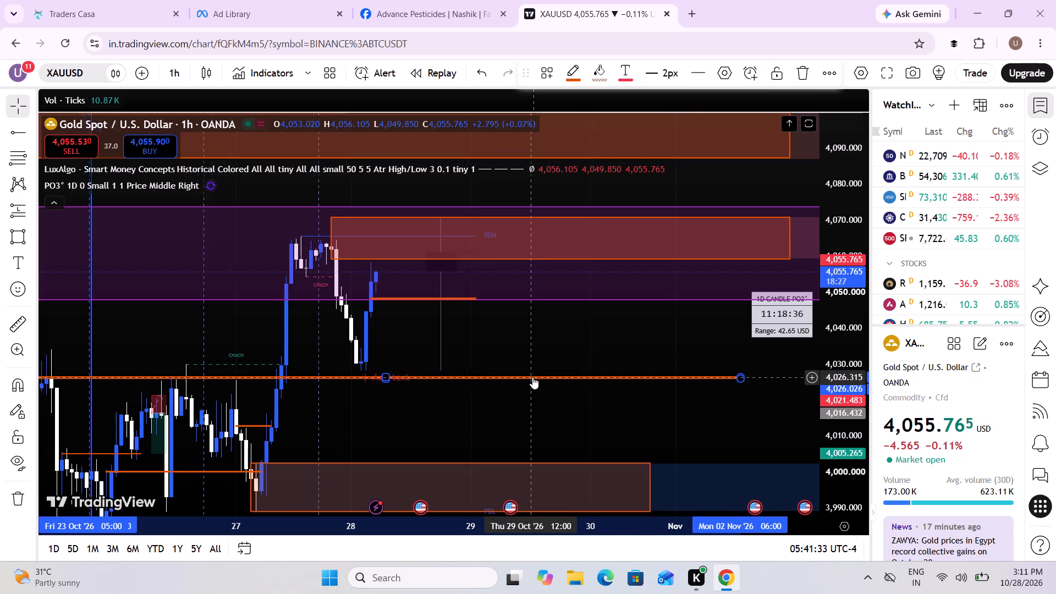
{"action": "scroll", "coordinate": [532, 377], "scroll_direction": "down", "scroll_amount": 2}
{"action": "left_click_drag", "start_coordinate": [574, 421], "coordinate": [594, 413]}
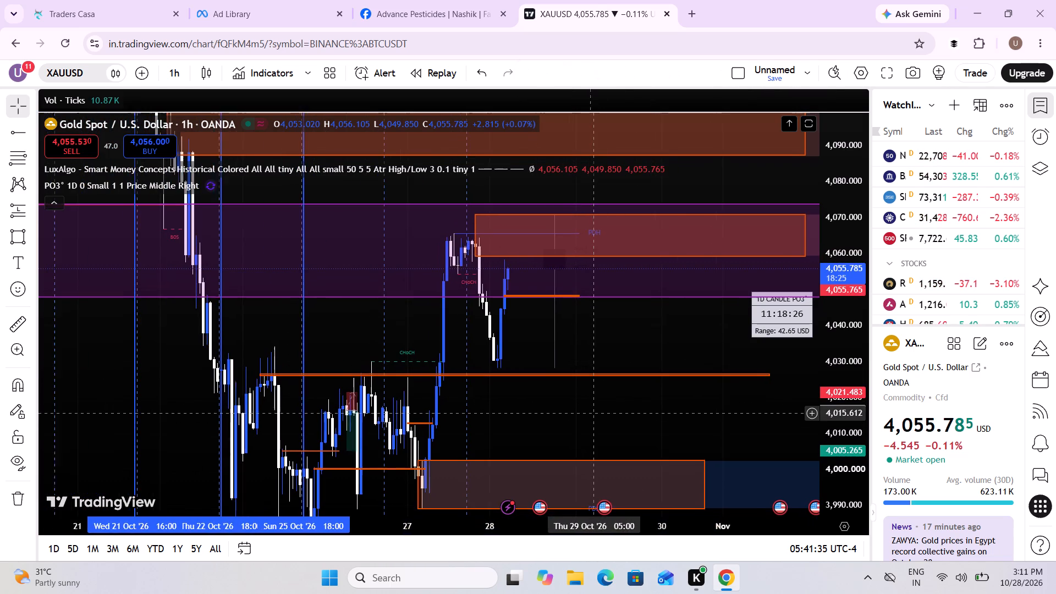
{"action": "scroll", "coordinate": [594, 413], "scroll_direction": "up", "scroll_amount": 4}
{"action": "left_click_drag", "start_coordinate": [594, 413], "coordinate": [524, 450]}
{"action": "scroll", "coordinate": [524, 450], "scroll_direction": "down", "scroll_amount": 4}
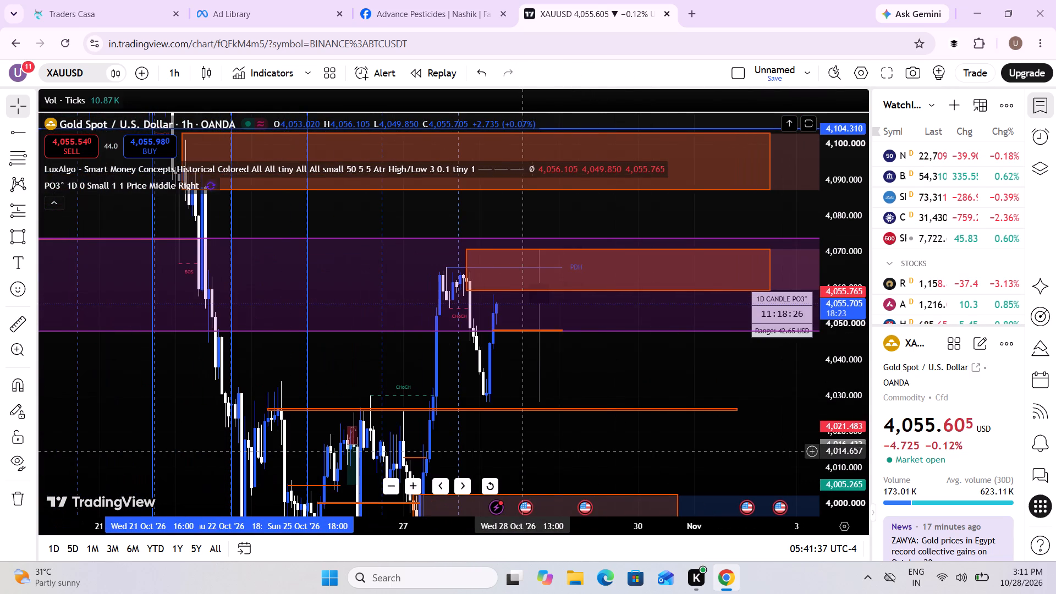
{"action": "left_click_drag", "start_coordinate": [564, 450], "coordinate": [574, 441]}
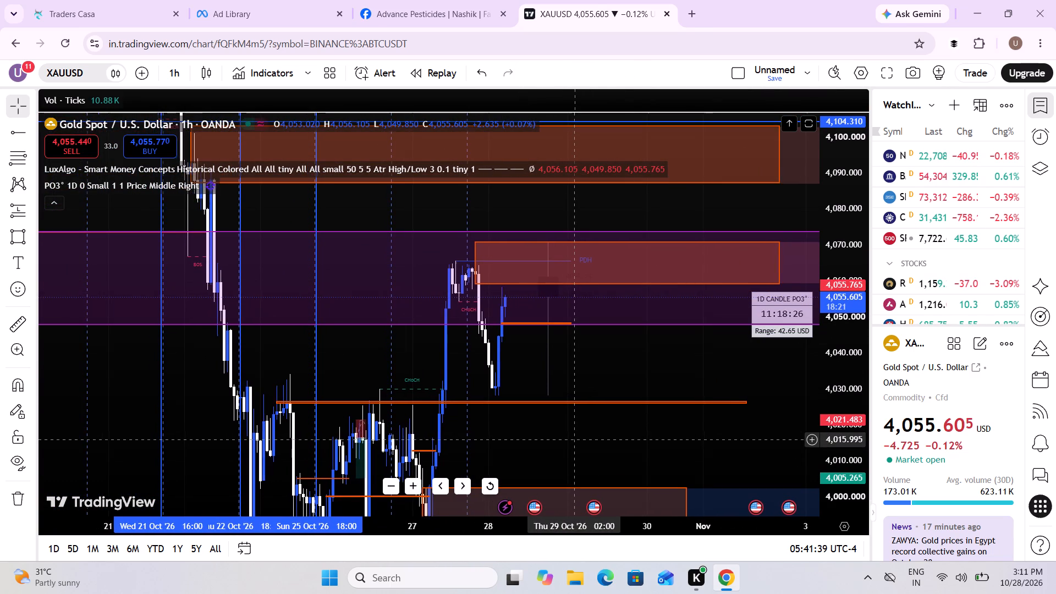
Extend the right edge of the orange supply rectangle just below 4,104.310 to about 3 November.
{"action": "left_click_drag", "start_coordinate": [574, 441], "coordinate": [573, 442]}
{"action": "scroll", "coordinate": [573, 442], "scroll_direction": "down", "scroll_amount": 1}
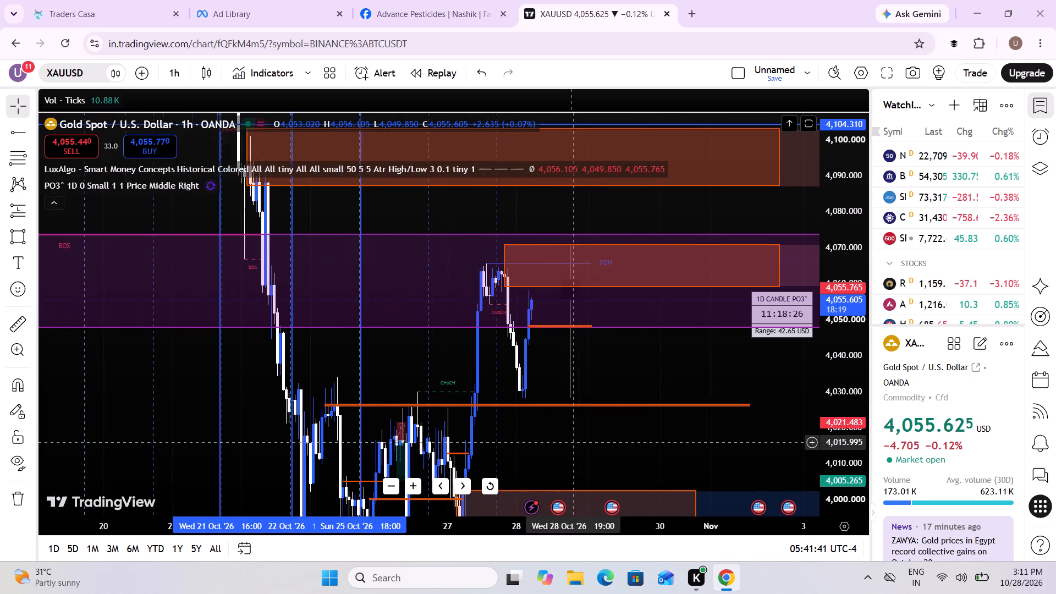
{"action": "scroll", "coordinate": [573, 442], "scroll_direction": "down", "scroll_amount": 1}
{"action": "left_click_drag", "start_coordinate": [605, 340], "coordinate": [408, 454]}
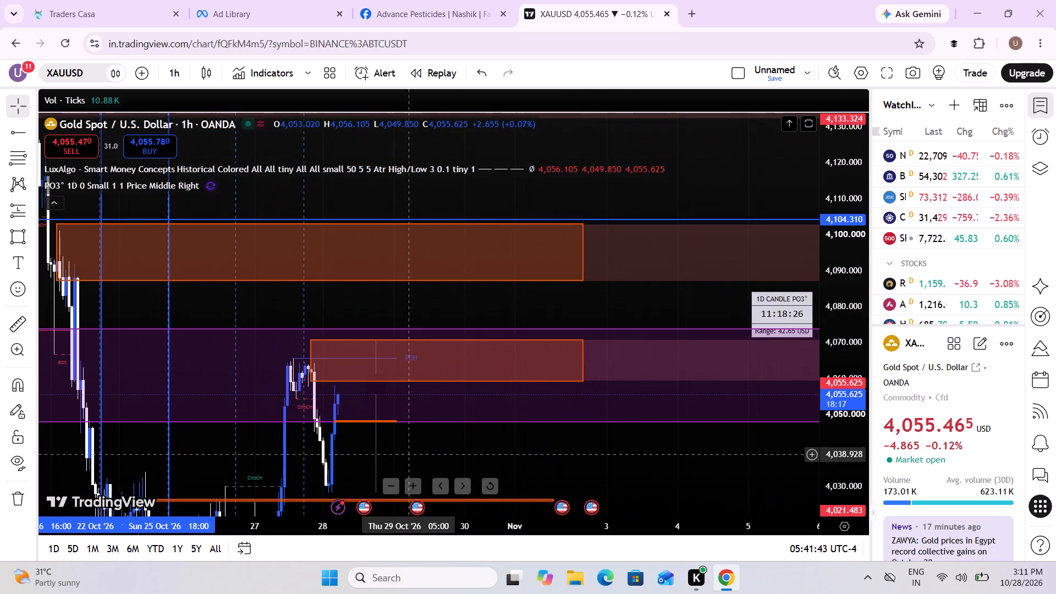
{"action": "left_click_drag", "start_coordinate": [586, 249], "coordinate": [651, 248]}
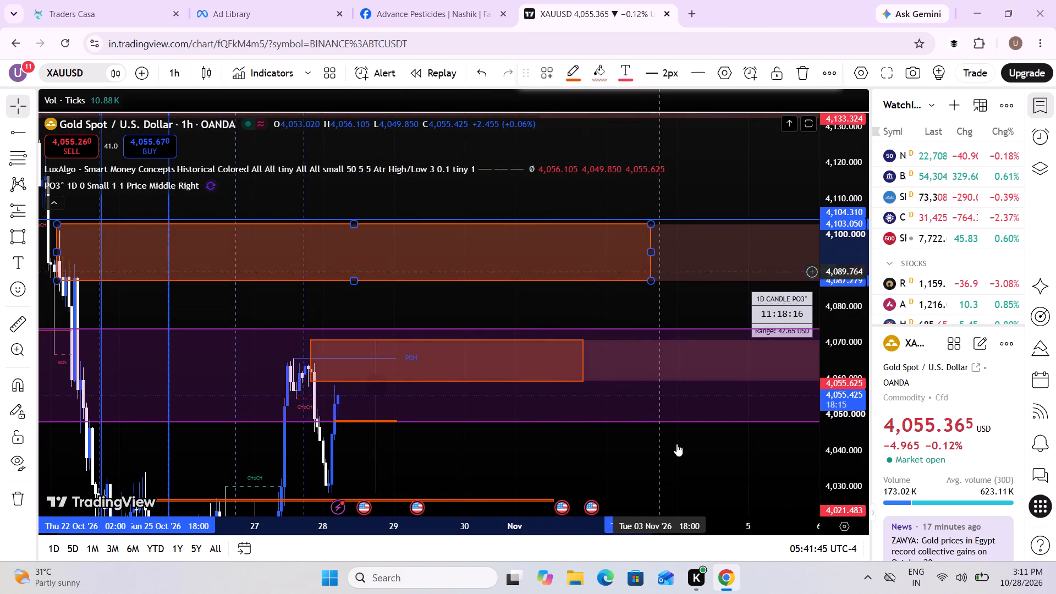
Extend the right edge of the lower orange supply rectangle, between about 4,060 and 4,070, to about 4 November.
{"action": "left_click_drag", "start_coordinate": [542, 477], "coordinate": [468, 470]}
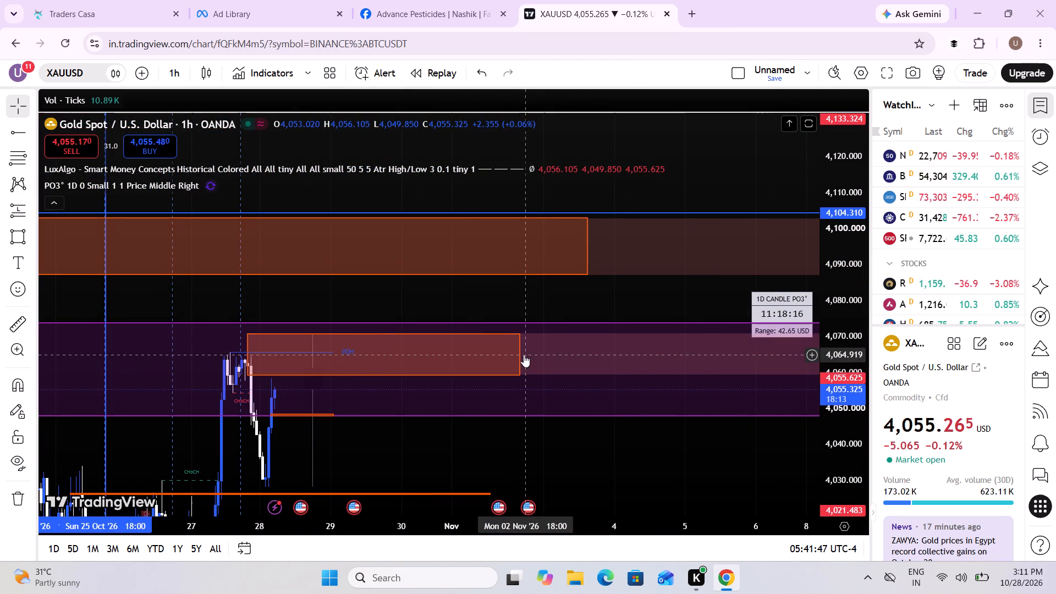
{"action": "left_click_drag", "start_coordinate": [520, 355], "coordinate": [624, 359]}
{"action": "left_click_drag", "start_coordinate": [329, 478], "coordinate": [445, 454]}
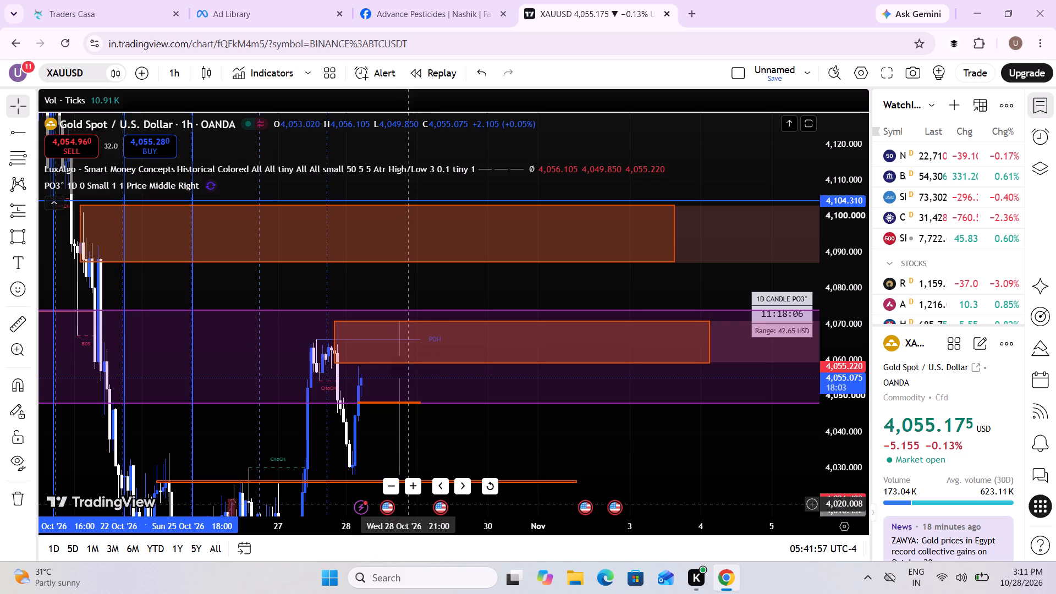
Review the economic events scheduled for 29 October on the chart's timeline, leaving the chart's event settings as they are.
{"action": "left_click", "coordinate": [442, 510]}
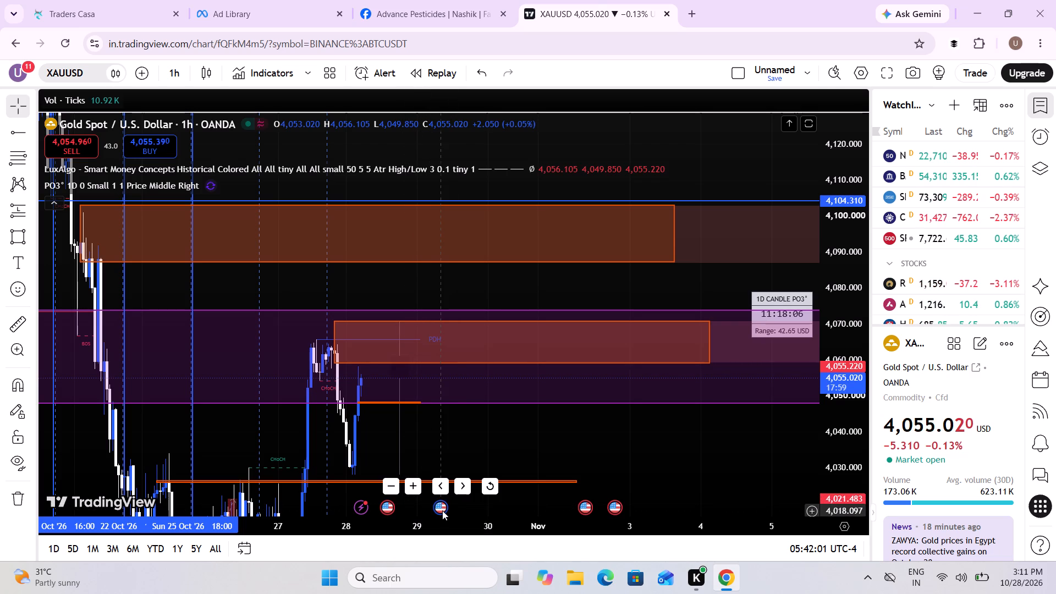
{"action": "left_click", "coordinate": [442, 510]}
{"action": "double_click", "coordinate": [442, 510]}
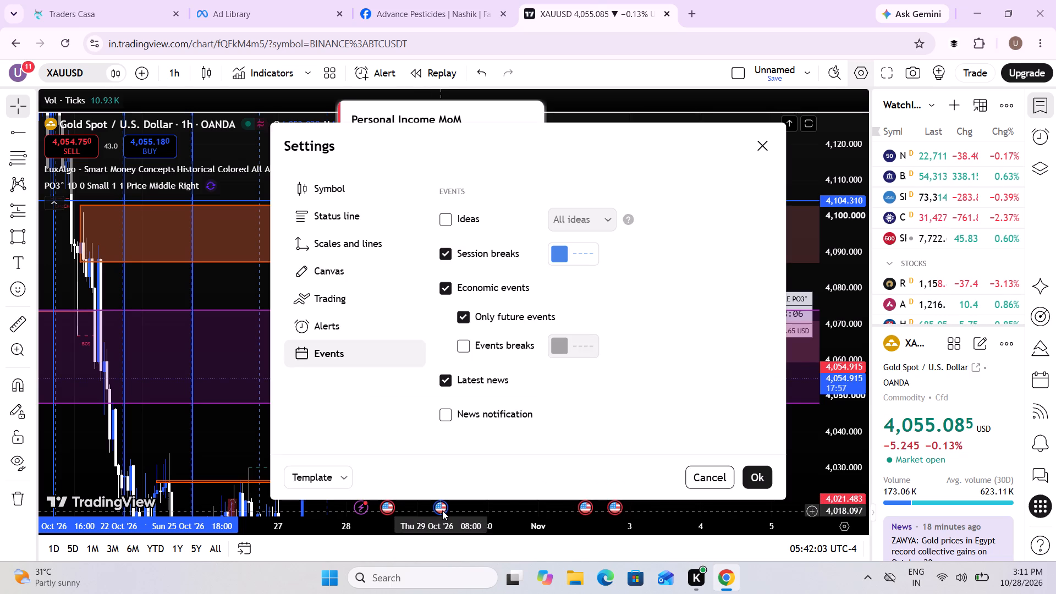
{"action": "left_click", "coordinate": [442, 510]}
{"action": "left_click", "coordinate": [442, 510]}
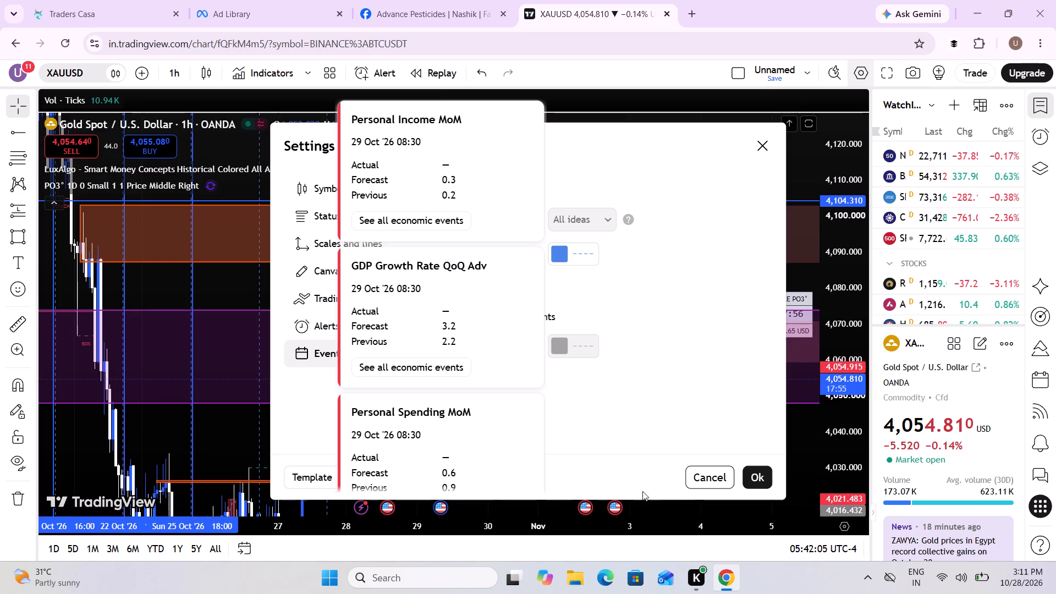
{"action": "scroll", "coordinate": [474, 305], "scroll_direction": "down", "scroll_amount": 2}
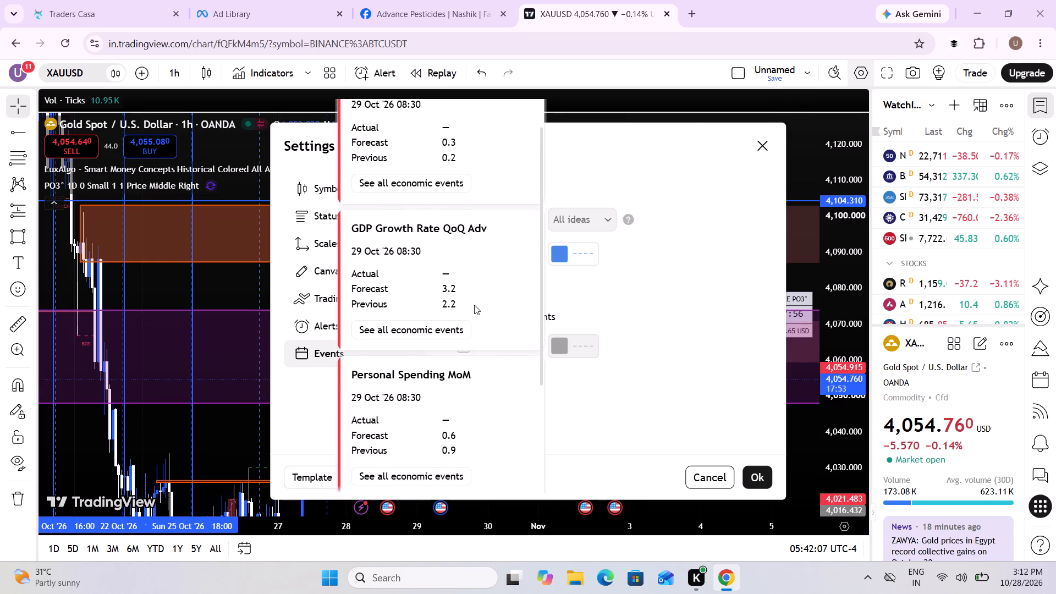
{"action": "scroll", "coordinate": [474, 305], "scroll_direction": "down", "scroll_amount": 3}
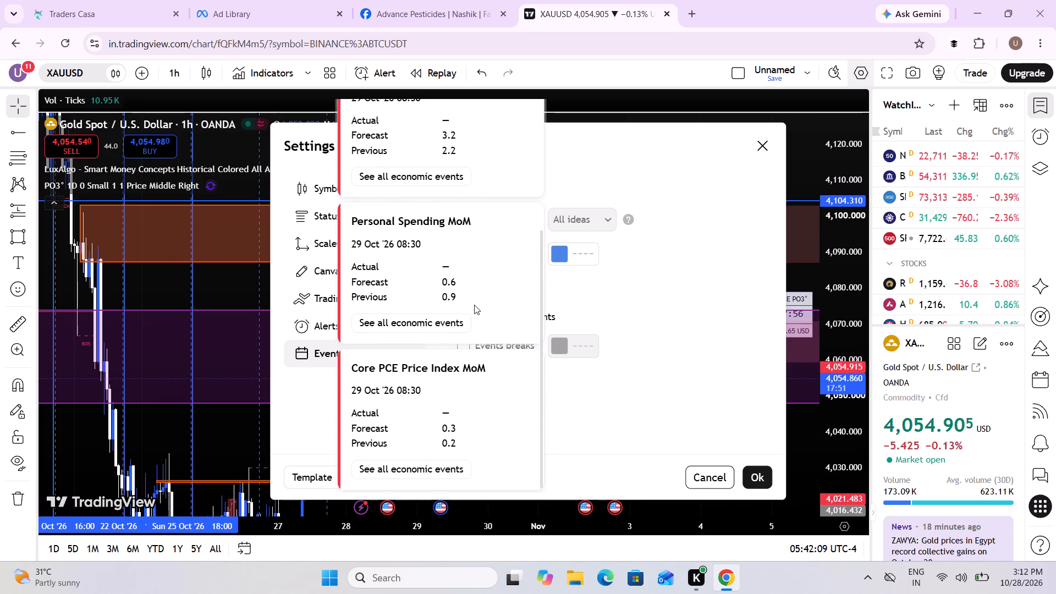
{"action": "scroll", "coordinate": [474, 305], "scroll_direction": "down", "scroll_amount": 1}
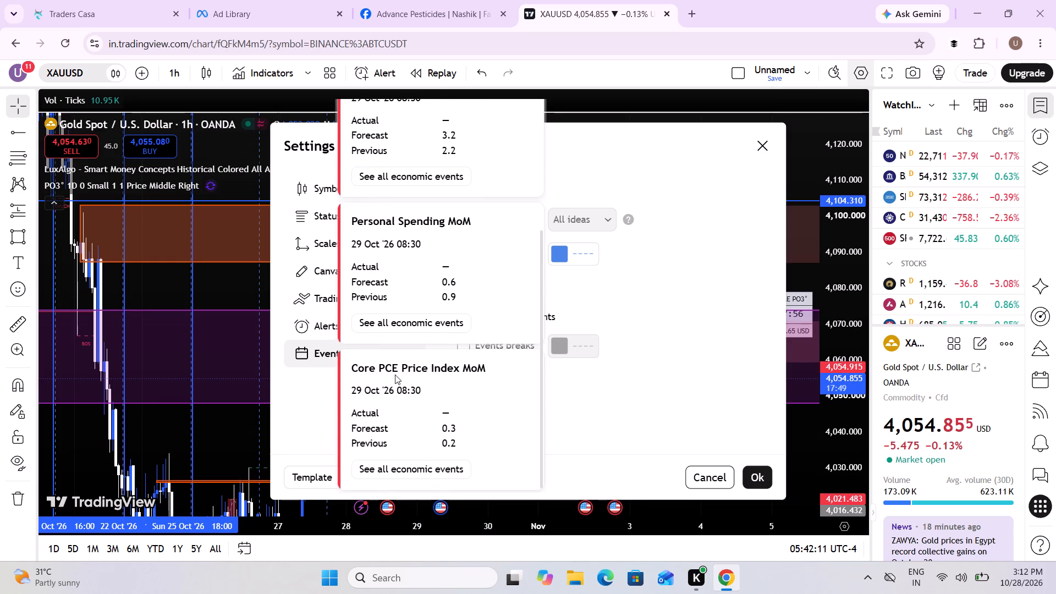
{"action": "left_click", "coordinate": [824, 385]}
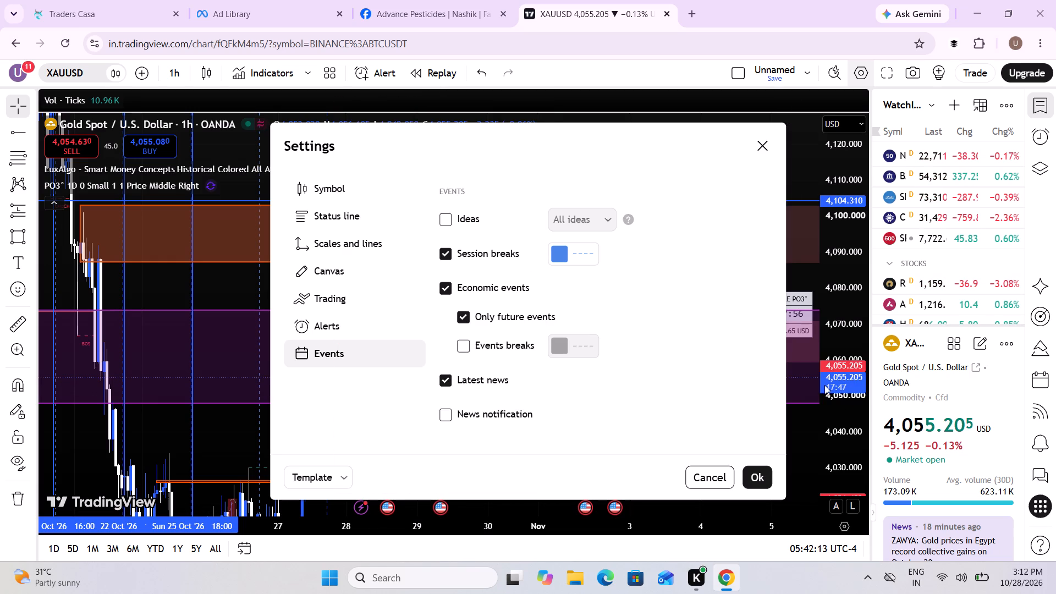
{"action": "left_click", "coordinate": [701, 482]}
Examine the 1 hour price action between the supply zones and the demand zone.
{"action": "left_click_drag", "start_coordinate": [514, 466], "coordinate": [571, 431]}
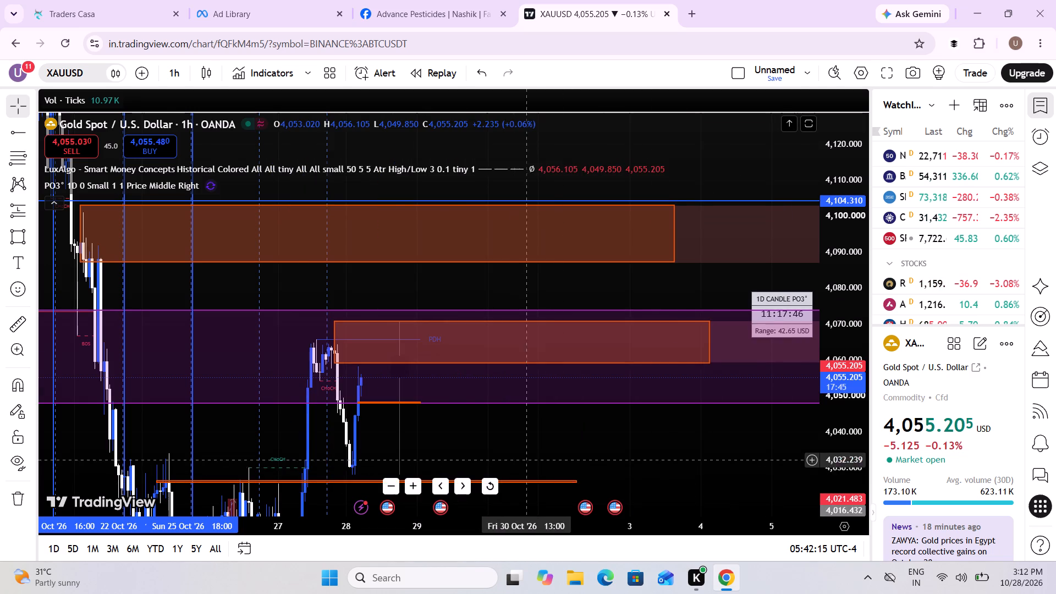
{"action": "left_click_drag", "start_coordinate": [571, 431], "coordinate": [654, 379]}
{"action": "scroll", "coordinate": [654, 379], "scroll_direction": "up", "scroll_amount": 3}
{"action": "scroll", "coordinate": [378, 372], "scroll_direction": "up", "scroll_amount": 2}
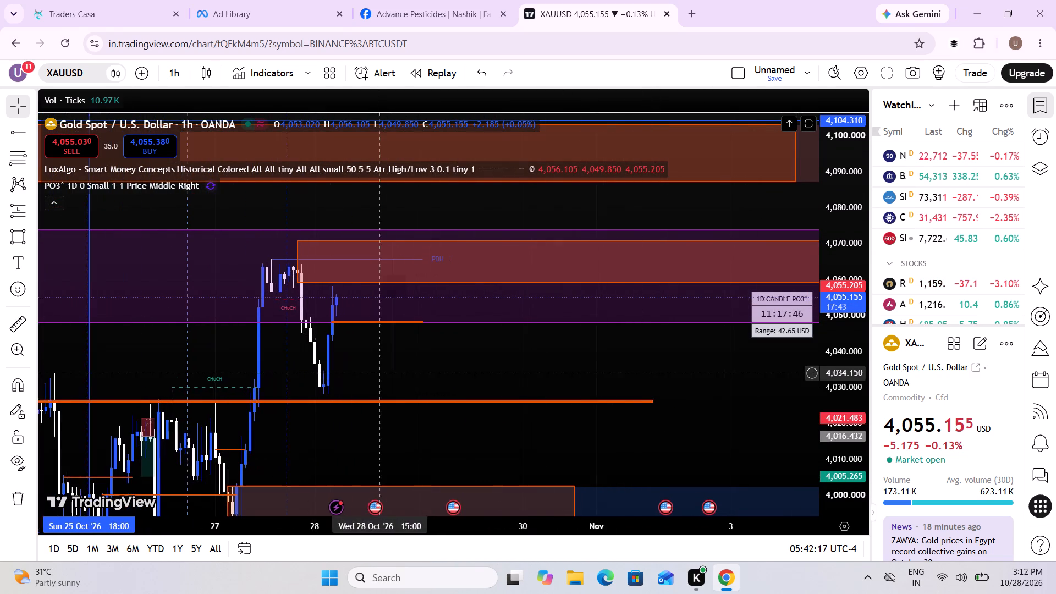
{"action": "scroll", "coordinate": [378, 372], "scroll_direction": "up", "scroll_amount": 2}
{"action": "left_click_drag", "start_coordinate": [273, 377], "coordinate": [488, 377]}
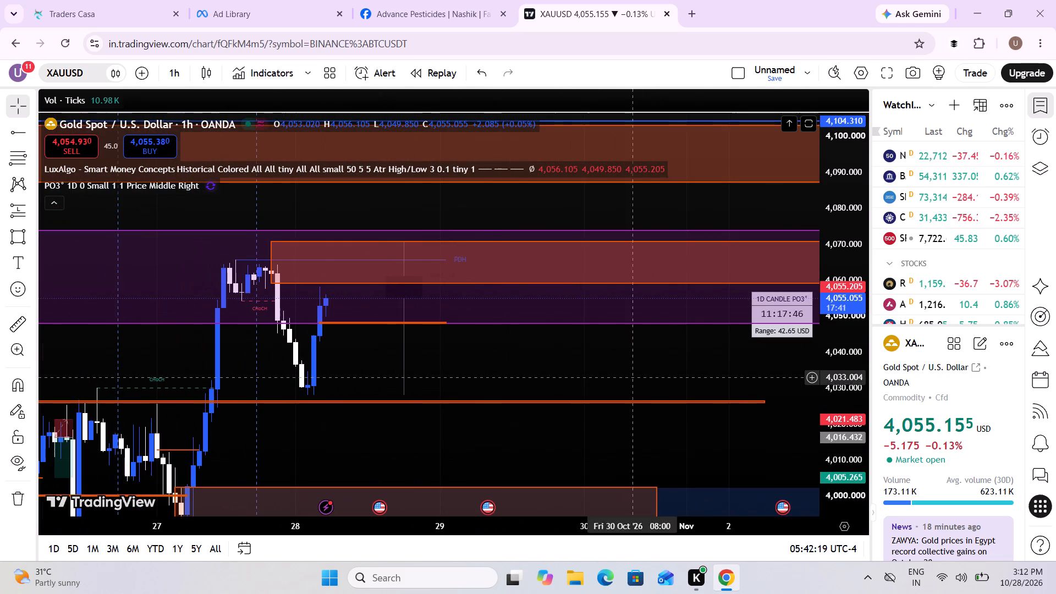
{"action": "left_click", "coordinate": [766, 373]}
{"action": "left_click_drag", "start_coordinate": [766, 373], "coordinate": [617, 382]}
{"action": "scroll", "coordinate": [617, 382], "scroll_direction": "down", "scroll_amount": 3}
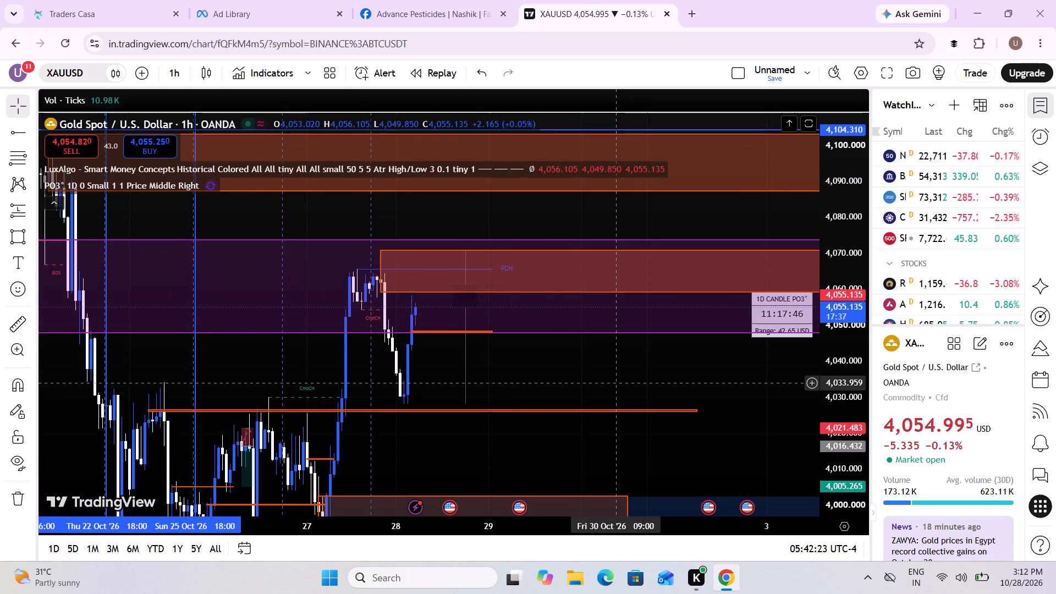
{"action": "scroll", "coordinate": [617, 382], "scroll_direction": "down", "scroll_amount": 4}
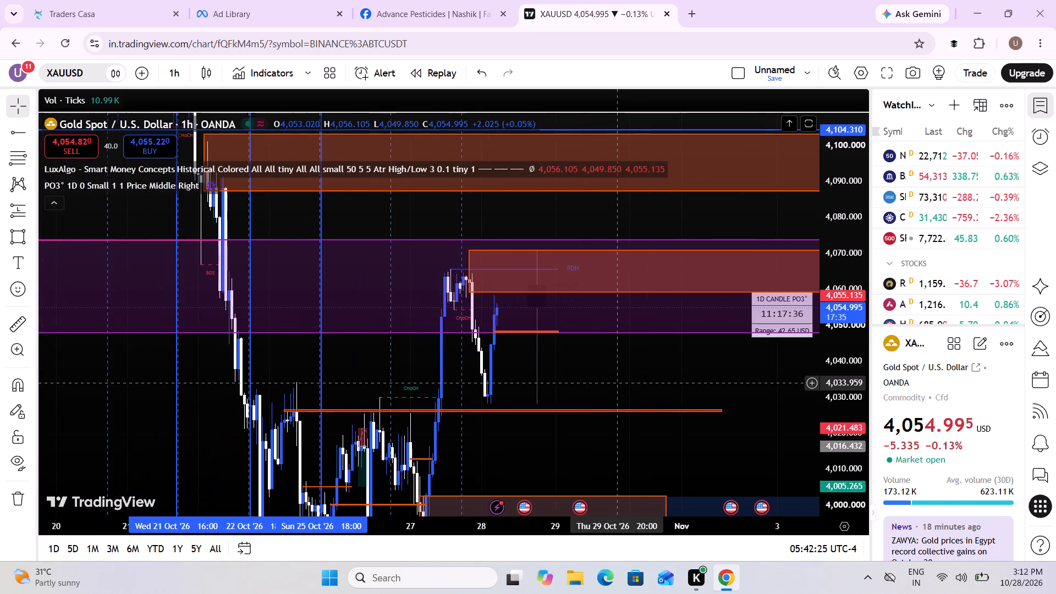
{"action": "scroll", "coordinate": [617, 382], "scroll_direction": "down", "scroll_amount": 1}
{"action": "left_click_drag", "start_coordinate": [856, 284], "coordinate": [816, 414]}
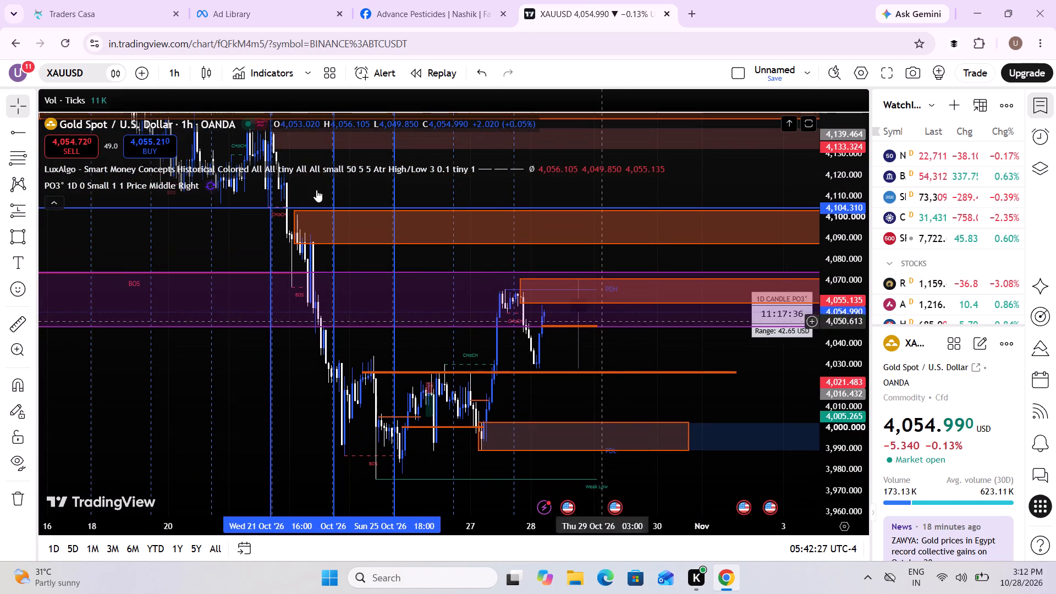
Switch the XAUUSD chart to the 5 minute timeframe and stretch the price scale around the latest candles.
{"action": "left_click", "coordinate": [163, 82]}
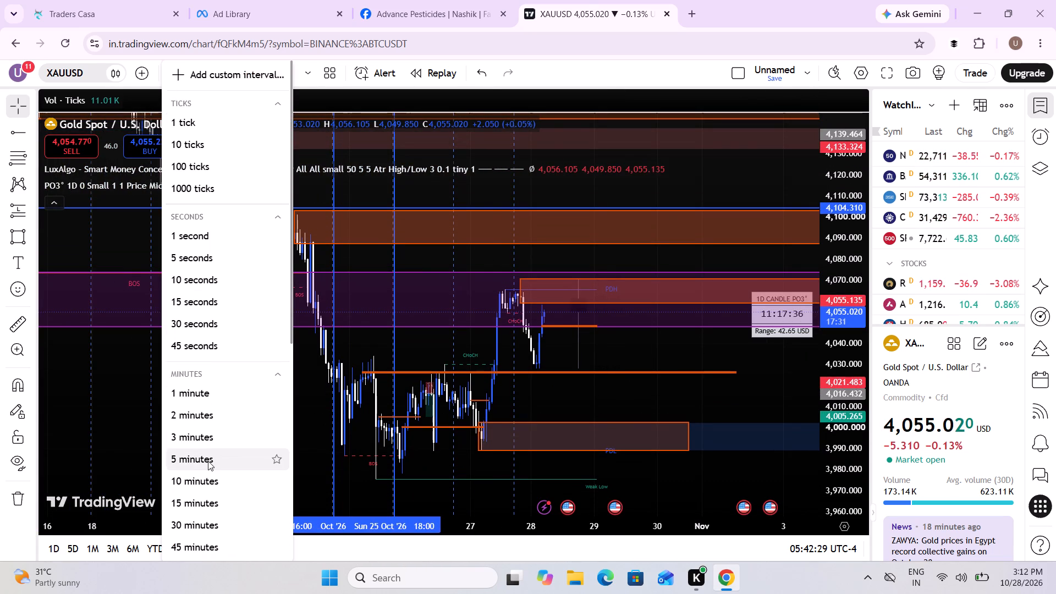
{"action": "left_click", "coordinate": [208, 461]}
{"action": "scroll", "coordinate": [454, 425], "scroll_direction": "down", "scroll_amount": 4}
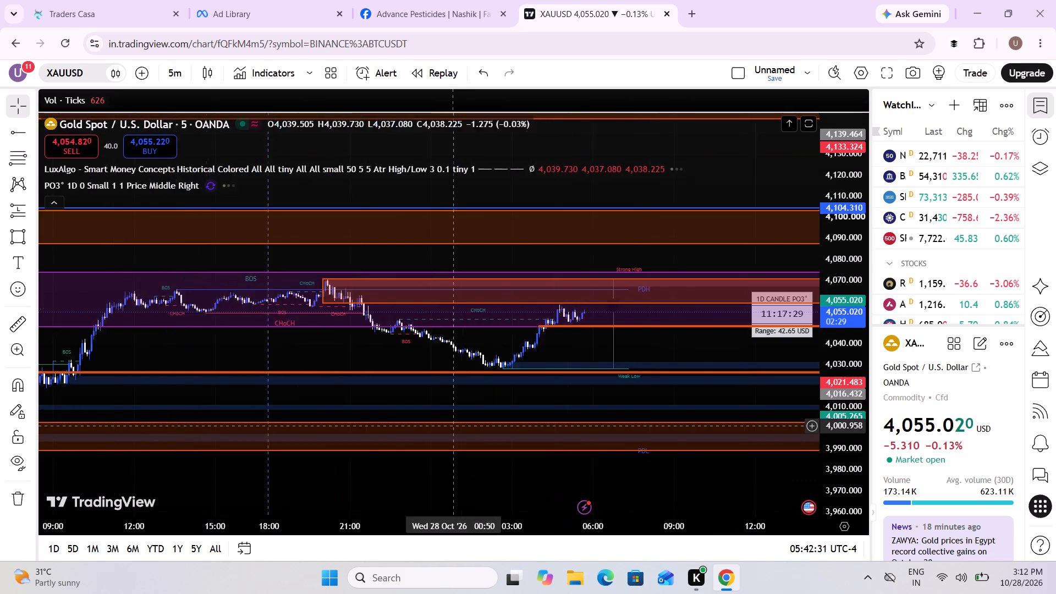
{"action": "left_click_drag", "start_coordinate": [836, 483], "coordinate": [793, 166]}
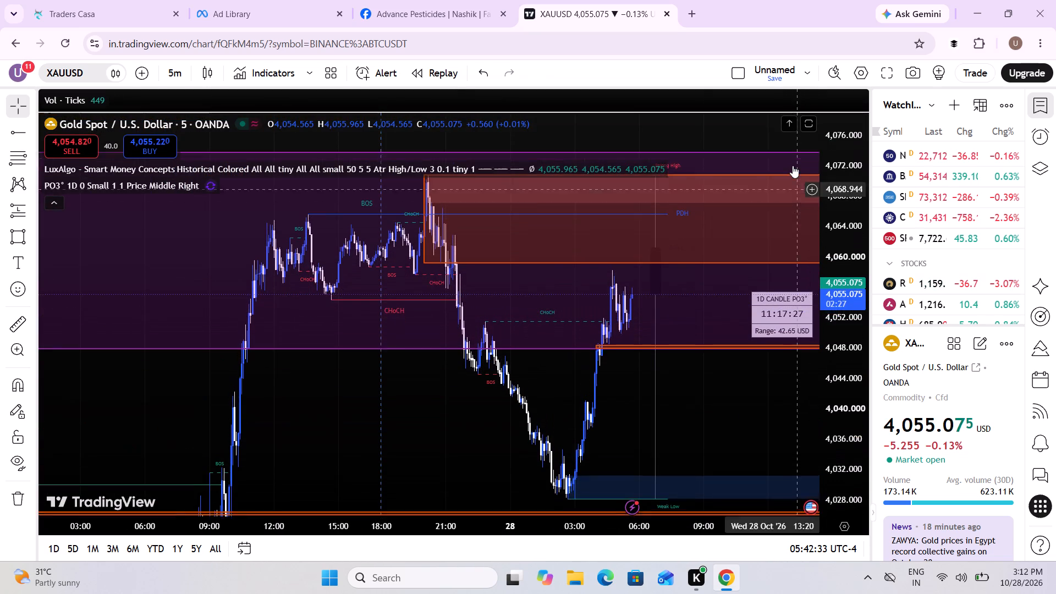
{"action": "left_click_drag", "start_coordinate": [793, 166], "coordinate": [792, 165]}
Examine the 5 minute price action around the latest rally and the supply zone above it.
{"action": "left_click_drag", "start_coordinate": [665, 447], "coordinate": [641, 320]}
{"action": "triple_click", "coordinate": [641, 320]}
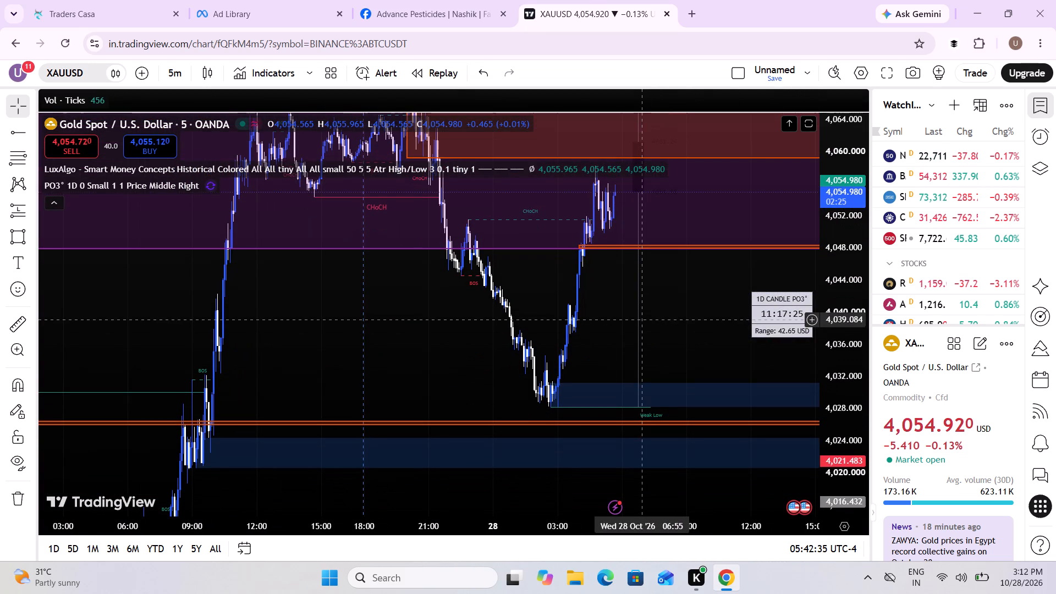
{"action": "double_click", "coordinate": [641, 320]}
{"action": "left_click_drag", "start_coordinate": [641, 320], "coordinate": [630, 424]}
{"action": "scroll", "coordinate": [630, 424], "scroll_direction": "up", "scroll_amount": 3}
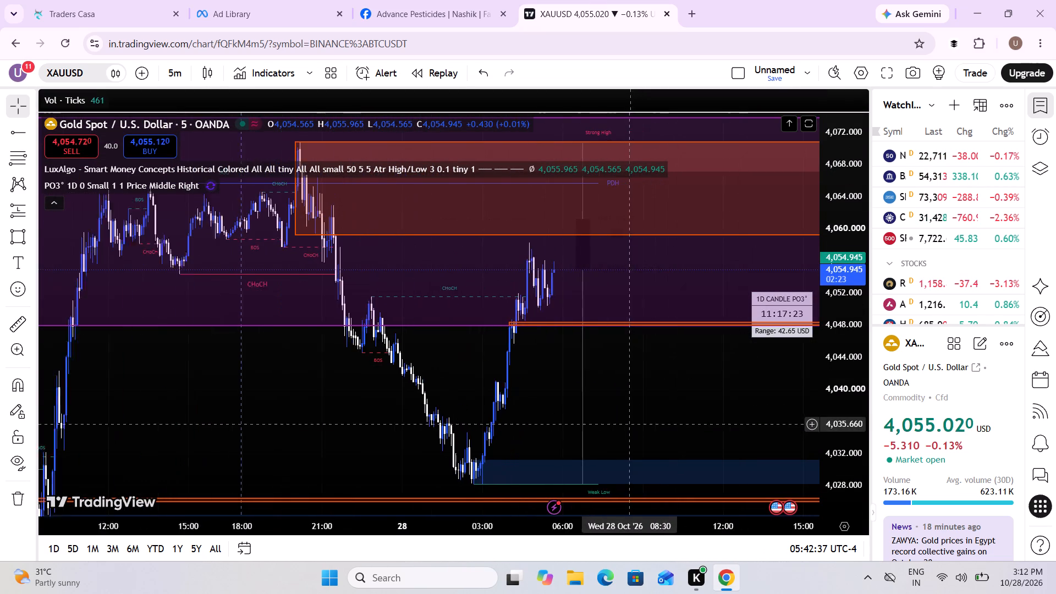
{"action": "left_click_drag", "start_coordinate": [568, 415], "coordinate": [574, 515]}
{"action": "scroll", "coordinate": [574, 515], "scroll_direction": "up", "scroll_amount": 2}
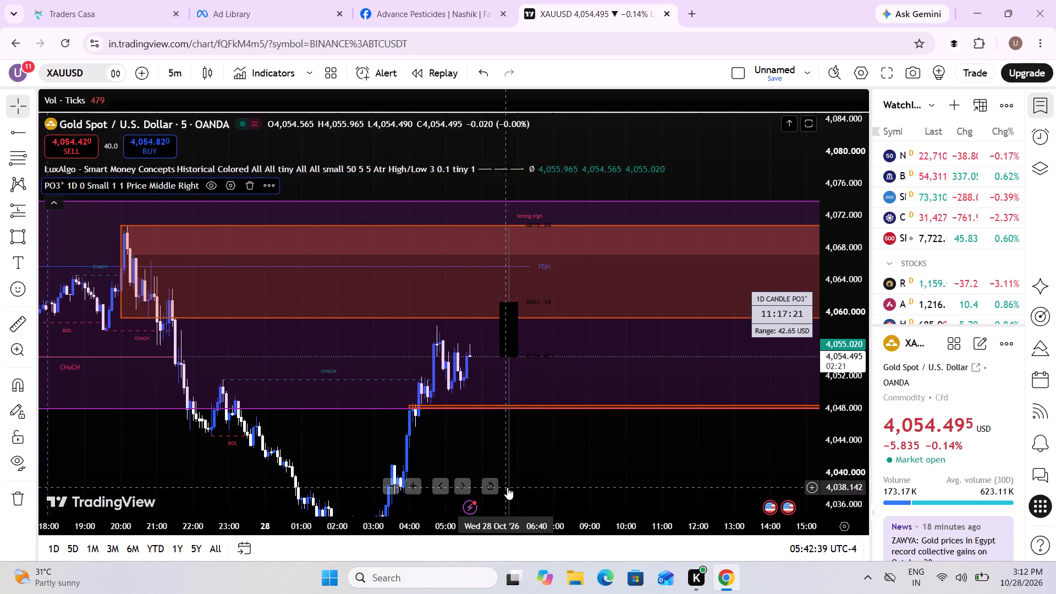
{"action": "left_click_drag", "start_coordinate": [507, 487], "coordinate": [464, 479]}
{"action": "scroll", "coordinate": [464, 479], "scroll_direction": "down", "scroll_amount": 2}
{"action": "left_click_drag", "start_coordinate": [476, 466], "coordinate": [502, 471]}
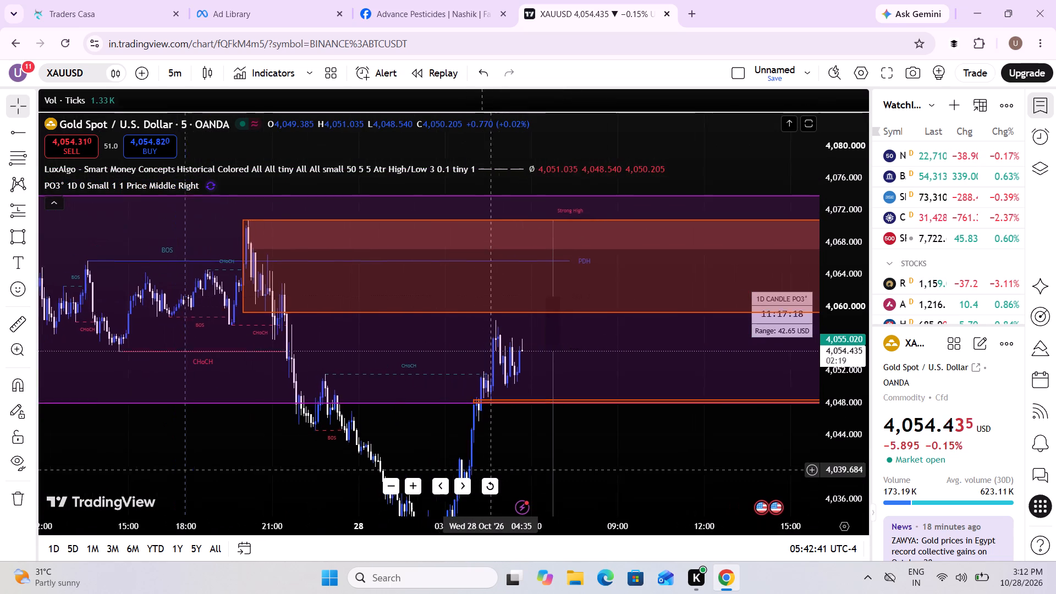
{"action": "left_click_drag", "start_coordinate": [502, 471], "coordinate": [504, 471]}
{"action": "scroll", "coordinate": [504, 471], "scroll_direction": "up", "scroll_amount": 1}
{"action": "left_click_drag", "start_coordinate": [504, 471], "coordinate": [515, 480]}
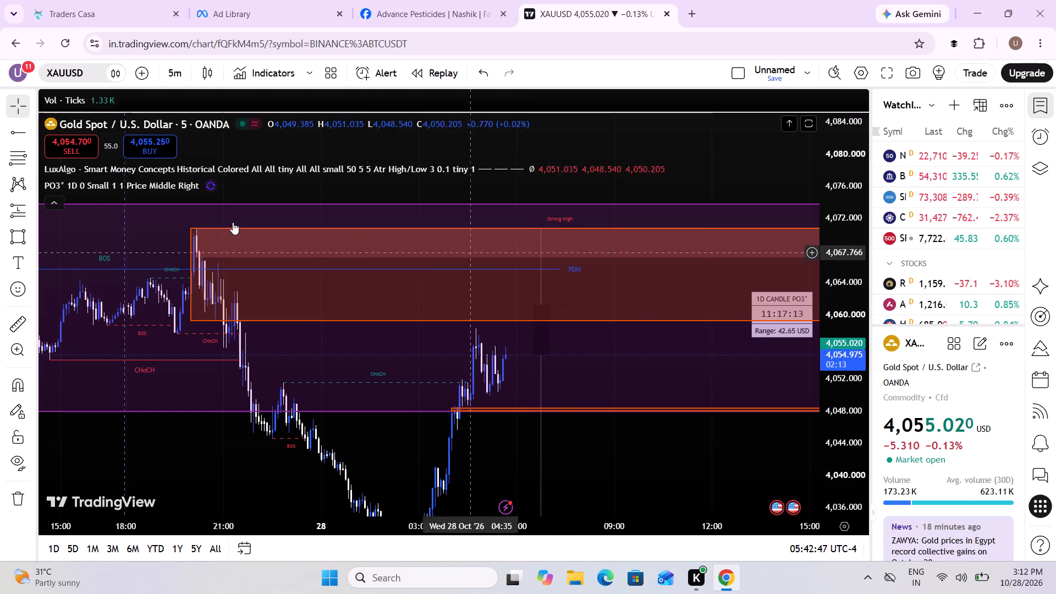
Place a short position in the supply zone with entry at about 4,067.1 and stop at about 4,071.4.
{"action": "left_click", "coordinate": [32, 212]}
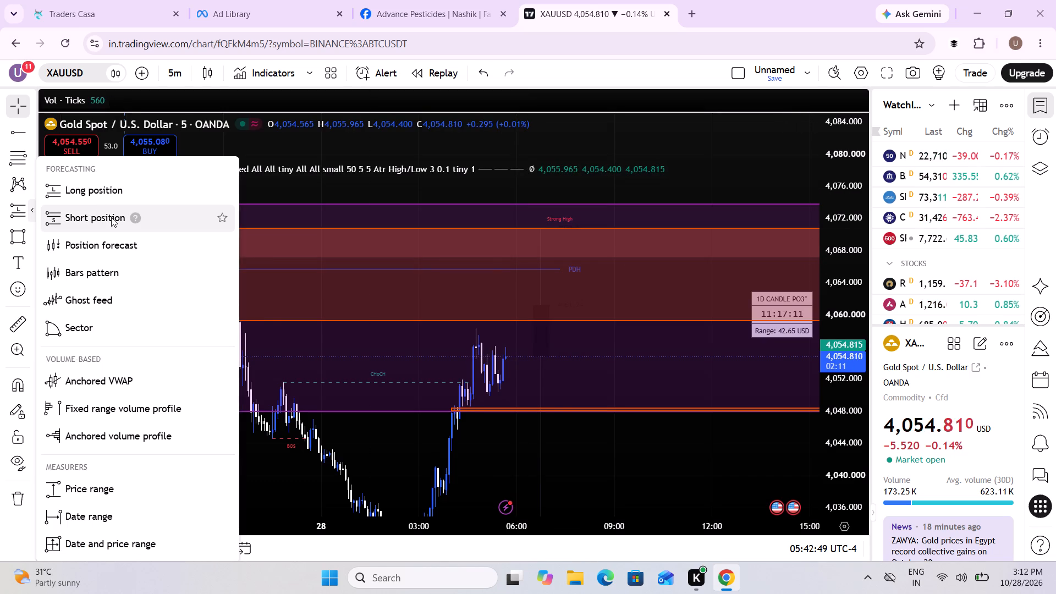
{"action": "left_click", "coordinate": [111, 217]}
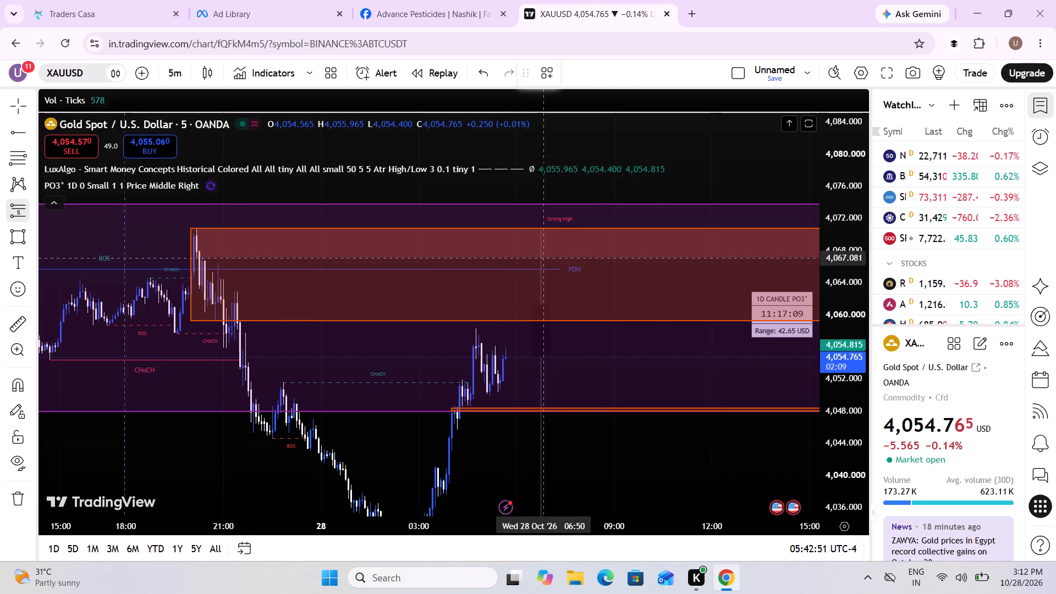
{"action": "left_click", "coordinate": [543, 257]}
{"action": "left_click_drag", "start_coordinate": [544, 188], "coordinate": [537, 209]}
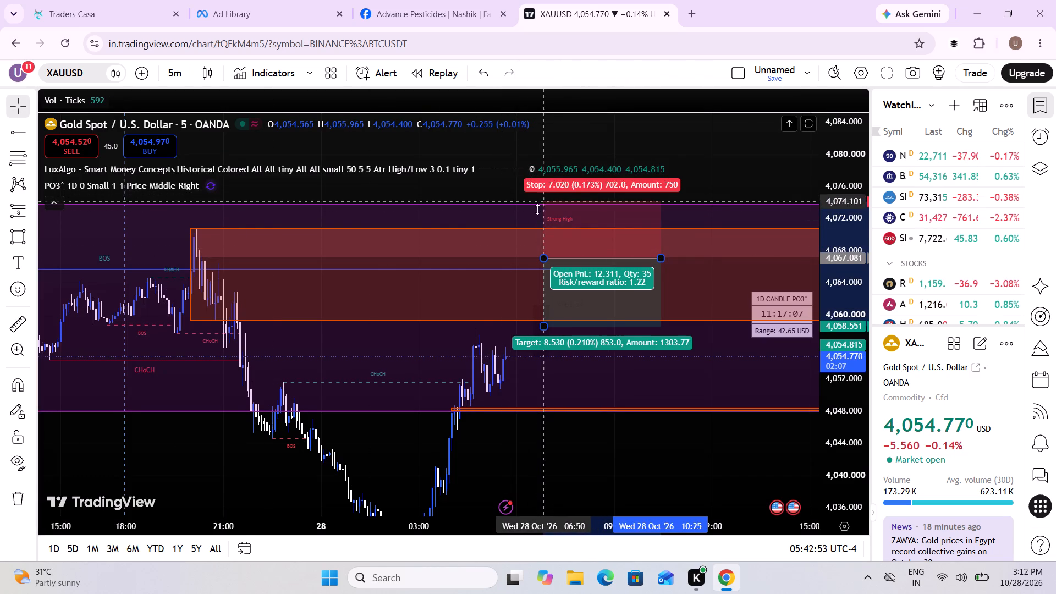
{"action": "left_click_drag", "start_coordinate": [537, 209], "coordinate": [537, 223]}
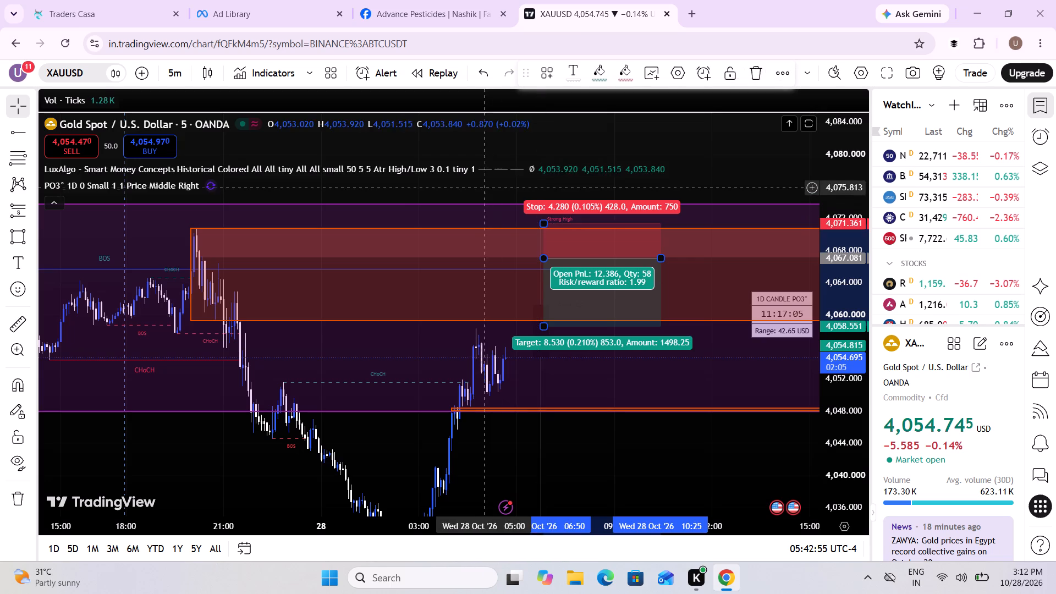
Lower the short position's target to about 4,041.1.
{"action": "left_click_drag", "start_coordinate": [481, 188], "coordinate": [415, 254]}
{"action": "scroll", "coordinate": [415, 254], "scroll_direction": "down", "scroll_amount": 4}
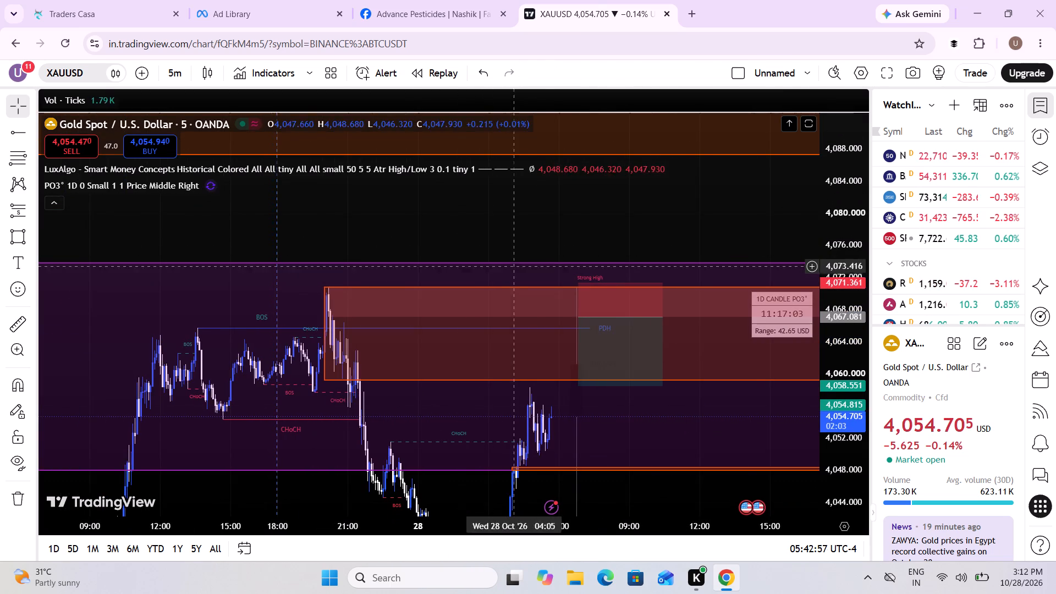
{"action": "left_click_drag", "start_coordinate": [580, 259], "coordinate": [442, 231]}
{"action": "scroll", "coordinate": [442, 231], "scroll_direction": "down", "scroll_amount": 2}
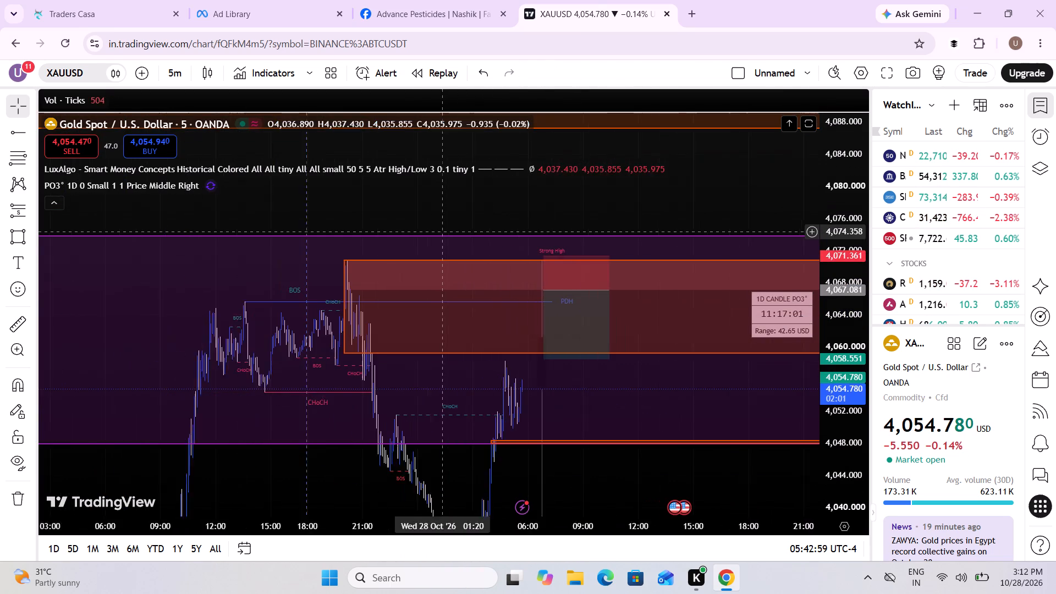
{"action": "left_click_drag", "start_coordinate": [558, 360], "coordinate": [581, 499]}
{"action": "left_click", "coordinate": [652, 215]}
{"action": "left_click_drag", "start_coordinate": [652, 215], "coordinate": [645, 200]}
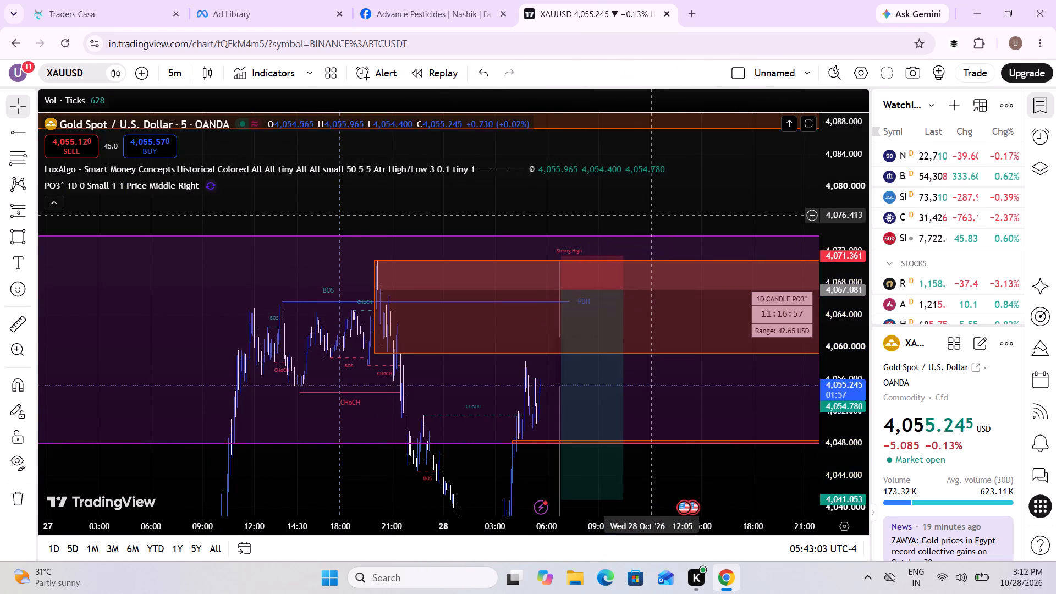
{"action": "left_click_drag", "start_coordinate": [645, 200], "coordinate": [610, 105]}
{"action": "scroll", "coordinate": [516, 365], "scroll_direction": "up", "scroll_amount": 5}
{"action": "left_click_drag", "start_coordinate": [517, 379], "coordinate": [606, 339]}
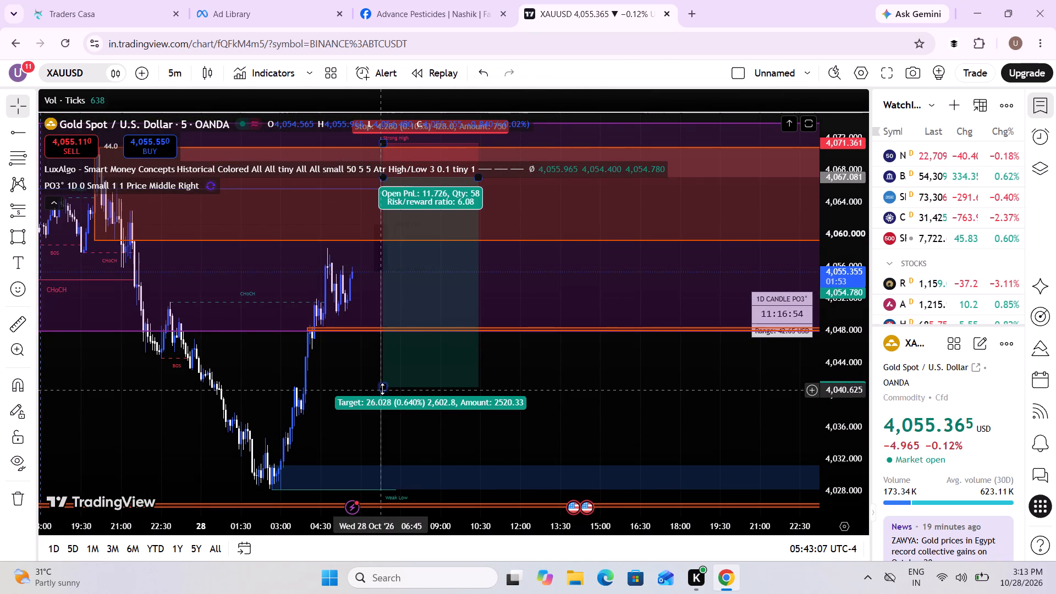
Extend the short position's target down to about 4,031.6, just above the blue demand zone.
{"action": "left_click_drag", "start_coordinate": [382, 388], "coordinate": [390, 461]}
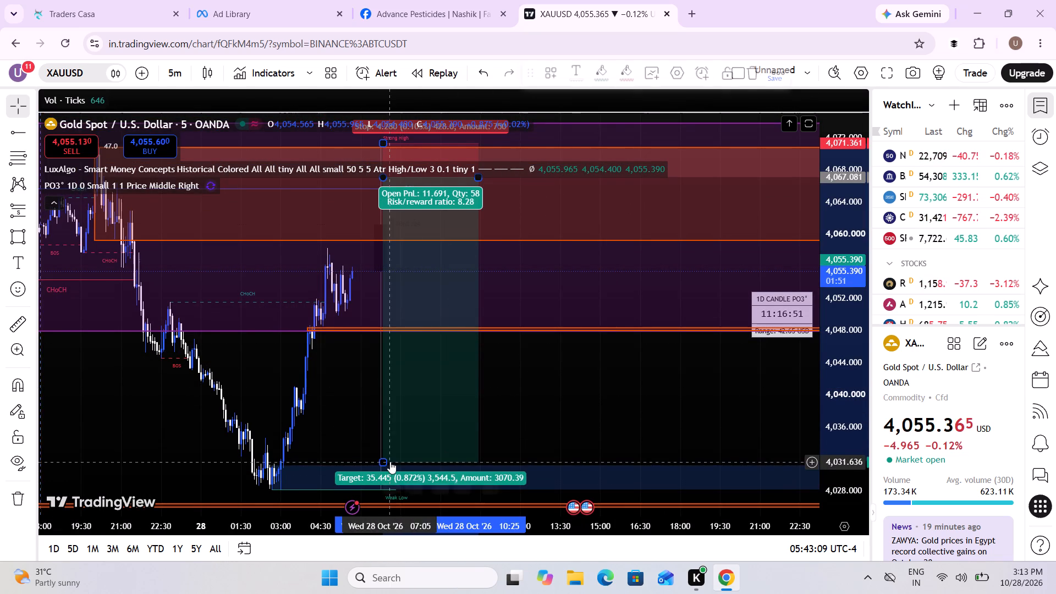
{"action": "left_click", "coordinate": [502, 411]}
{"action": "left_click_drag", "start_coordinate": [502, 411], "coordinate": [641, 404]}
{"action": "scroll", "coordinate": [641, 404], "scroll_direction": "up", "scroll_amount": 3}
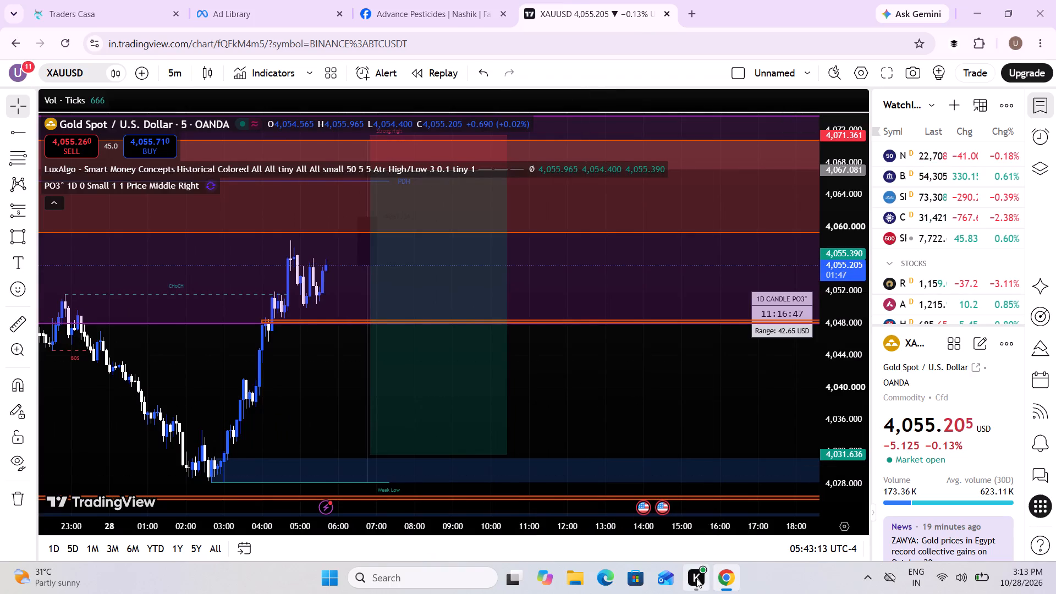
Switch to the Traders Casa XAU/USD backtest session and dismiss the advertisement overlay.
{"action": "left_click", "coordinate": [557, 0]}
{"action": "left_click", "coordinate": [463, 0]}
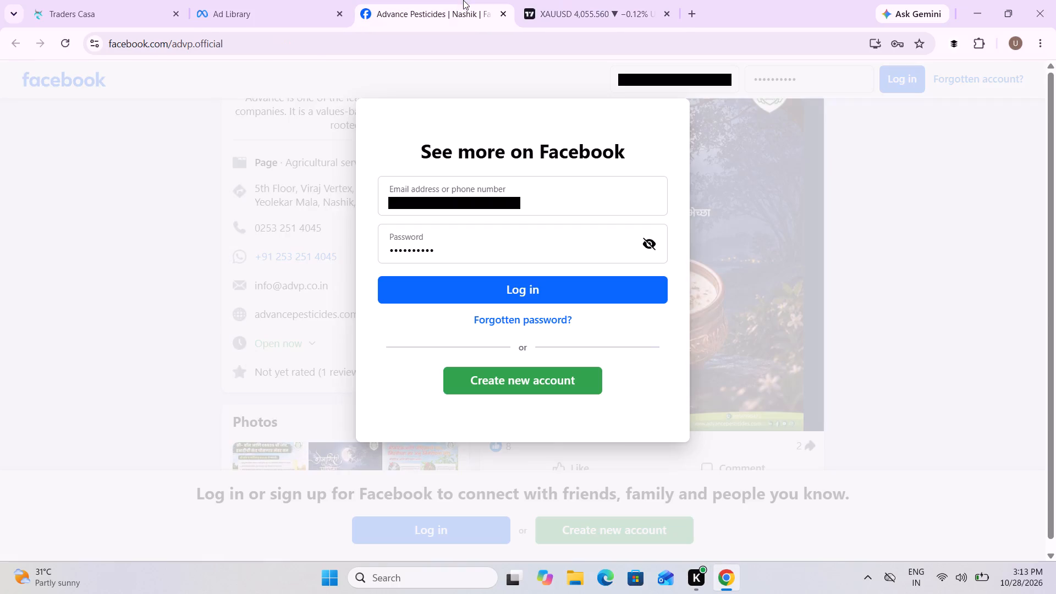
{"action": "left_click", "coordinate": [255, 0]}
{"action": "left_click", "coordinate": [164, 0]}
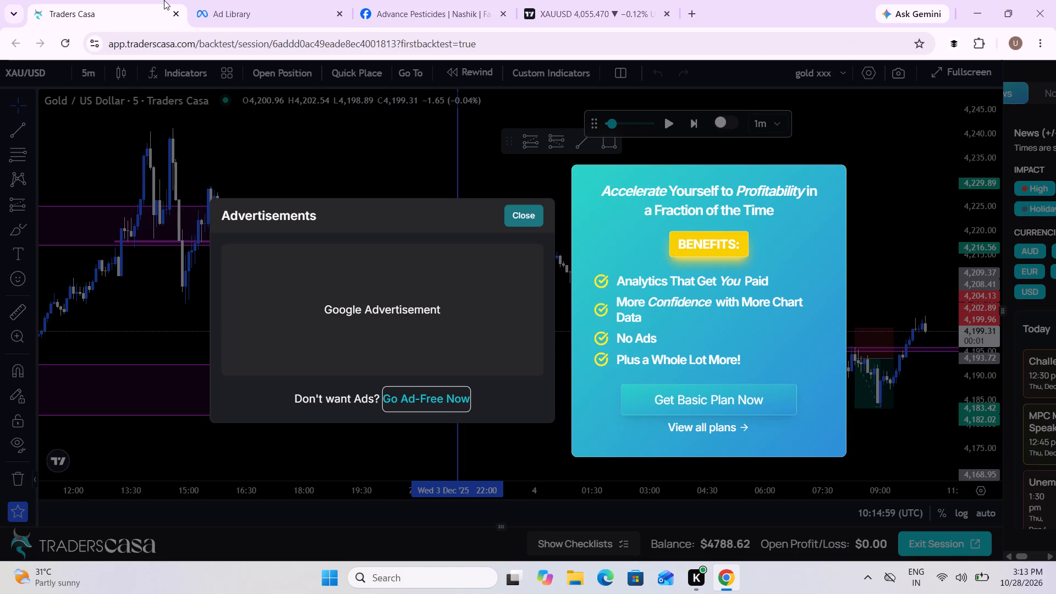
{"action": "left_click", "coordinate": [519, 222]}
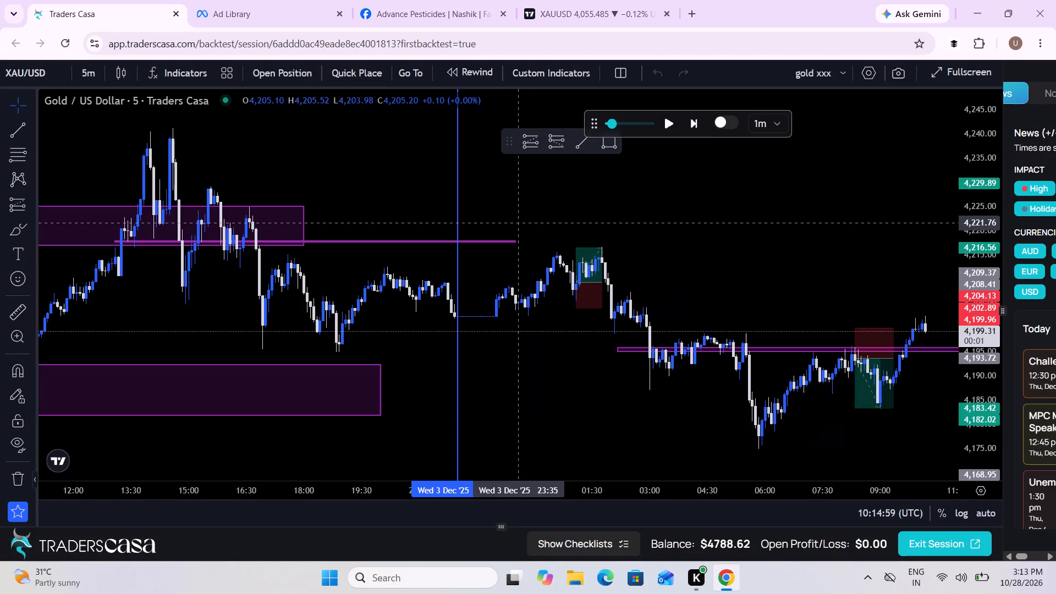
Switch the Traders Casa gold backtest chart from the latest 5 minute candles to the 1 day timeframe.
{"action": "left_click_drag", "start_coordinate": [690, 417], "coordinate": [505, 383]}
{"action": "scroll", "coordinate": [505, 383], "scroll_direction": "up", "scroll_amount": 1}
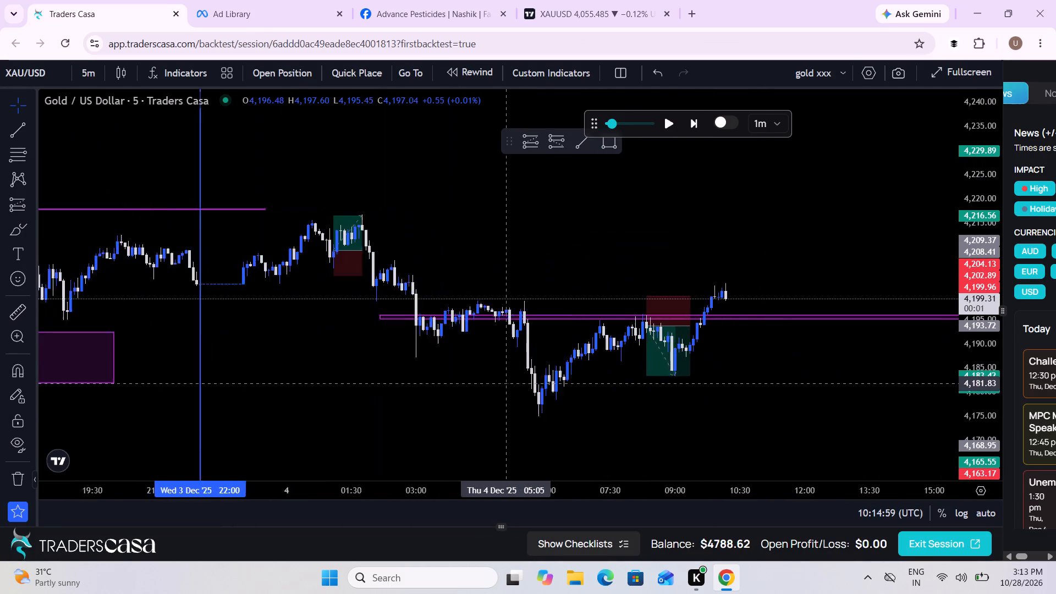
{"action": "scroll", "coordinate": [505, 383], "scroll_direction": "up", "scroll_amount": 2}
{"action": "left_click_drag", "start_coordinate": [551, 384], "coordinate": [359, 361]}
{"action": "scroll", "coordinate": [359, 361], "scroll_direction": "down", "scroll_amount": 4}
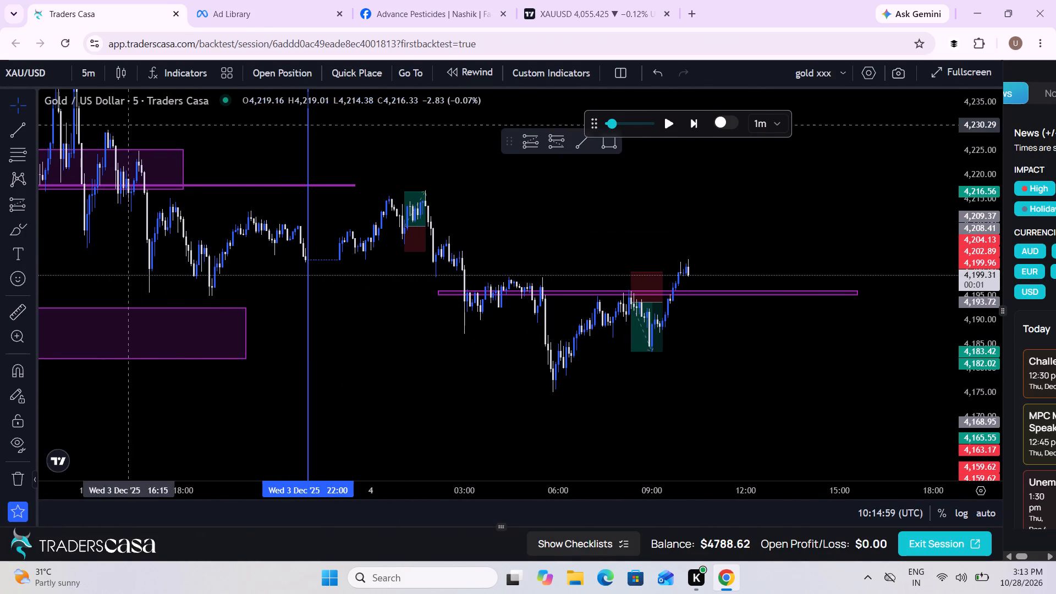
{"action": "left_click", "coordinate": [92, 76]}
{"action": "scroll", "coordinate": [167, 419], "scroll_direction": "down", "scroll_amount": 2}
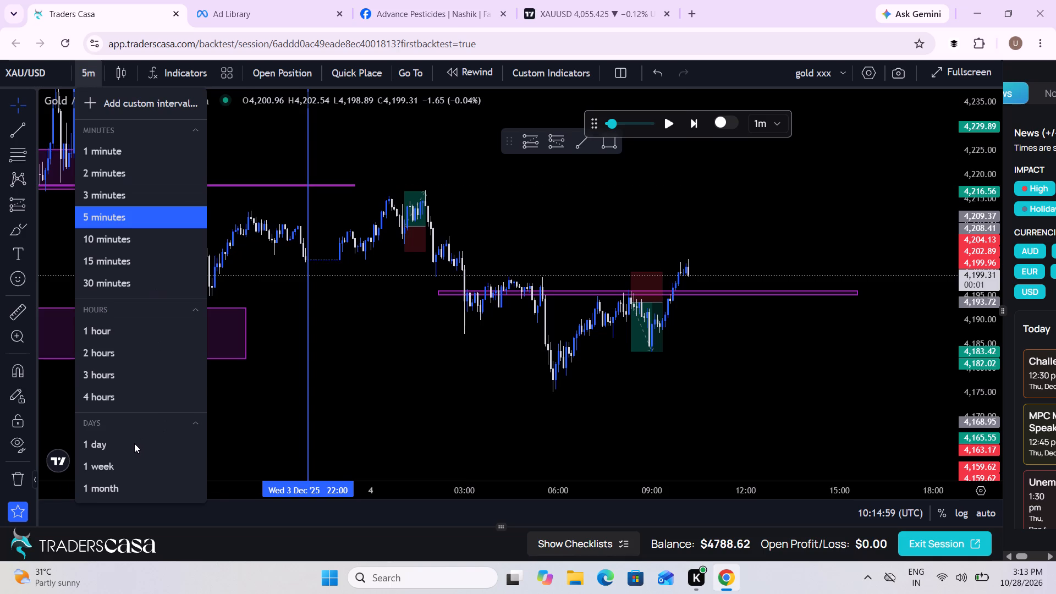
{"action": "left_click", "coordinate": [134, 443]}
Examine the latest daily gold candles around the vertical line marking Thu 4 Dec '25.
{"action": "scroll", "coordinate": [519, 418], "scroll_direction": "up", "scroll_amount": 11}
{"action": "left_click_drag", "start_coordinate": [240, 334], "coordinate": [813, 375]}
{"action": "left_click_drag", "start_coordinate": [977, 243], "coordinate": [936, 552]}
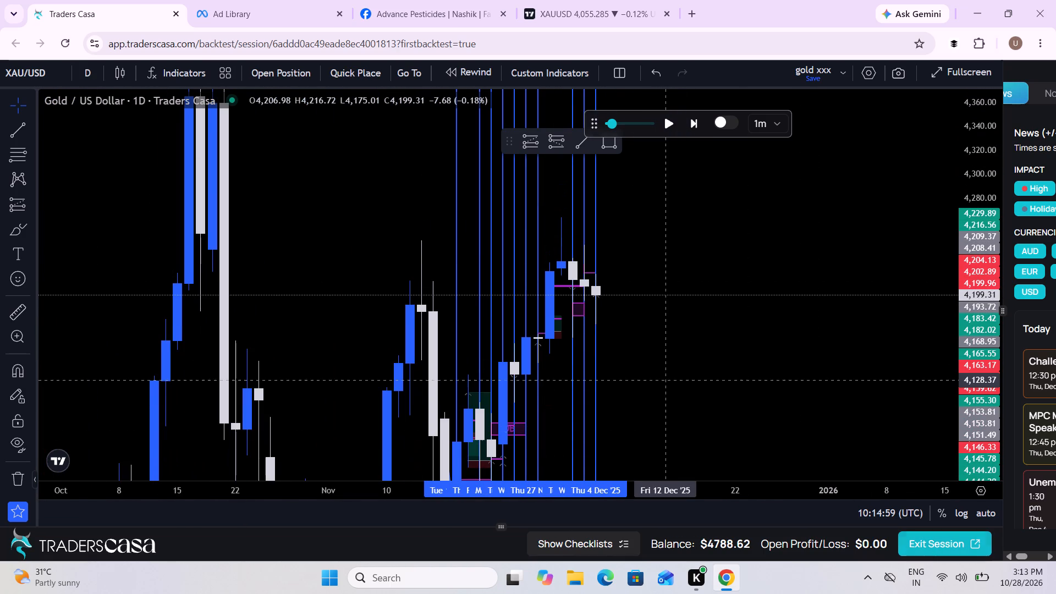
{"action": "left_click_drag", "start_coordinate": [665, 380], "coordinate": [763, 380]}
{"action": "scroll", "coordinate": [763, 380], "scroll_direction": "up", "scroll_amount": 6}
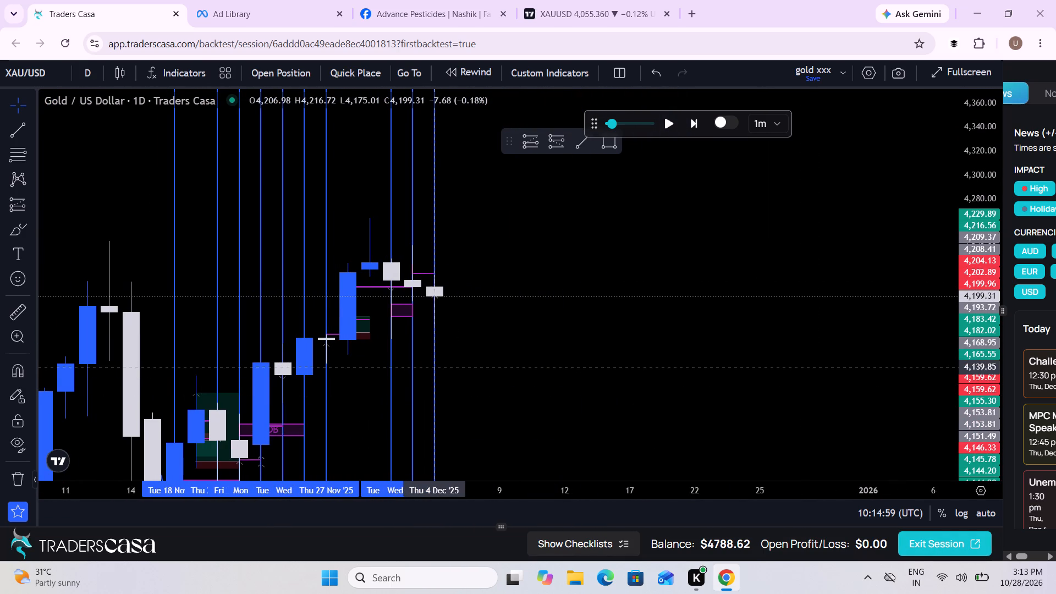
{"action": "left_click", "coordinate": [434, 367]}
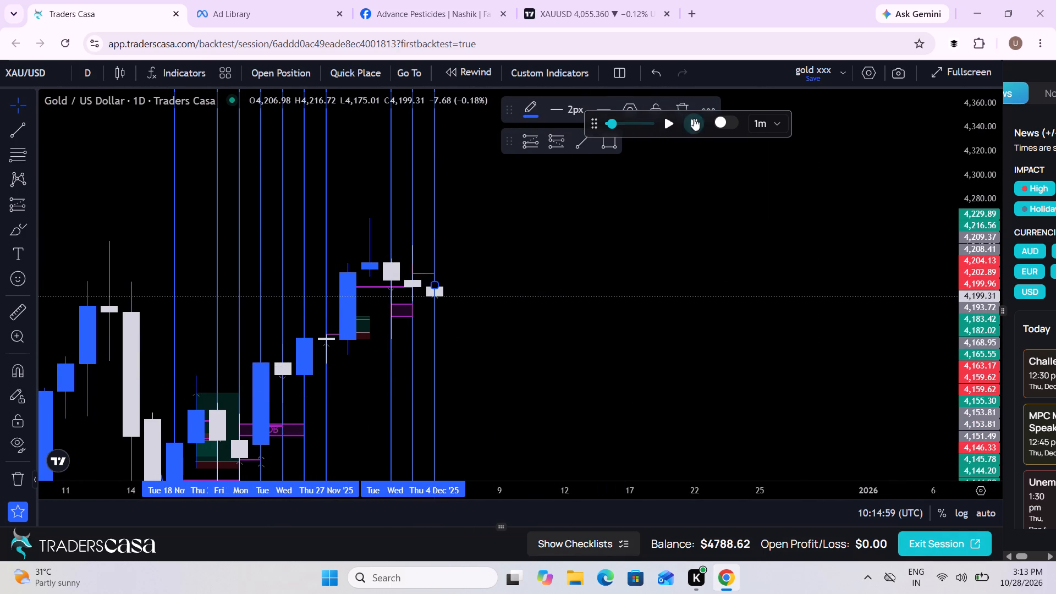
In the Traders Casa backtest session, delete the vertical line on Thu 4 Dec '25.
{"action": "left_click", "coordinate": [677, 107]}
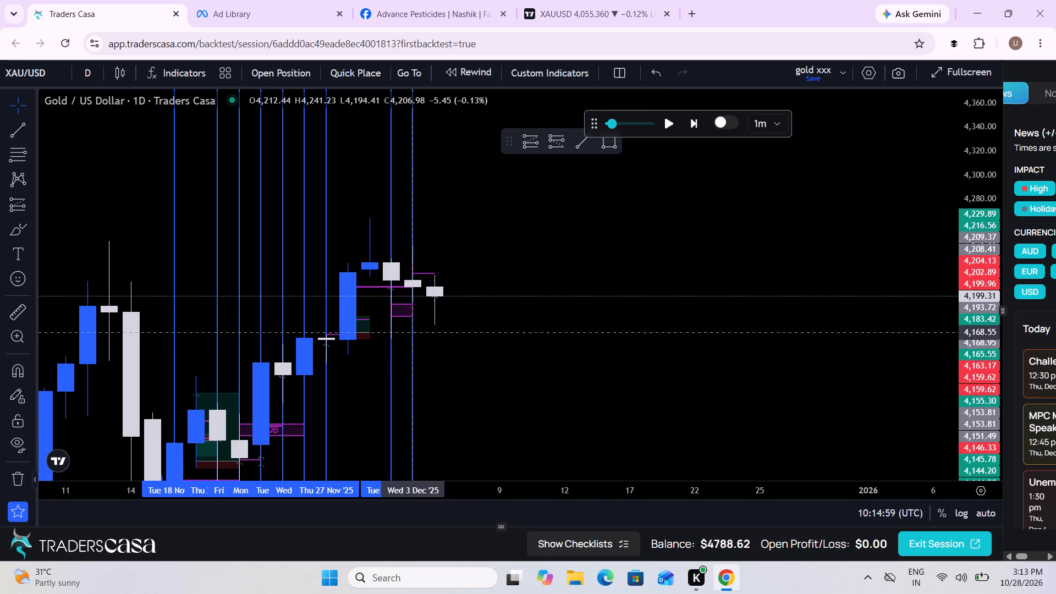
Delete the vertical lines on Wed 3 Dec '25 and Tue 2 Dec '25 from the daily chart.
{"action": "left_click", "coordinate": [412, 336]}
{"action": "left_click", "coordinate": [679, 103]}
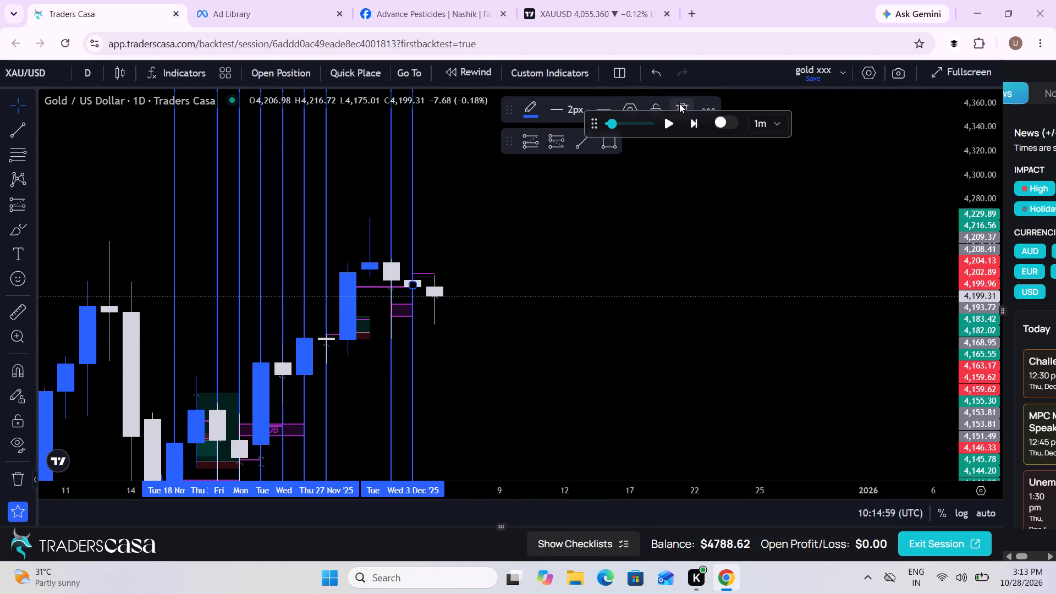
{"action": "left_click", "coordinate": [393, 376]}
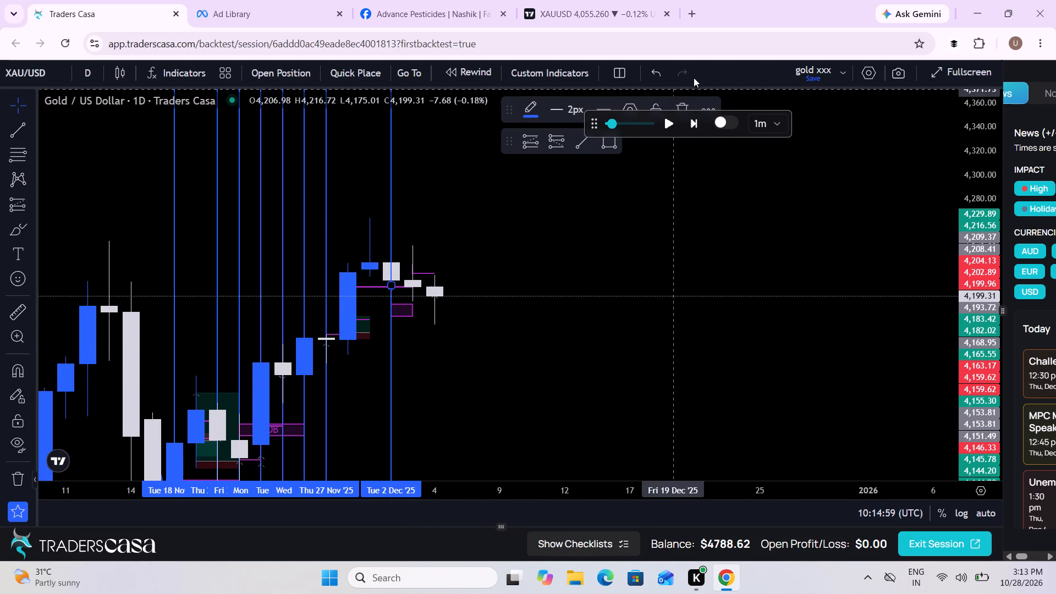
{"action": "left_click", "coordinate": [683, 100]}
Examine the daily candles from mid-November to early December and the zones marked around them.
{"action": "left_click_drag", "start_coordinate": [485, 332], "coordinate": [695, 326]}
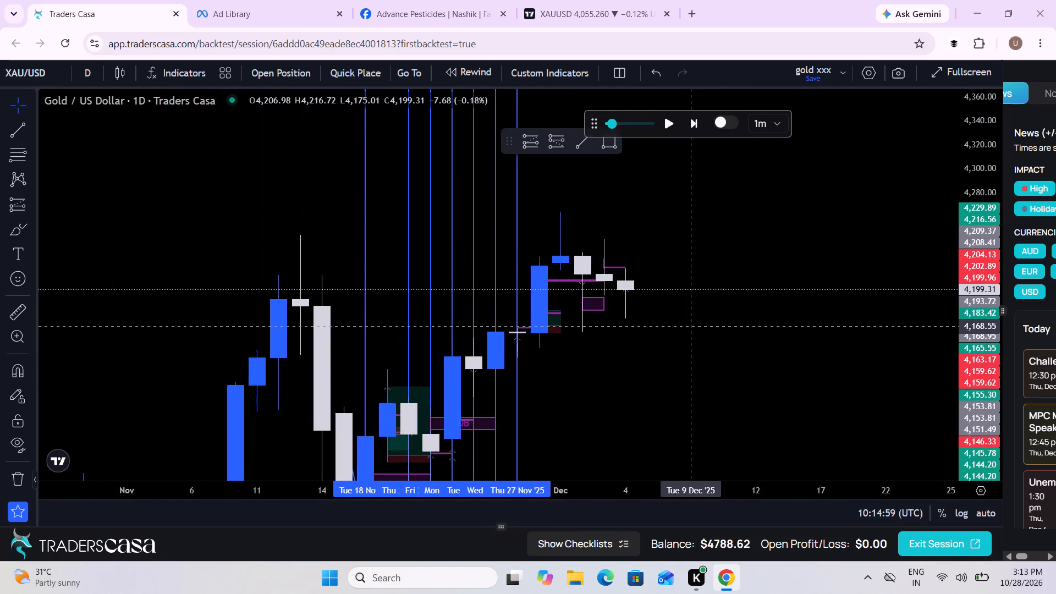
{"action": "scroll", "coordinate": [695, 326], "scroll_direction": "up", "scroll_amount": 4}
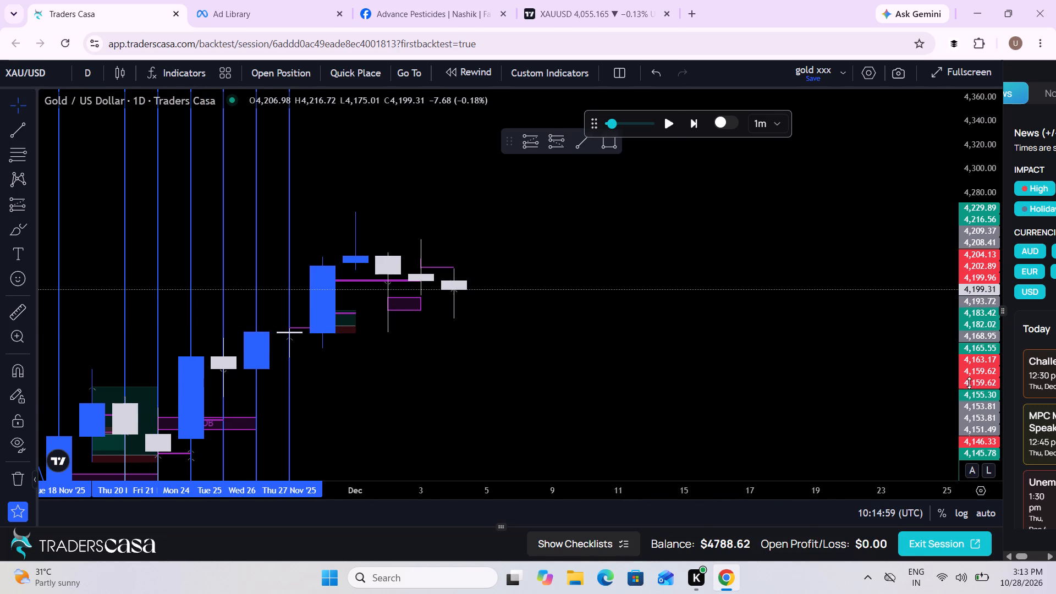
{"action": "left_click_drag", "start_coordinate": [969, 383], "coordinate": [929, 175]}
{"action": "left_click_drag", "start_coordinate": [571, 419], "coordinate": [597, 381]}
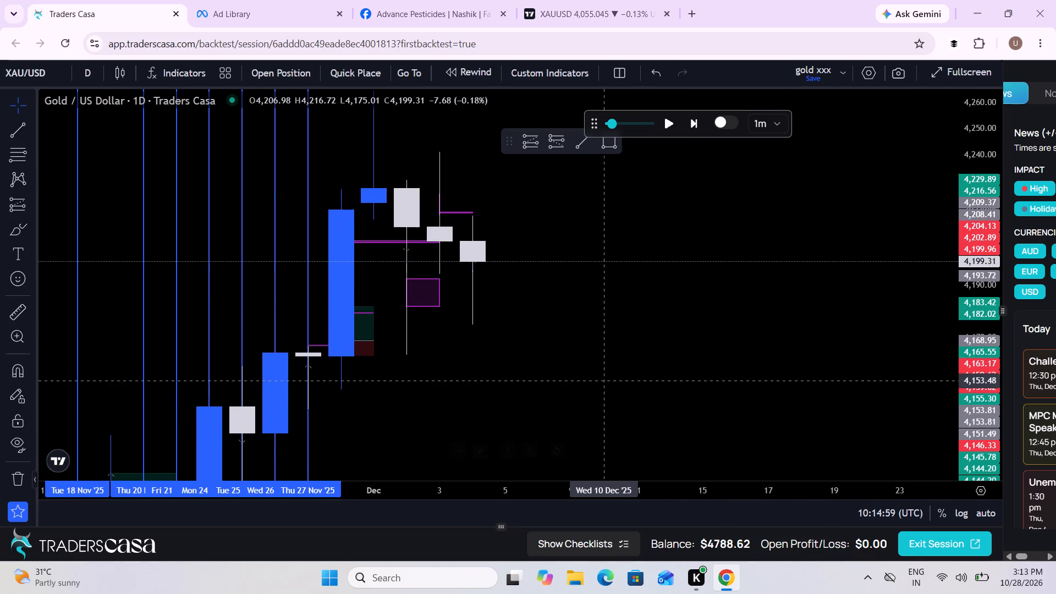
{"action": "scroll", "coordinate": [457, 381], "scroll_direction": "down", "scroll_amount": 3}
{"action": "left_click_drag", "start_coordinate": [602, 405], "coordinate": [511, 484]}
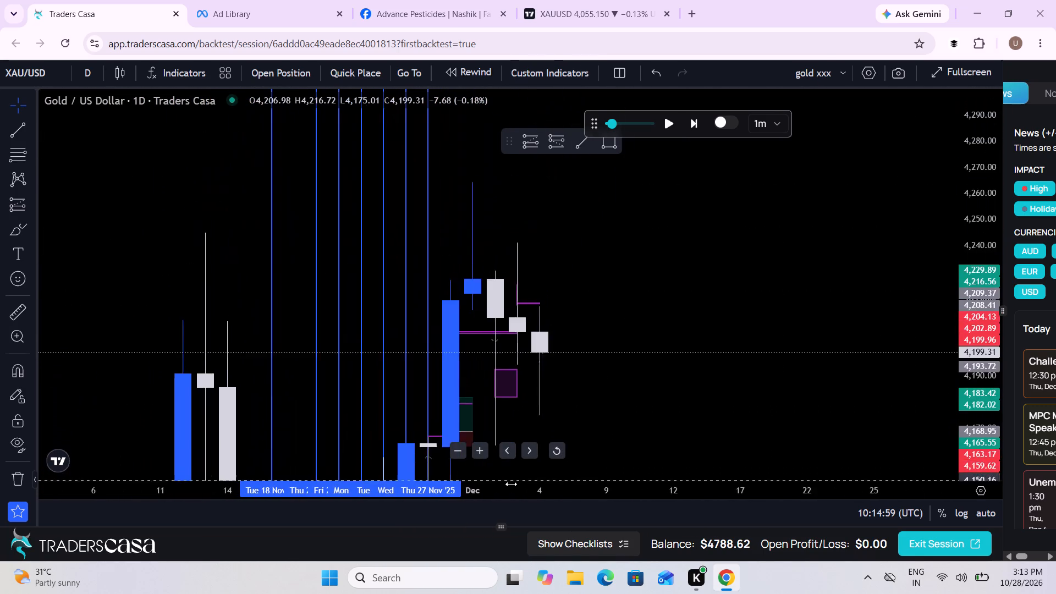
{"action": "left_click_drag", "start_coordinate": [511, 484], "coordinate": [683, 169]}
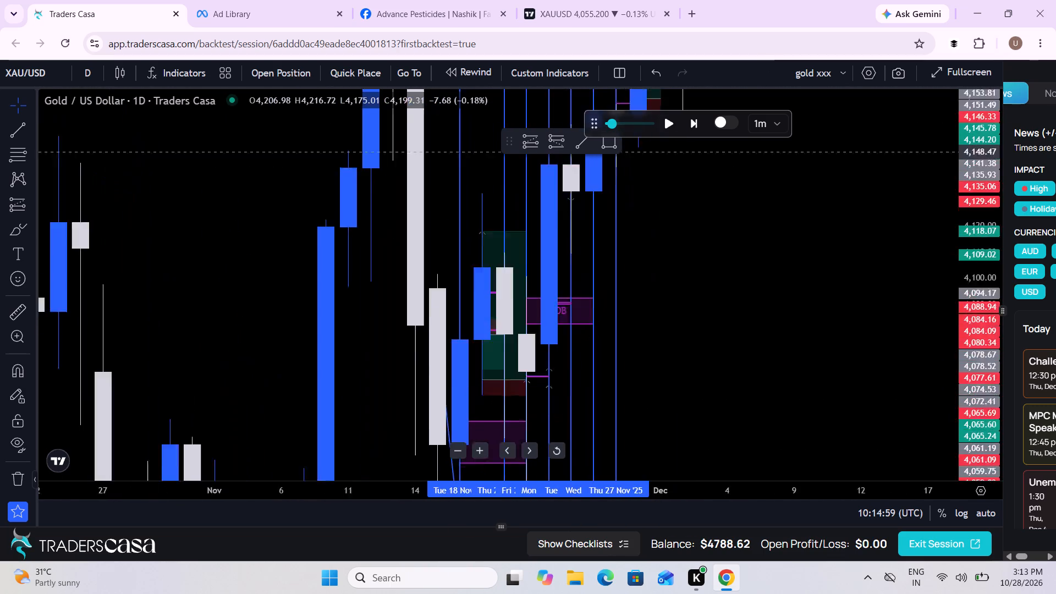
{"action": "left_click_drag", "start_coordinate": [683, 169], "coordinate": [546, 427]}
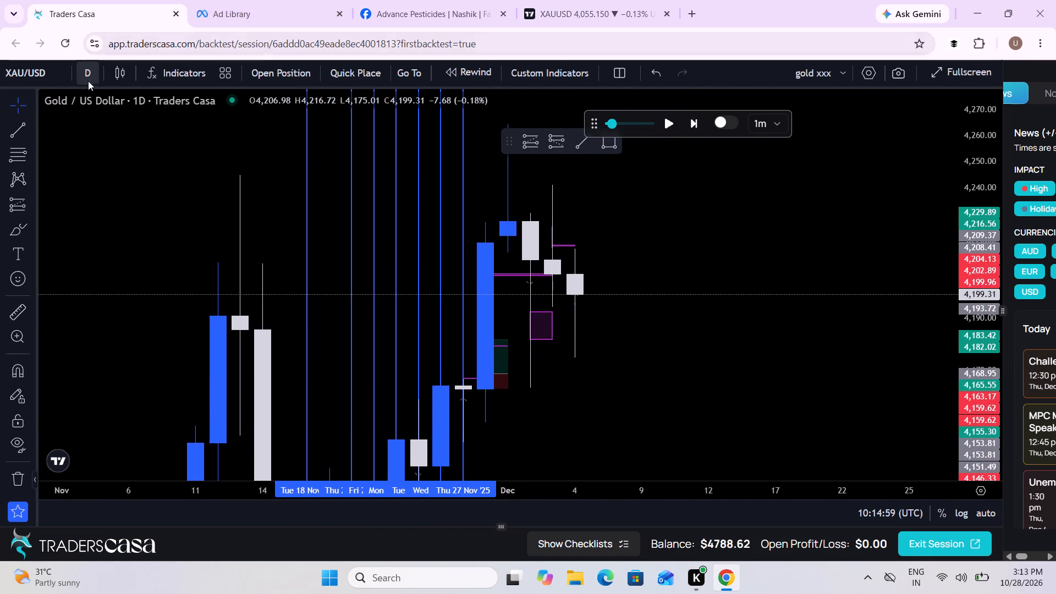
Switch the XAU/USD backtest chart to the 1 hour timeframe.
{"action": "left_click", "coordinate": [91, 82]}
{"action": "scroll", "coordinate": [130, 349], "scroll_direction": "down", "scroll_amount": 1}
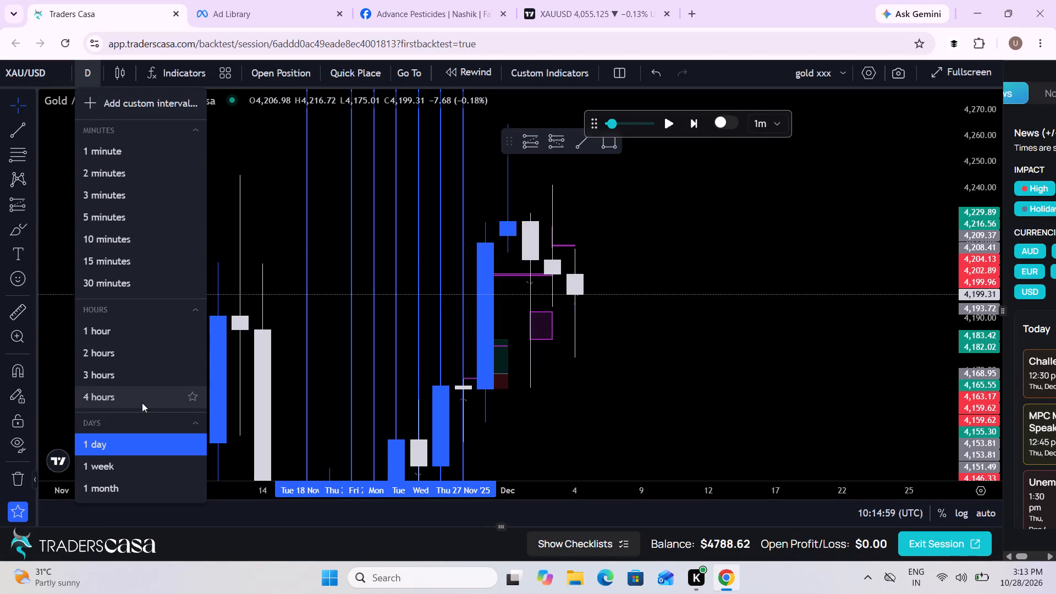
{"action": "scroll", "coordinate": [142, 403], "scroll_direction": "down", "scroll_amount": 1}
{"action": "left_click", "coordinate": [114, 336]}
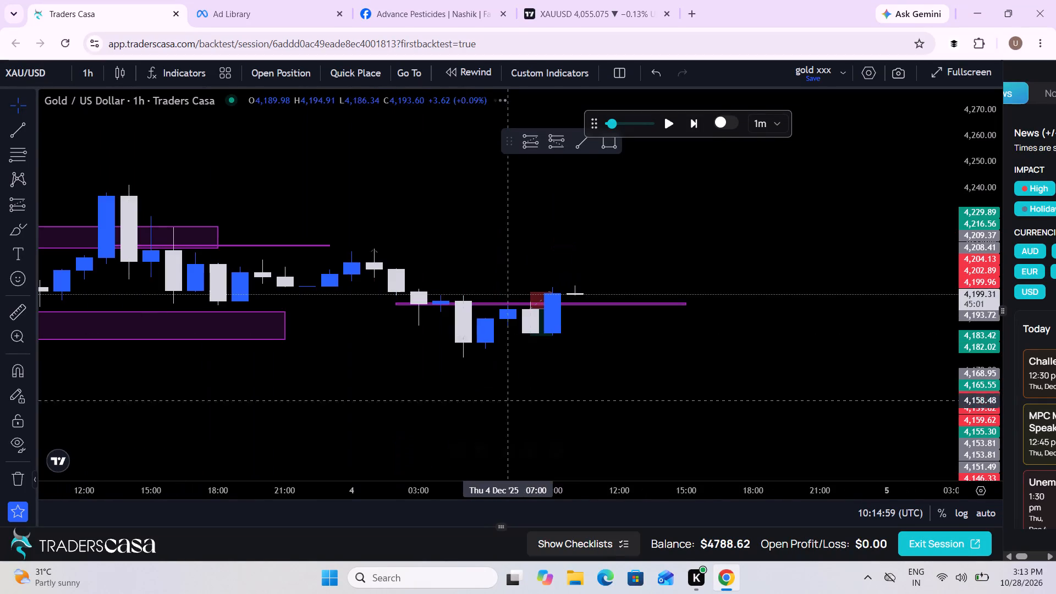
Examine the 1 hour price action of 2 to 4 December around the marked zones and the latest short position.
{"action": "scroll", "coordinate": [520, 410], "scroll_direction": "down", "scroll_amount": 5}
{"action": "left_click_drag", "start_coordinate": [767, 403], "coordinate": [557, 395]}
{"action": "scroll", "coordinate": [557, 395], "scroll_direction": "down", "scroll_amount": 1}
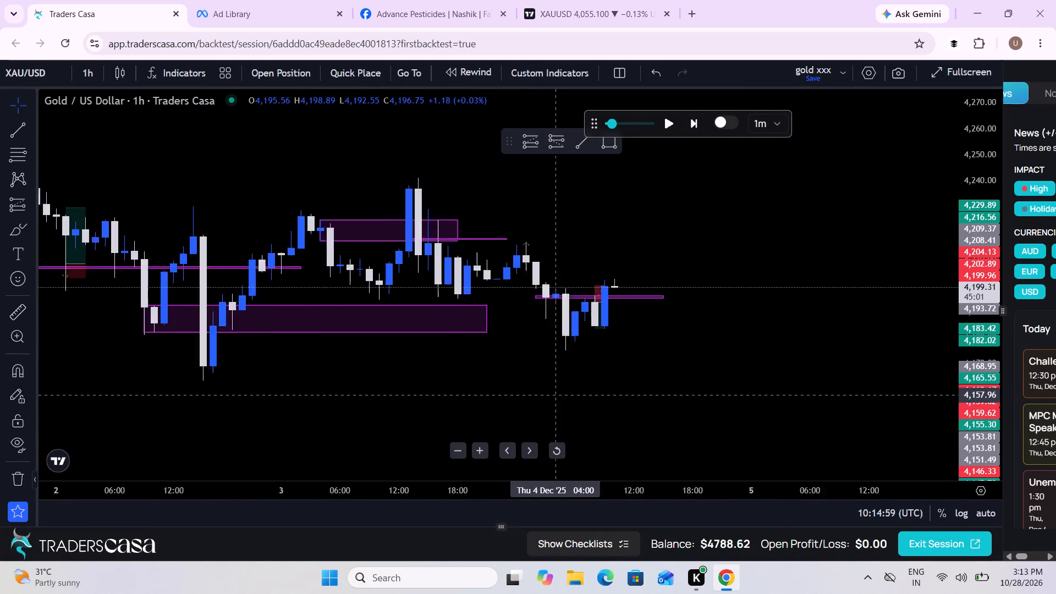
{"action": "scroll", "coordinate": [557, 395], "scroll_direction": "down", "scroll_amount": 1}
{"action": "left_click_drag", "start_coordinate": [990, 427], "coordinate": [961, 259]}
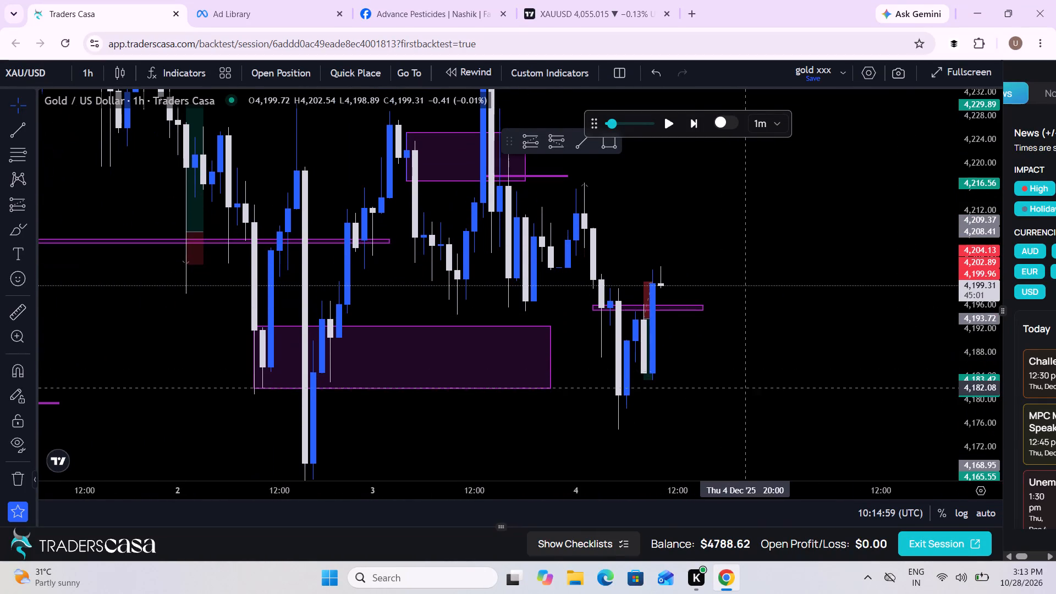
{"action": "left_click_drag", "start_coordinate": [743, 387], "coordinate": [570, 349]}
{"action": "scroll", "coordinate": [570, 349], "scroll_direction": "up", "scroll_amount": 1}
{"action": "left_click_drag", "start_coordinate": [570, 349], "coordinate": [620, 326]}
{"action": "scroll", "coordinate": [620, 326], "scroll_direction": "down", "scroll_amount": 1}
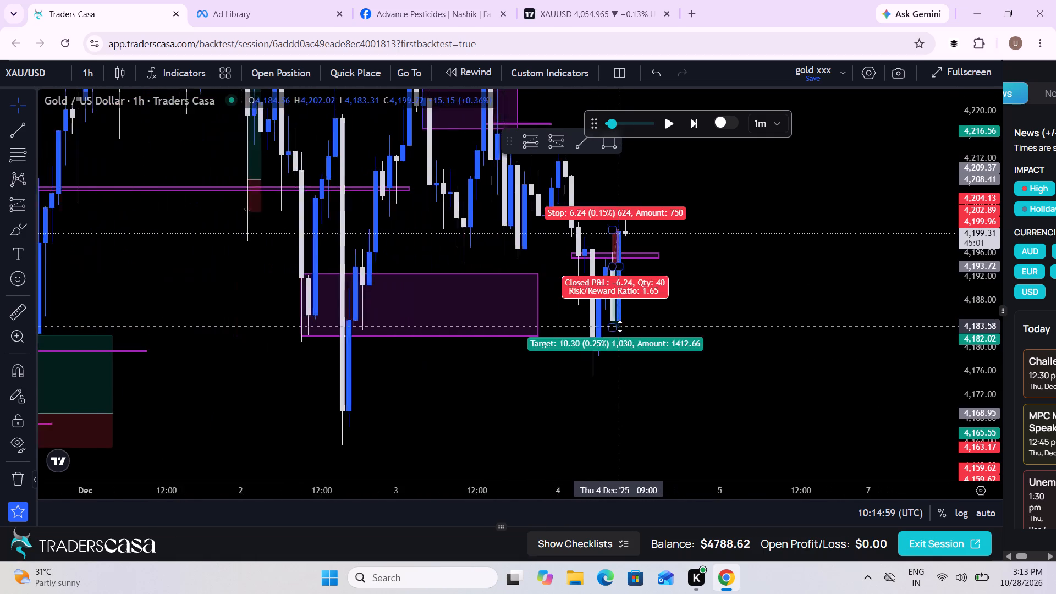
{"action": "scroll", "coordinate": [620, 326], "scroll_direction": "down", "scroll_amount": 3}
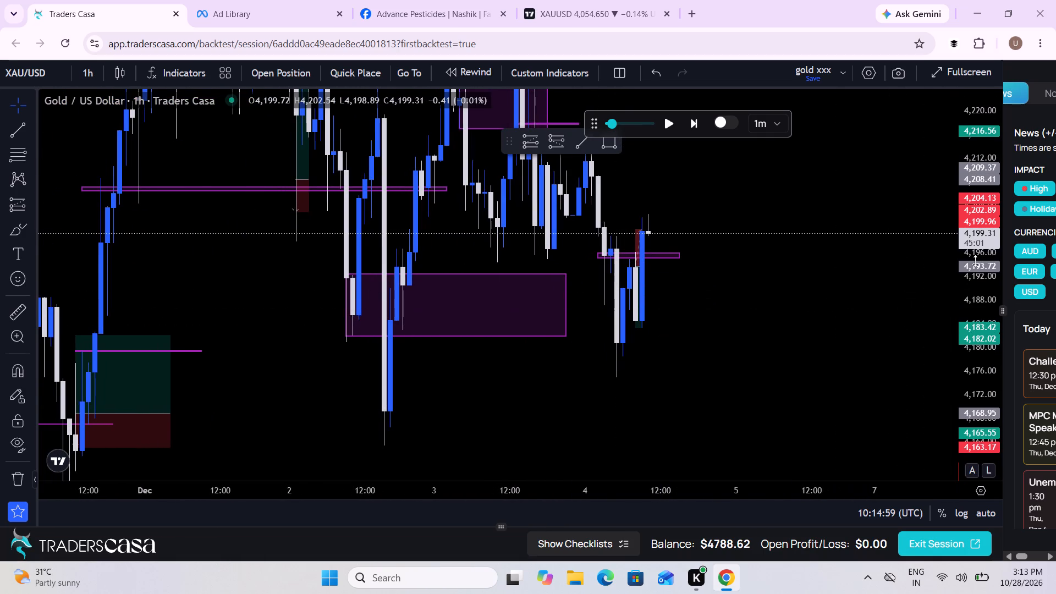
Examine the wider 1 hour structure from late November, comparing the swing lows beneath the rally with the latest low.
{"action": "left_click_drag", "start_coordinate": [975, 261], "coordinate": [904, 408]}
{"action": "left_click_drag", "start_coordinate": [723, 349], "coordinate": [660, 423]}
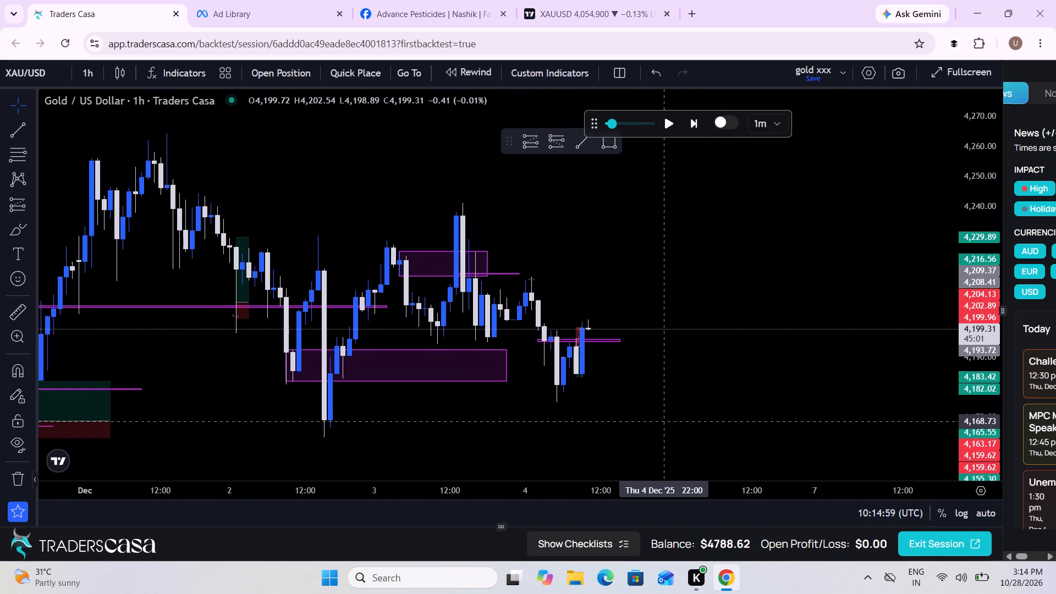
{"action": "left_click_drag", "start_coordinate": [660, 423], "coordinate": [659, 425]}
{"action": "scroll", "coordinate": [659, 425], "scroll_direction": "down", "scroll_amount": 5}
{"action": "left_click_drag", "start_coordinate": [659, 425], "coordinate": [617, 392]}
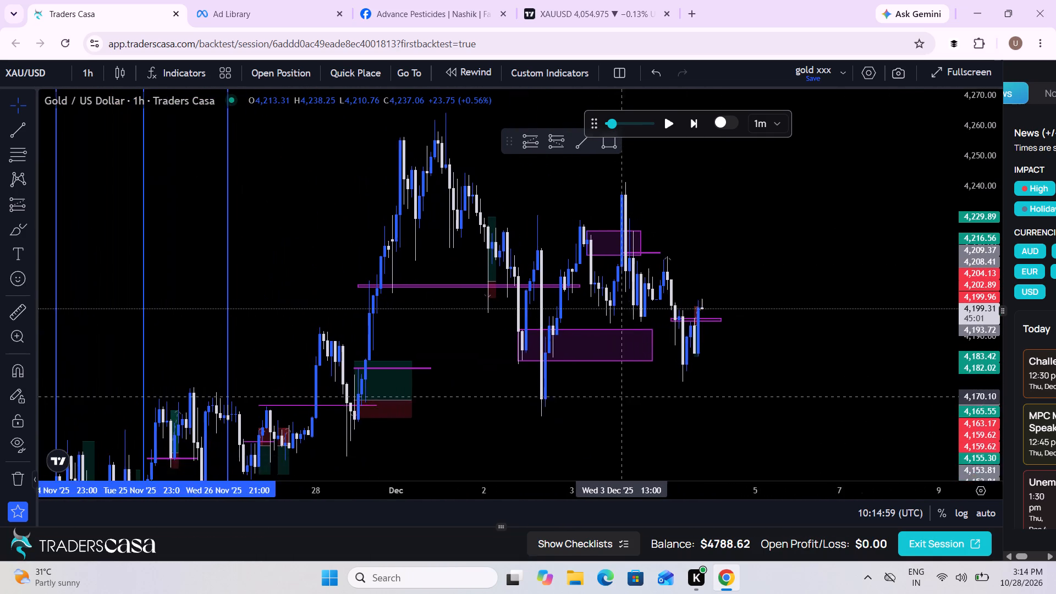
{"action": "left_click_drag", "start_coordinate": [617, 392], "coordinate": [555, 370]}
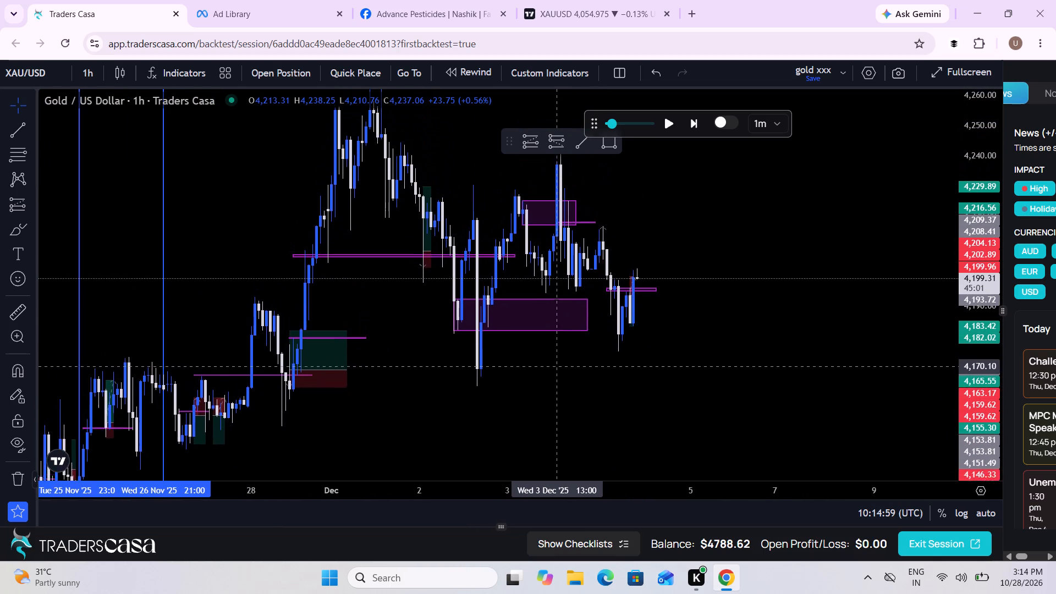
{"action": "left_click_drag", "start_coordinate": [555, 370], "coordinate": [556, 387]}
{"action": "scroll", "coordinate": [556, 387], "scroll_direction": "down", "scroll_amount": 2}
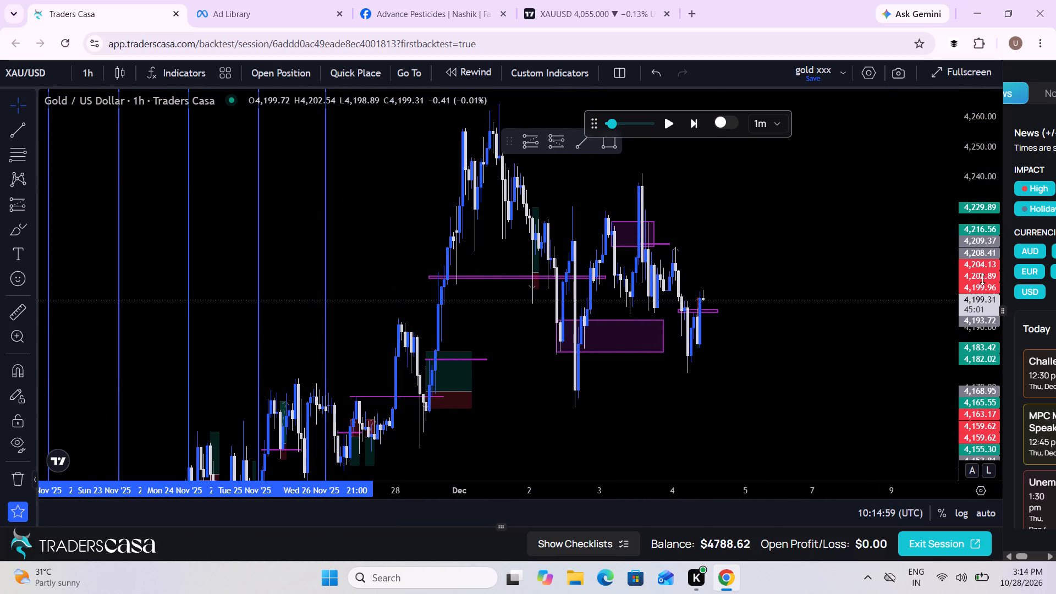
{"action": "left_click_drag", "start_coordinate": [977, 278], "coordinate": [921, 362]}
{"action": "left_click_drag", "start_coordinate": [732, 356], "coordinate": [728, 356]}
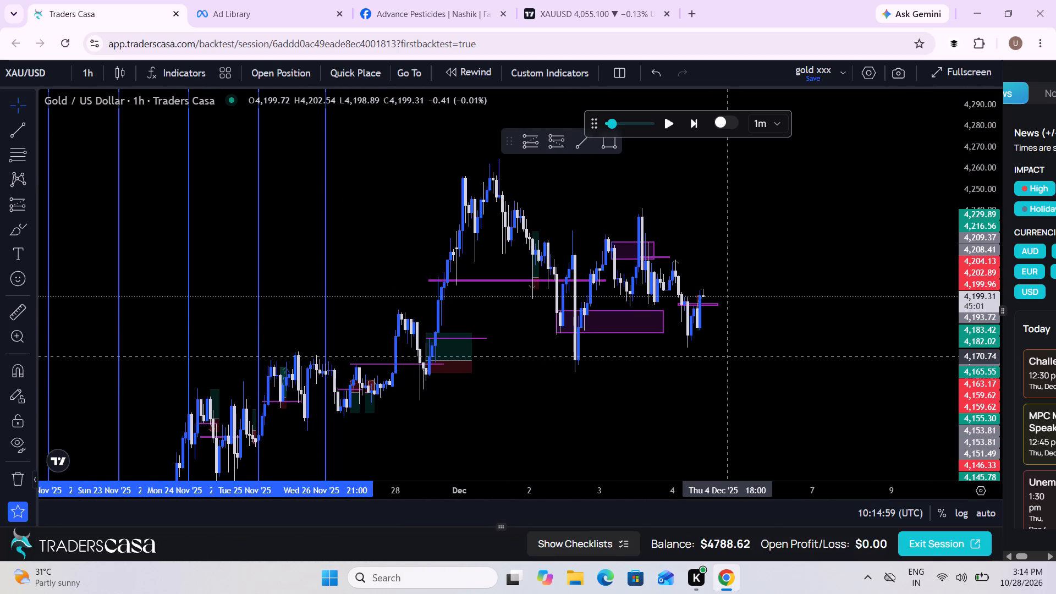
{"action": "left_click_drag", "start_coordinate": [728, 356], "coordinate": [708, 356]}
{"action": "left_click_drag", "start_coordinate": [690, 343], "coordinate": [661, 277]}
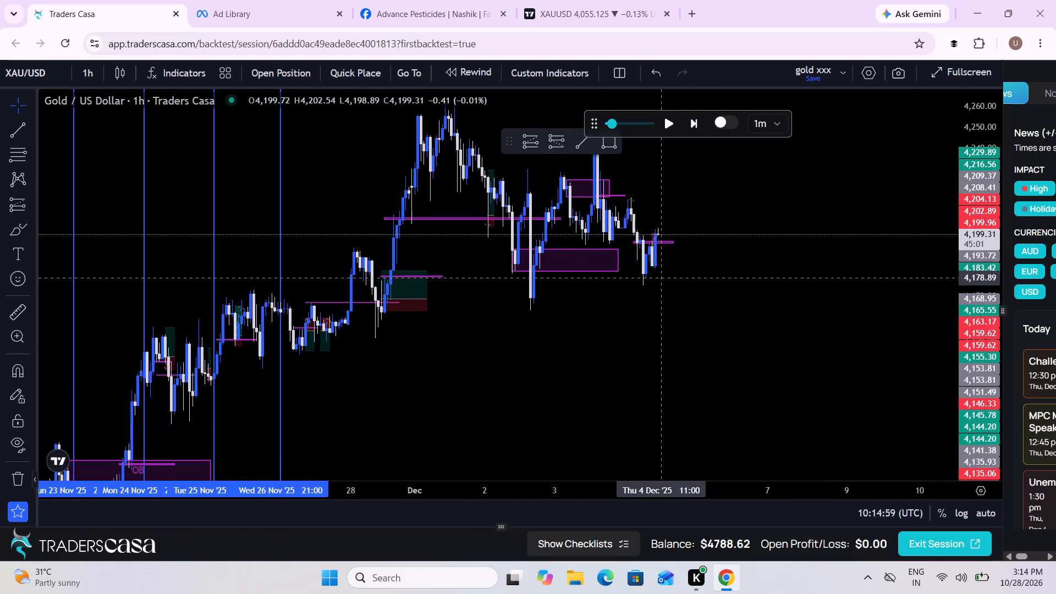
{"action": "left_click_drag", "start_coordinate": [661, 277], "coordinate": [661, 276]}
Draw a rising trend line under the swing lows from Tue 25 Nov 07:00 at about 4,108.9 to Fri 5 Dec 19:00 at about 4,194.5.
{"action": "left_click", "coordinate": [23, 128]}
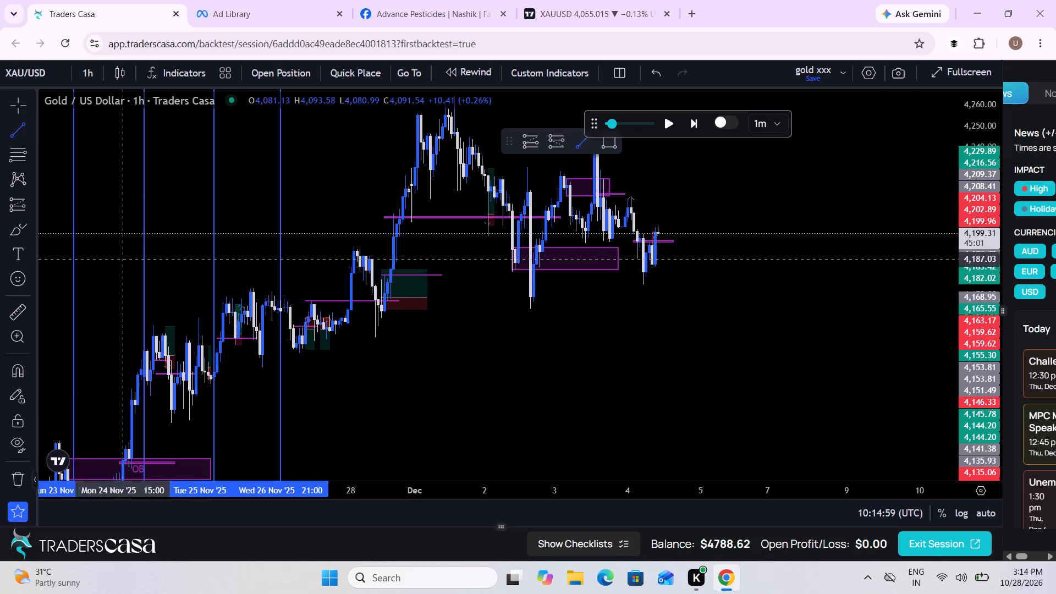
{"action": "left_click", "coordinate": [168, 424]}
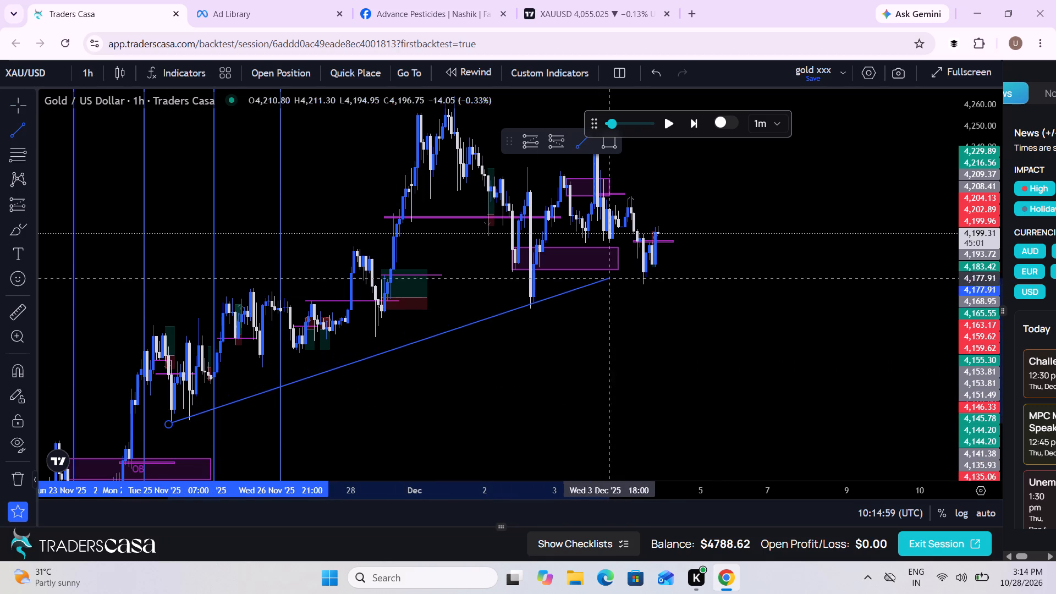
{"action": "left_click", "coordinate": [760, 243]}
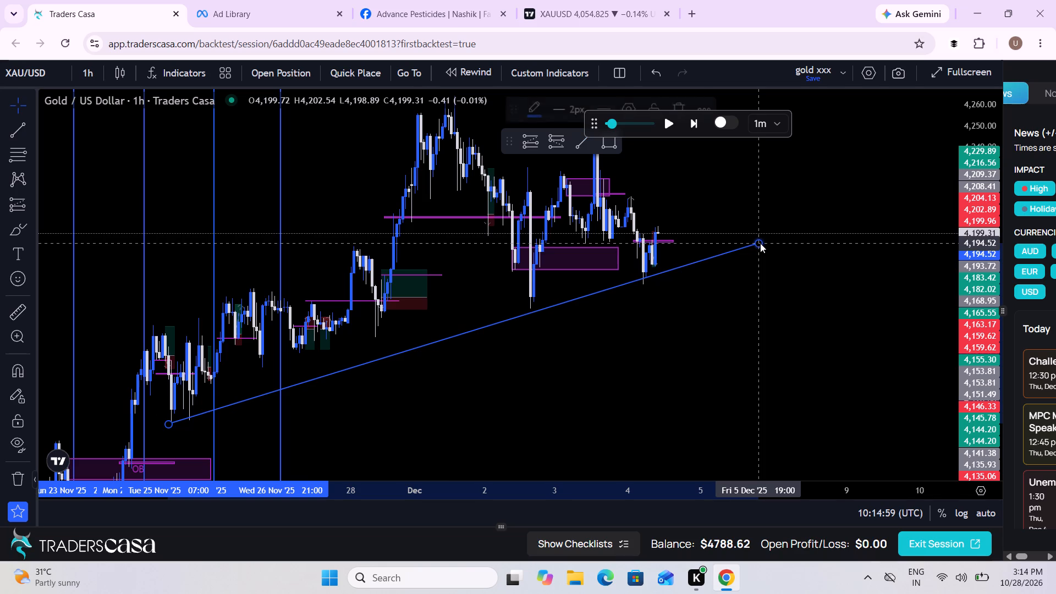
Move the trend line's start to Wed 26 Nov 13:00 at about 4,138.2 and extend its end to about Mon 8 Dec 03:00.
{"action": "left_click_drag", "start_coordinate": [167, 422], "coordinate": [219, 403]}
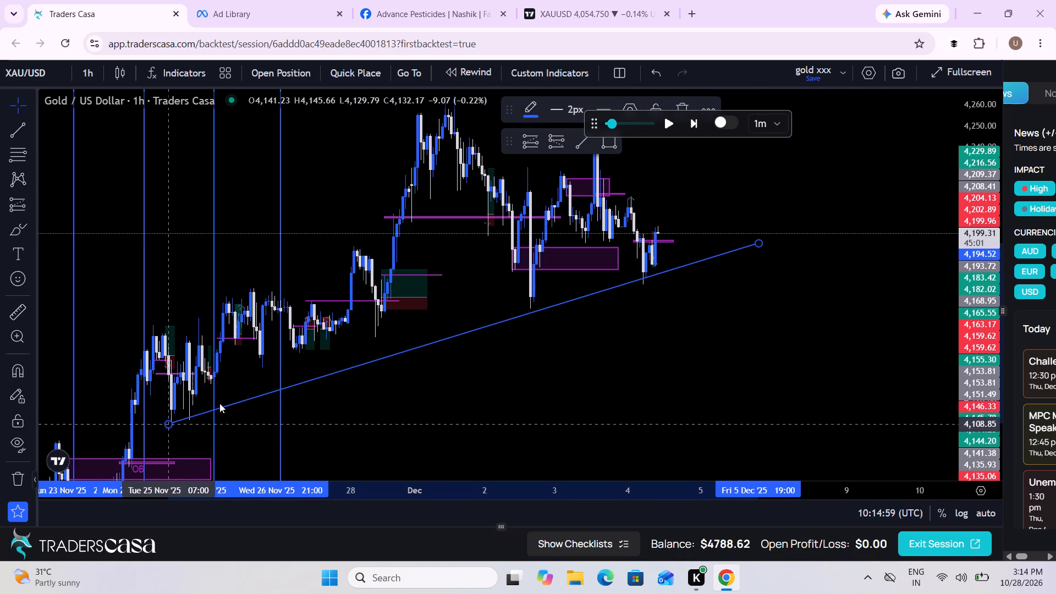
{"action": "left_click_drag", "start_coordinate": [219, 403], "coordinate": [262, 367]}
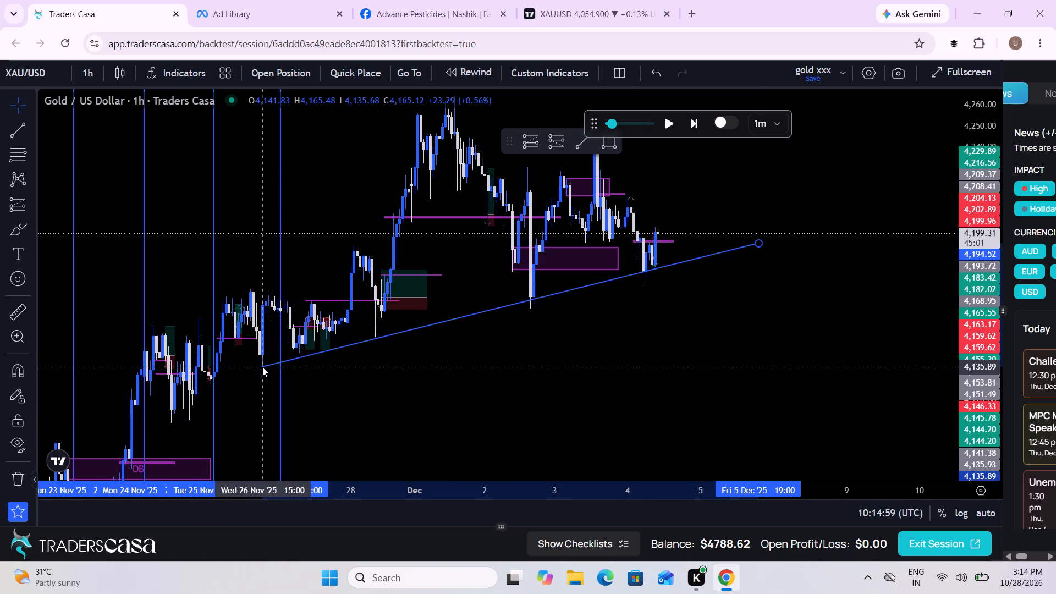
{"action": "left_click_drag", "start_coordinate": [262, 367], "coordinate": [256, 362]}
{"action": "left_click_drag", "start_coordinate": [762, 241], "coordinate": [784, 244]}
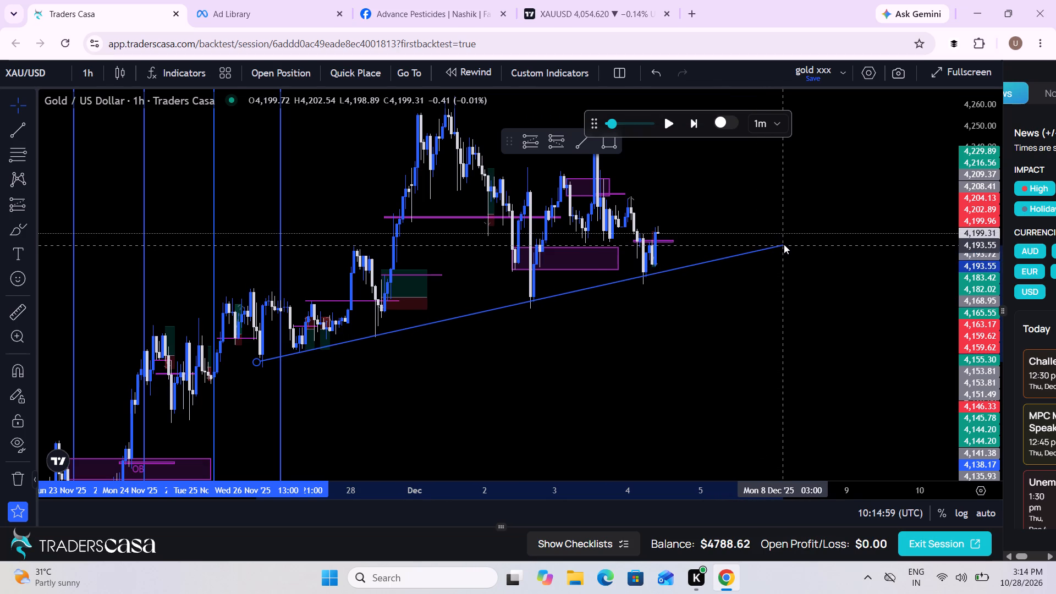
{"action": "left_click_drag", "start_coordinate": [784, 244], "coordinate": [784, 241]}
{"action": "left_click", "coordinate": [784, 241]}
{"action": "left_click", "coordinate": [840, 264]}
Examine the 1 hour price action above the rising trend line and the origin of the 4 December drop.
{"action": "left_click_drag", "start_coordinate": [840, 264], "coordinate": [771, 330]}
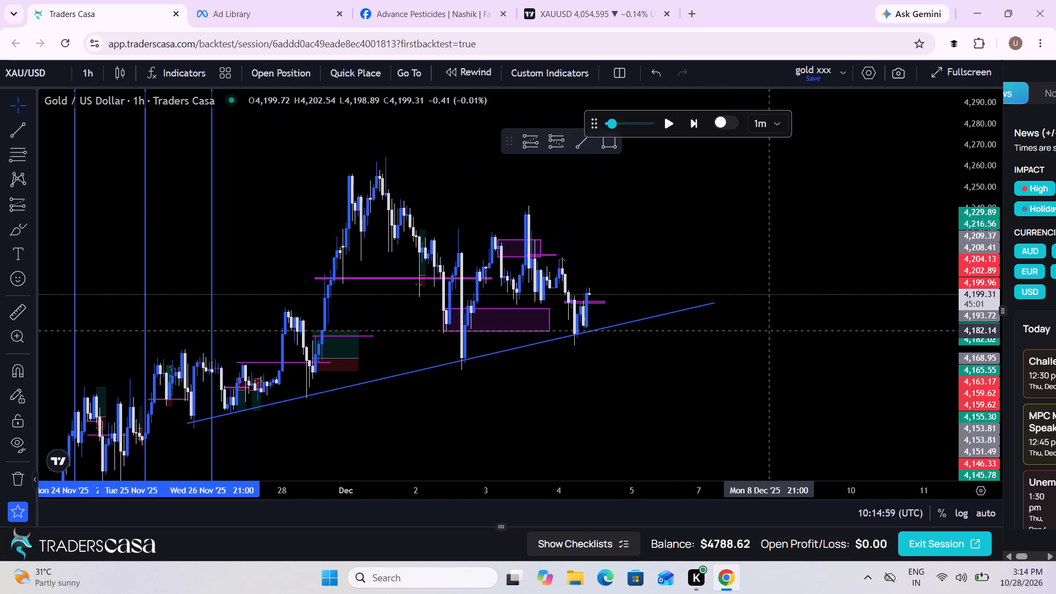
{"action": "scroll", "coordinate": [771, 330], "scroll_direction": "up", "scroll_amount": 4}
{"action": "left_click_drag", "start_coordinate": [475, 373], "coordinate": [609, 393]}
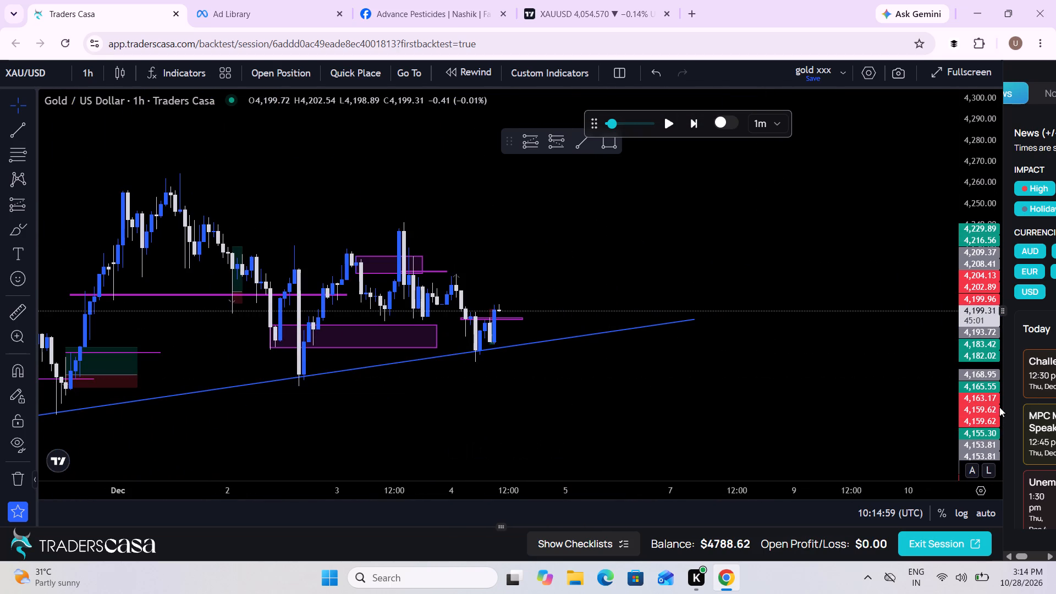
{"action": "left_click_drag", "start_coordinate": [997, 407], "coordinate": [988, 223]}
{"action": "left_click_drag", "start_coordinate": [521, 329], "coordinate": [657, 282]}
{"action": "scroll", "coordinate": [657, 282], "scroll_direction": "up", "scroll_amount": 1}
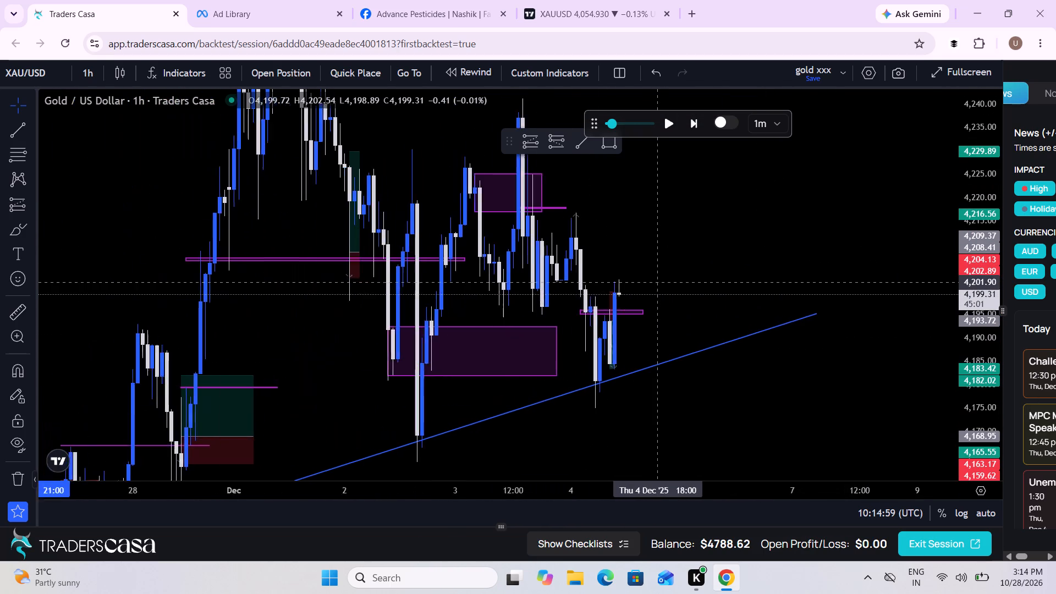
{"action": "scroll", "coordinate": [657, 282], "scroll_direction": "up", "scroll_amount": 2}
{"action": "left_click_drag", "start_coordinate": [657, 282], "coordinate": [703, 285]}
{"action": "scroll", "coordinate": [703, 285], "scroll_direction": "up", "scroll_amount": 3}
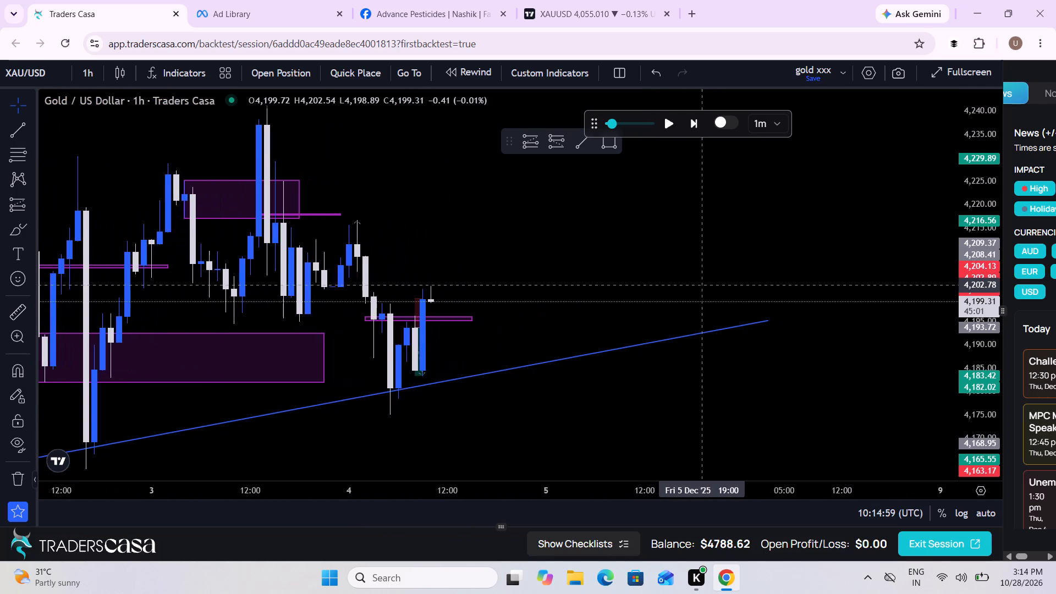
{"action": "left_click_drag", "start_coordinate": [608, 263], "coordinate": [747, 257]}
{"action": "scroll", "coordinate": [747, 257], "scroll_direction": "up", "scroll_amount": 2}
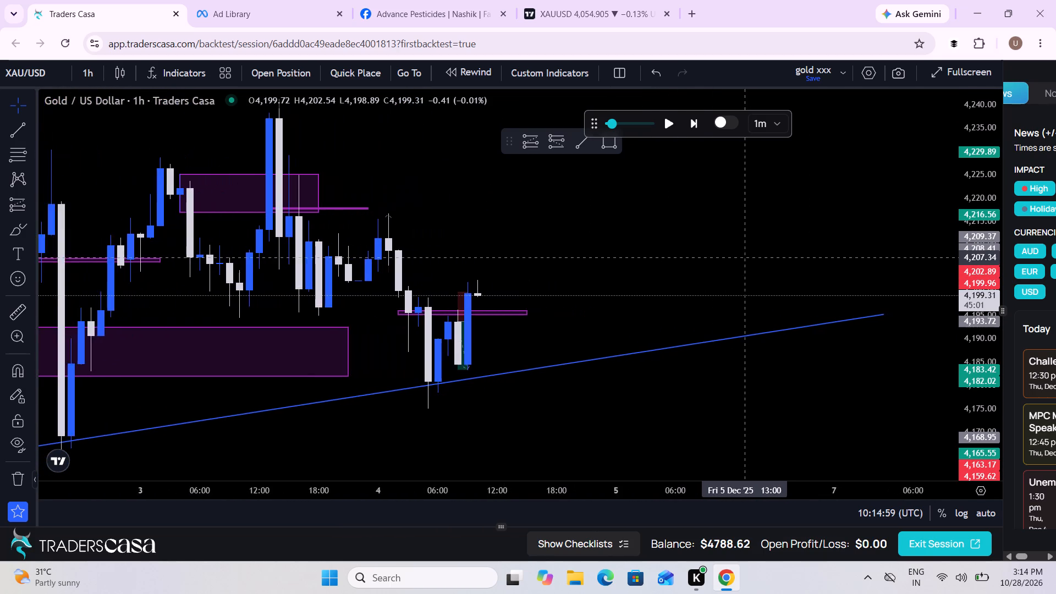
{"action": "scroll", "coordinate": [747, 257], "scroll_direction": "up", "scroll_amount": 1}
{"action": "left_click_drag", "start_coordinate": [662, 262], "coordinate": [656, 285]}
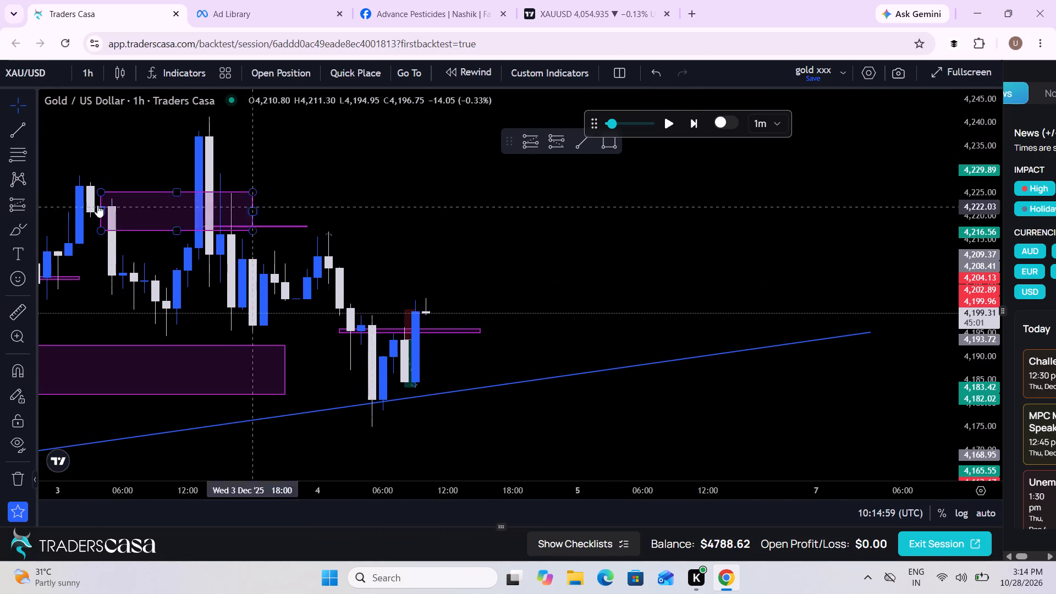
Draw a supply zone rectangle from Thu 4 Dec 02:00 at about 4,205.9 to Thu 4 Dec 23:00 at about 4,216.7.
{"action": "left_click", "coordinate": [32, 224]}
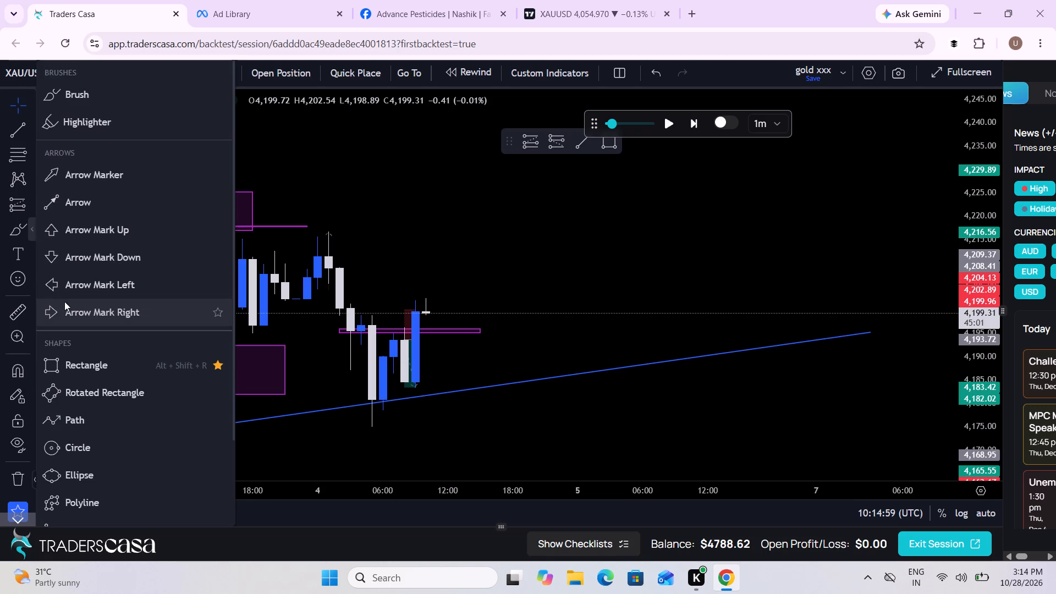
{"action": "left_click", "coordinate": [89, 362]}
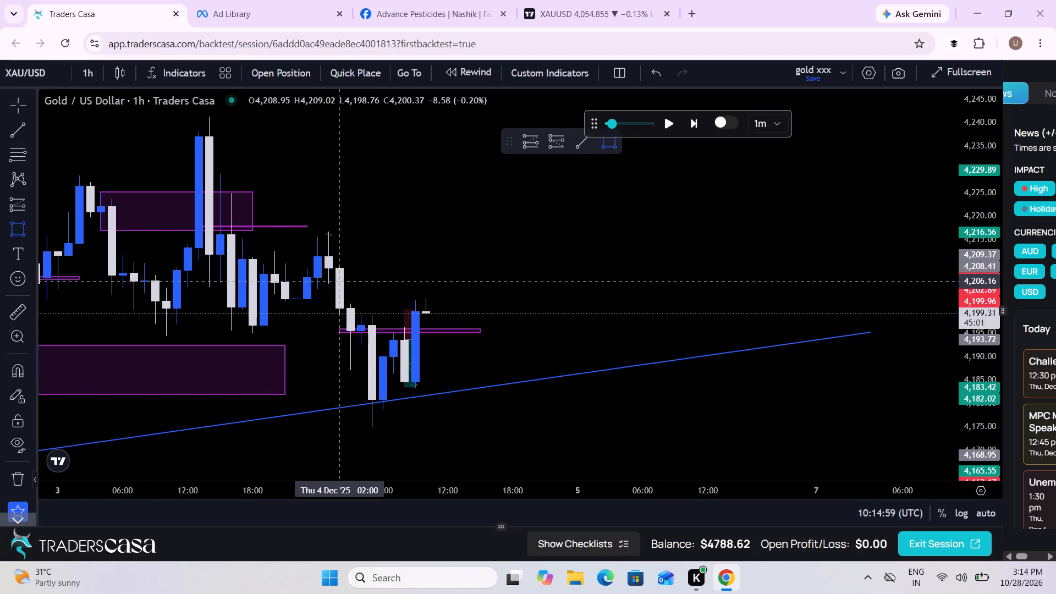
{"action": "left_click", "coordinate": [338, 282]}
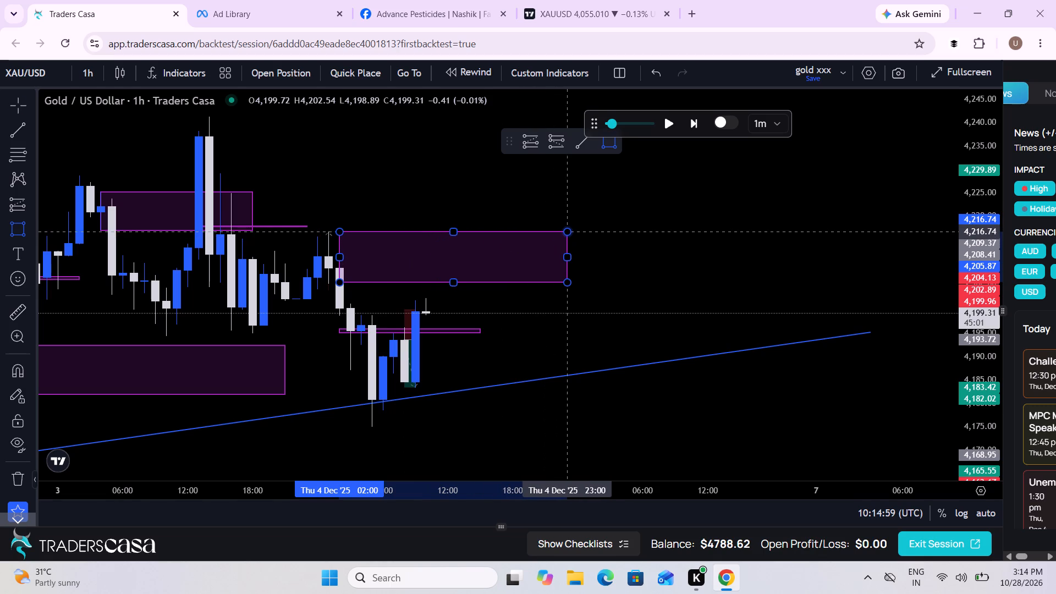
{"action": "left_click", "coordinate": [563, 231]}
Switch the chart from the 1 hour to the 5 minute timeframe.
{"action": "scroll", "coordinate": [701, 252], "scroll_direction": "down", "scroll_amount": 5}
{"action": "left_click_drag", "start_coordinate": [870, 247], "coordinate": [805, 258]}
{"action": "scroll", "coordinate": [805, 258], "scroll_direction": "up", "scroll_amount": 5}
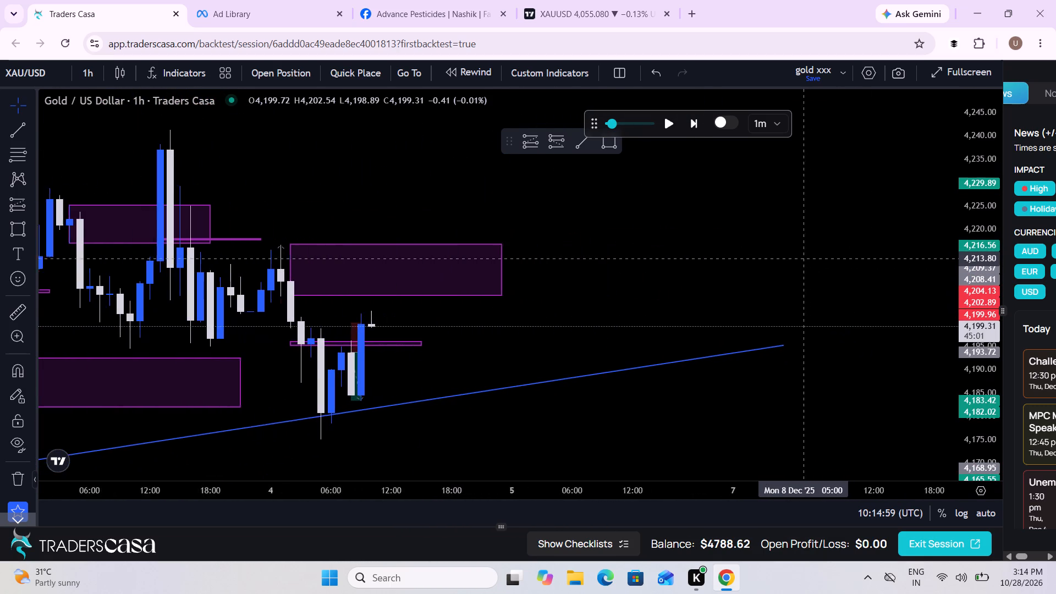
{"action": "scroll", "coordinate": [805, 258], "scroll_direction": "up", "scroll_amount": 1}
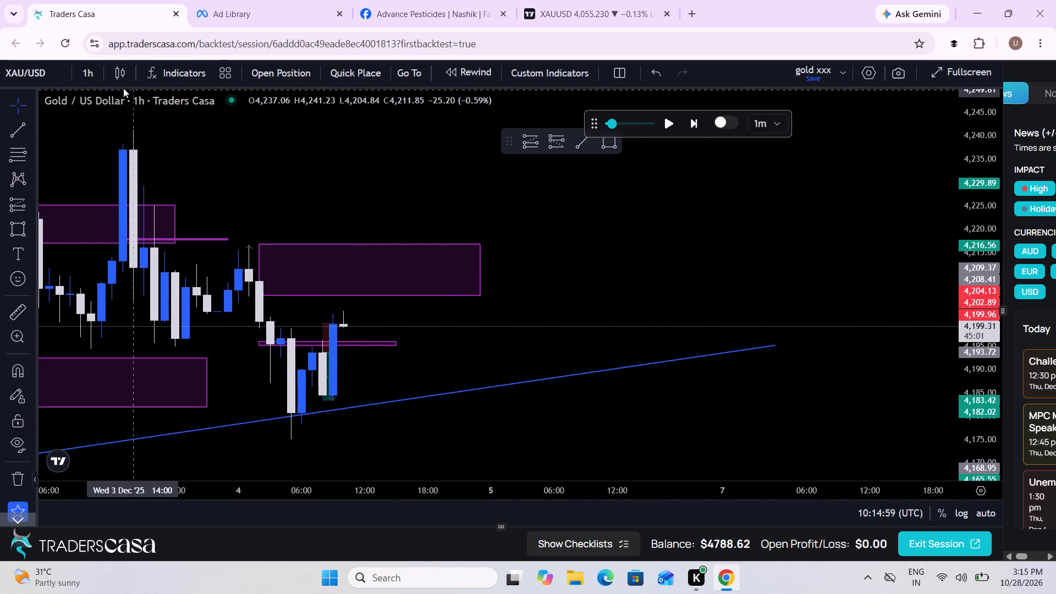
{"action": "left_click", "coordinate": [92, 80]}
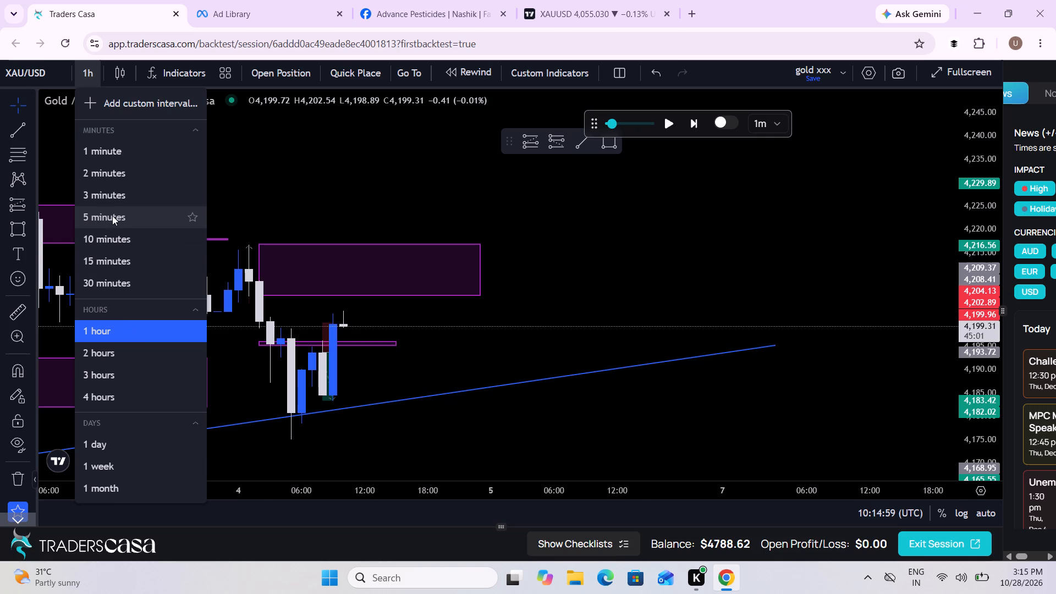
{"action": "left_click", "coordinate": [112, 216]}
Examine the 5 minute price action of 3 and 4 December around the new supply zone and the rising trend line.
{"action": "scroll", "coordinate": [541, 348], "scroll_direction": "down", "scroll_amount": 6}
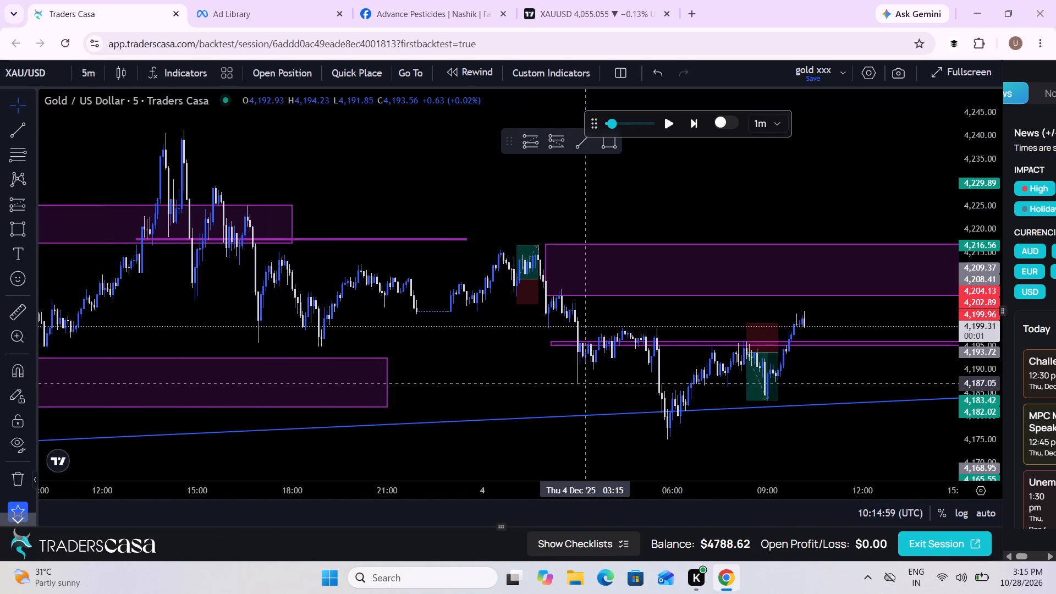
{"action": "left_click_drag", "start_coordinate": [564, 399], "coordinate": [327, 346]}
{"action": "scroll", "coordinate": [327, 346], "scroll_direction": "down", "scroll_amount": 3}
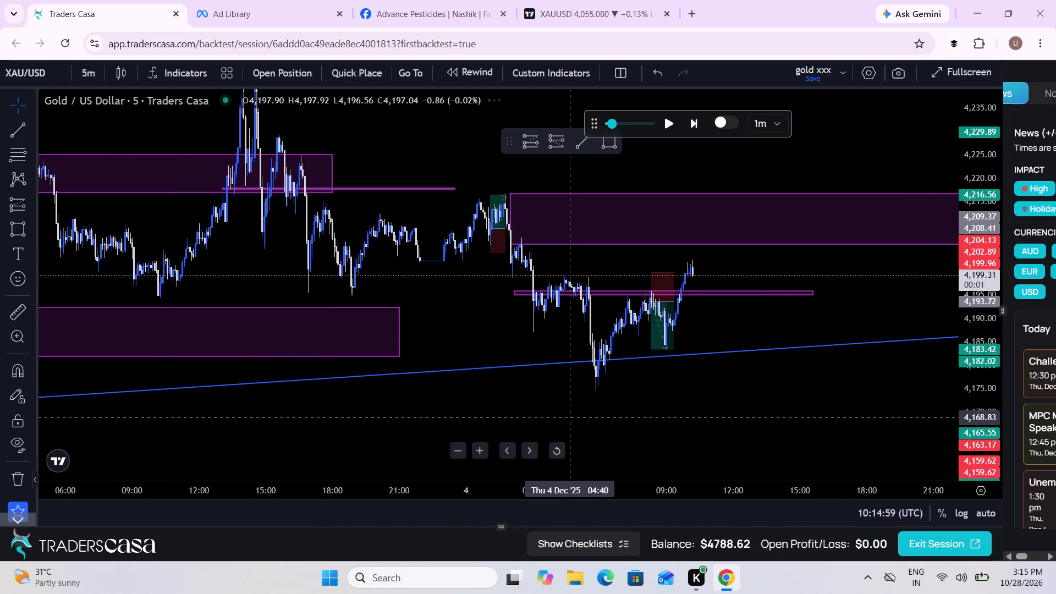
{"action": "left_click_drag", "start_coordinate": [570, 417], "coordinate": [466, 399]}
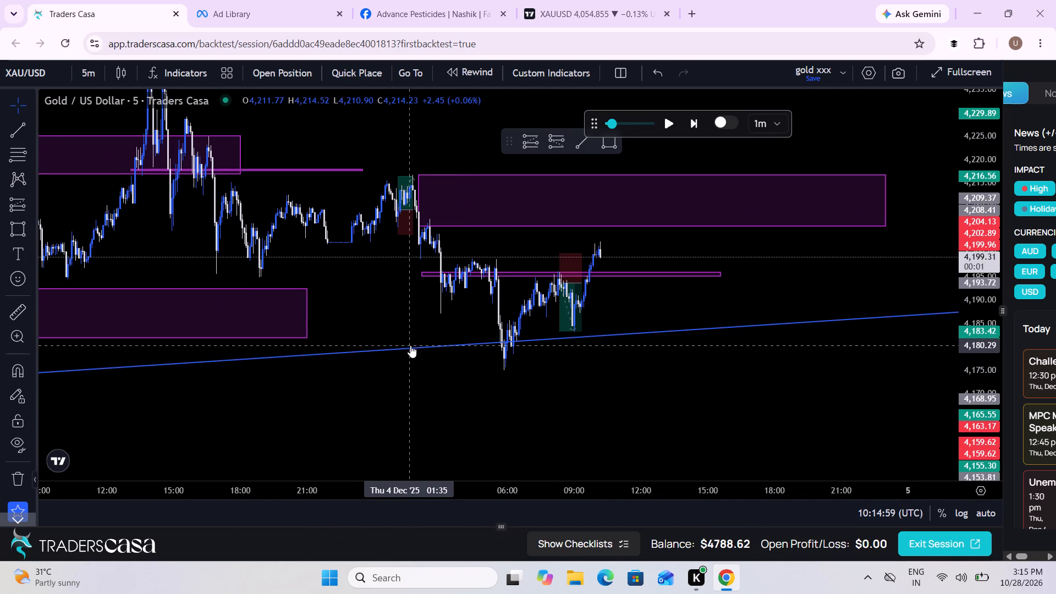
{"action": "scroll", "coordinate": [347, 351], "scroll_direction": "down", "scroll_amount": 3}
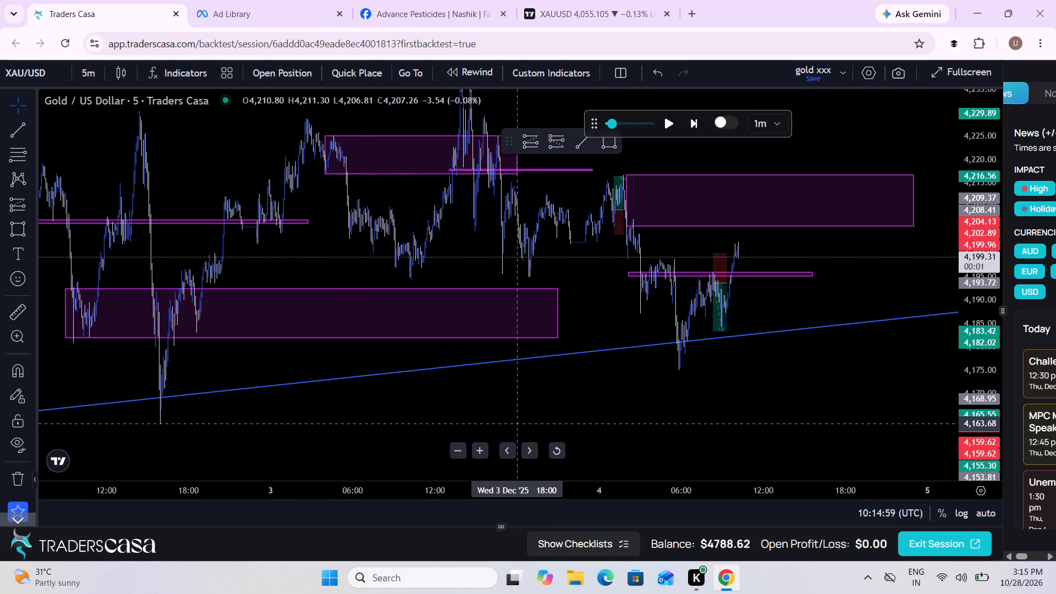
{"action": "left_click_drag", "start_coordinate": [517, 423], "coordinate": [542, 438]}
{"action": "scroll", "coordinate": [542, 438], "scroll_direction": "up", "scroll_amount": 6}
{"action": "left_click_drag", "start_coordinate": [221, 439], "coordinate": [857, 460]}
{"action": "left_click_drag", "start_coordinate": [453, 449], "coordinate": [495, 398]}
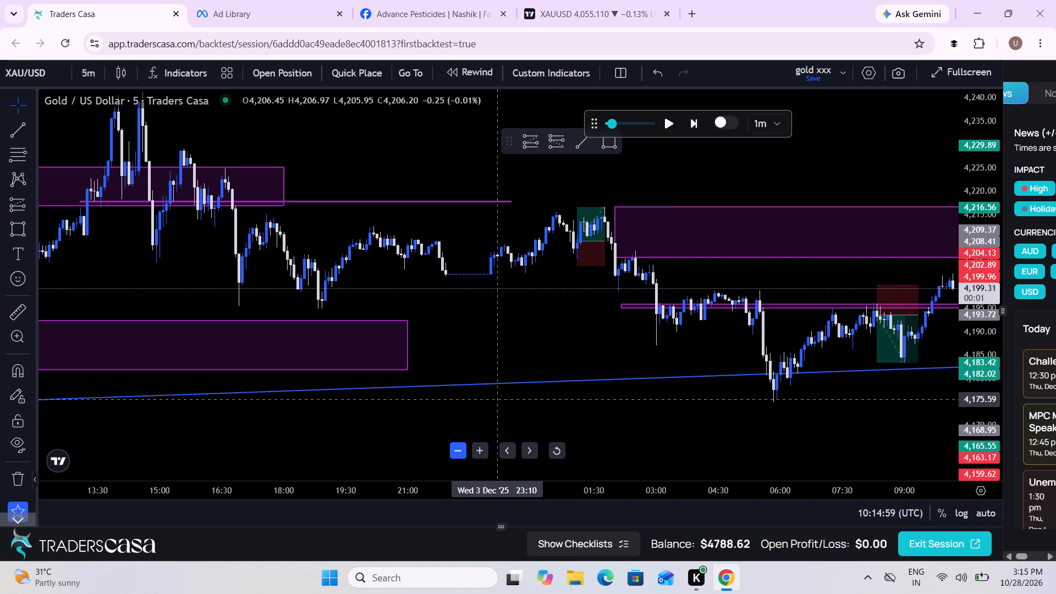
{"action": "left_click_drag", "start_coordinate": [495, 398], "coordinate": [490, 397]}
{"action": "left_click_drag", "start_coordinate": [490, 397], "coordinate": [265, 381]}
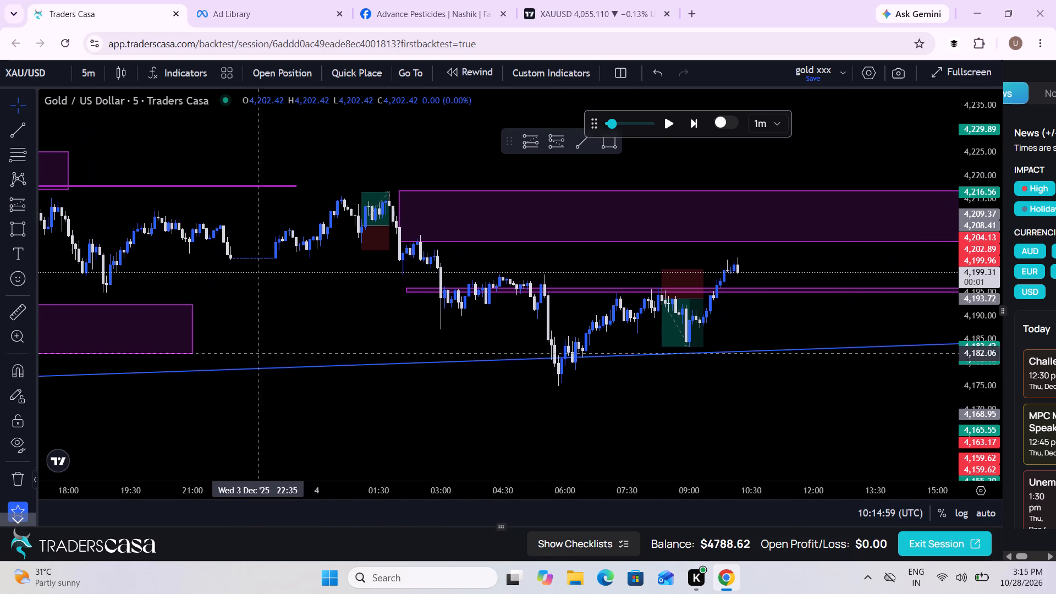
Place a vertical line at Wed 3 Dec 23:00, where trading resumes after the daily break.
{"action": "left_click", "coordinate": [31, 127]}
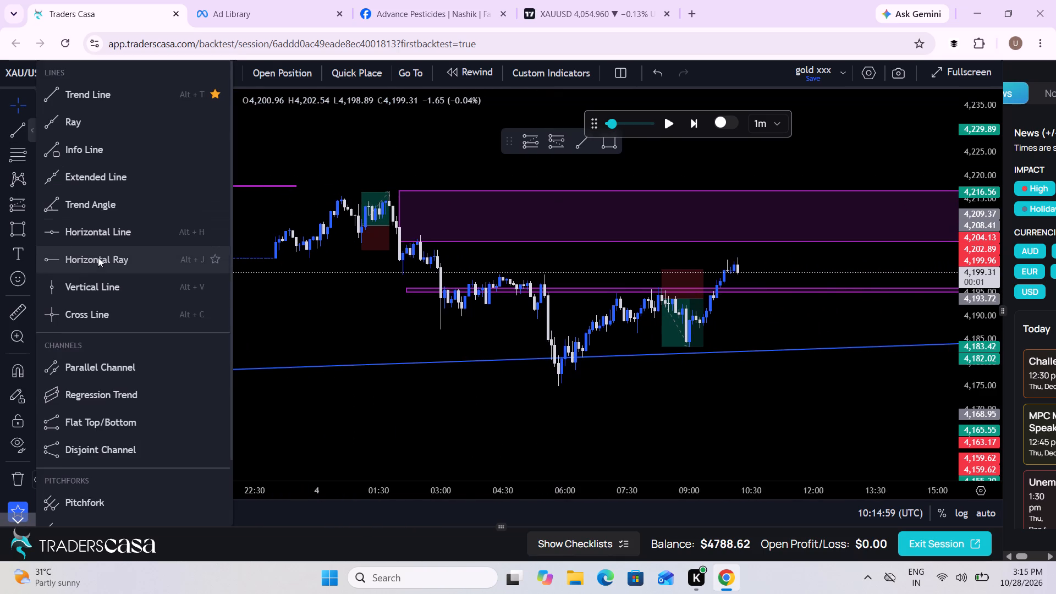
{"action": "left_click", "coordinate": [84, 280]}
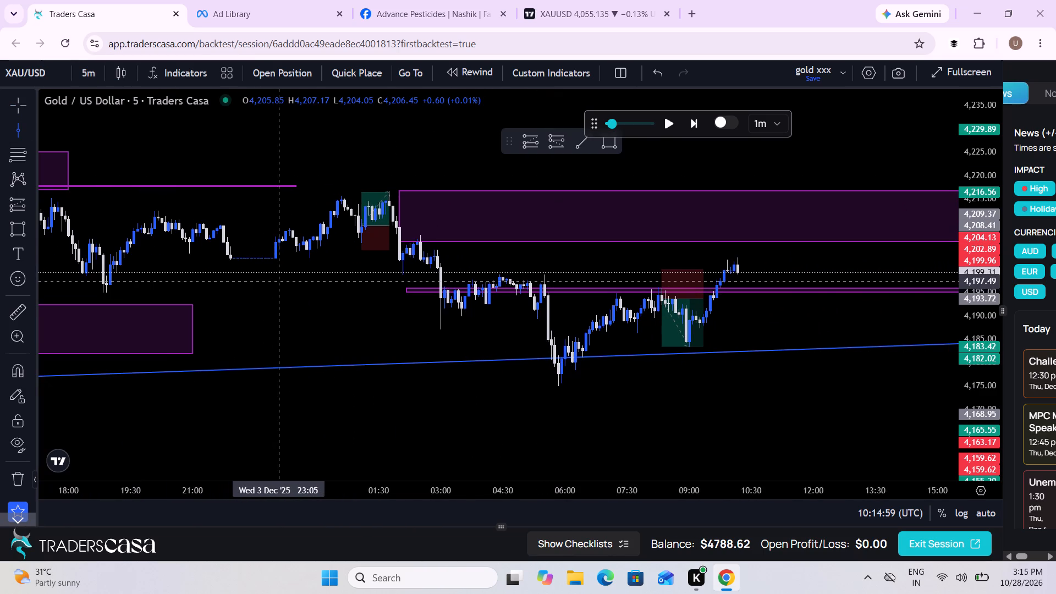
{"action": "left_click", "coordinate": [274, 281]}
Examine the 5 minute price action on both sides of the vertical line, including the 4 December drop and rebound.
{"action": "left_click_drag", "start_coordinate": [355, 281], "coordinate": [307, 285]}
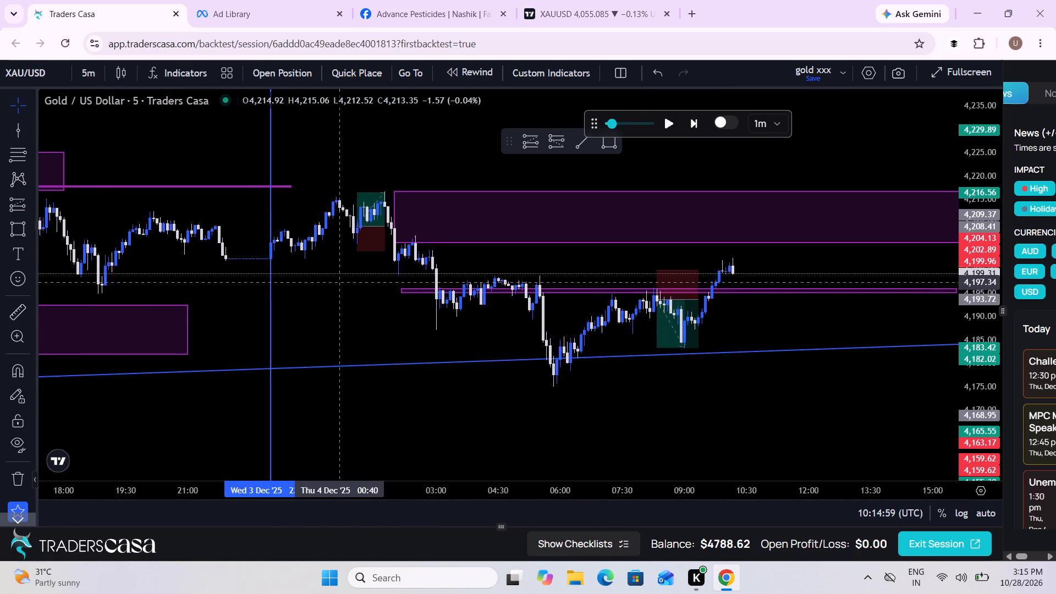
{"action": "left_click_drag", "start_coordinate": [307, 285], "coordinate": [222, 293]}
{"action": "scroll", "coordinate": [222, 293], "scroll_direction": "down", "scroll_amount": 5}
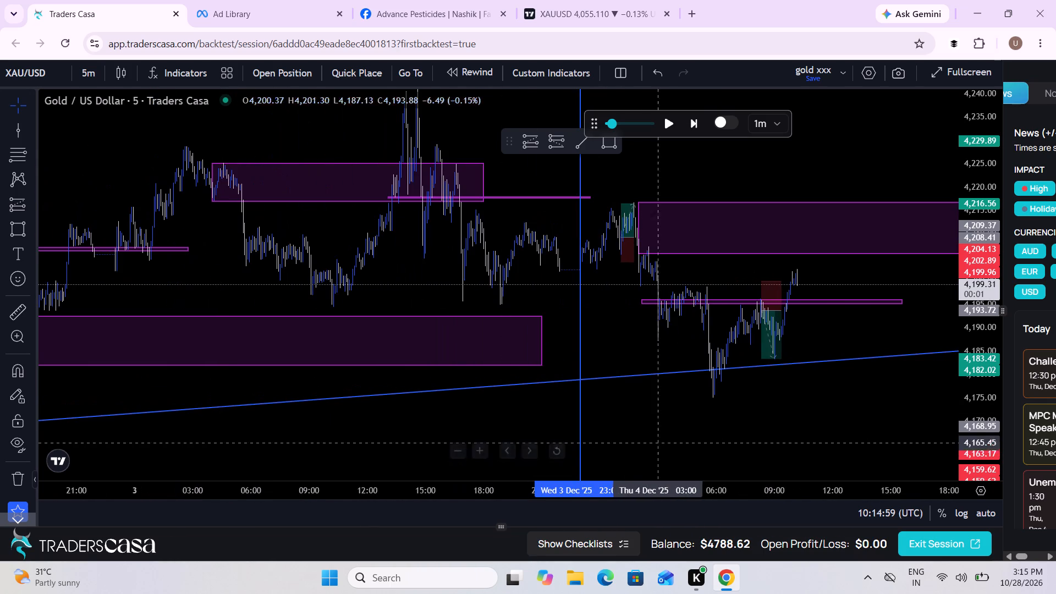
{"action": "left_click_drag", "start_coordinate": [665, 441], "coordinate": [614, 453]}
{"action": "scroll", "coordinate": [614, 453], "scroll_direction": "up", "scroll_amount": 4}
{"action": "left_click_drag", "start_coordinate": [614, 453], "coordinate": [521, 445]}
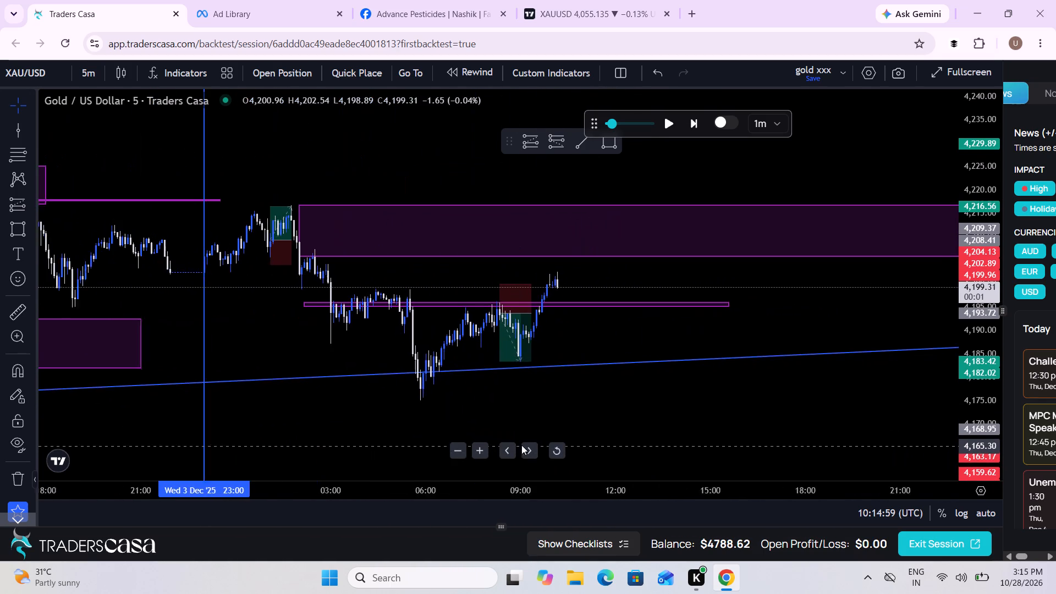
{"action": "left_click_drag", "start_coordinate": [521, 445], "coordinate": [494, 444]}
{"action": "left_click_drag", "start_coordinate": [494, 444], "coordinate": [466, 441]}
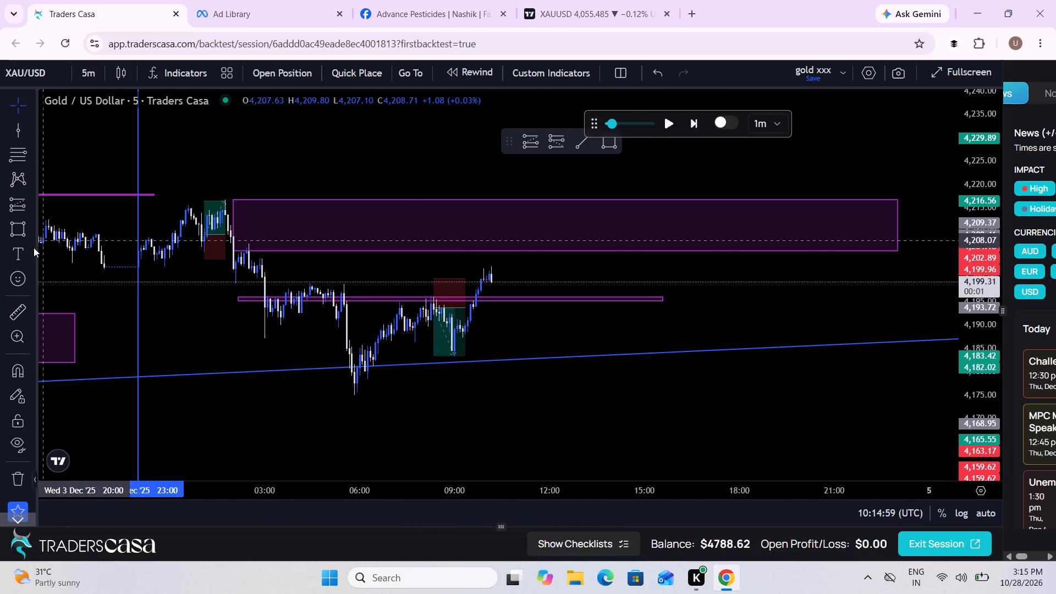
Measure the price range from the top of the supply zone down to the 4 December low, then clear the measurement.
{"action": "left_click", "coordinate": [27, 304]}
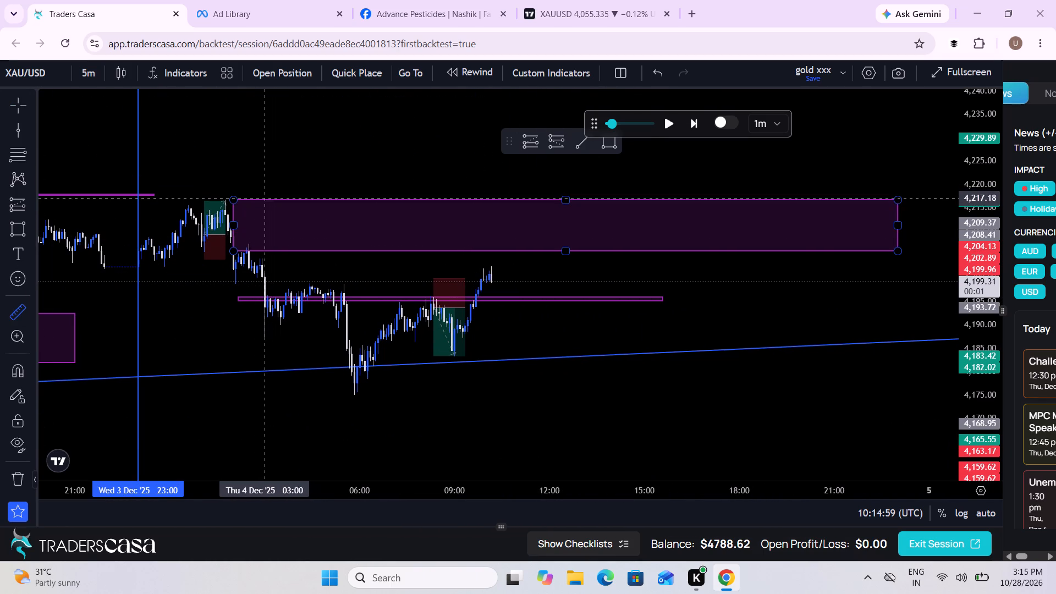
{"action": "left_click", "coordinate": [263, 199]}
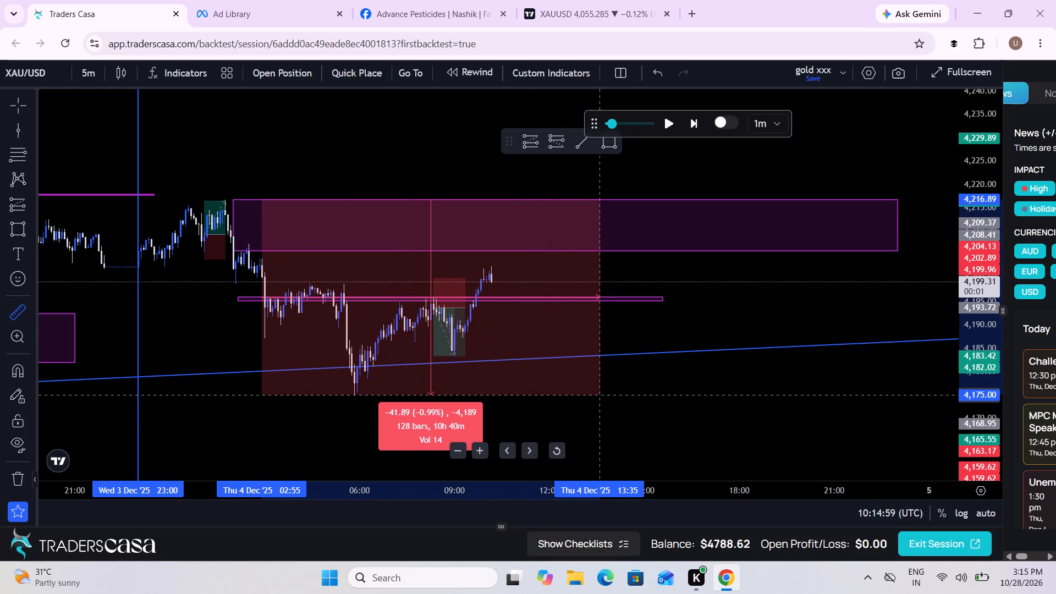
{"action": "left_click", "coordinate": [600, 395]}
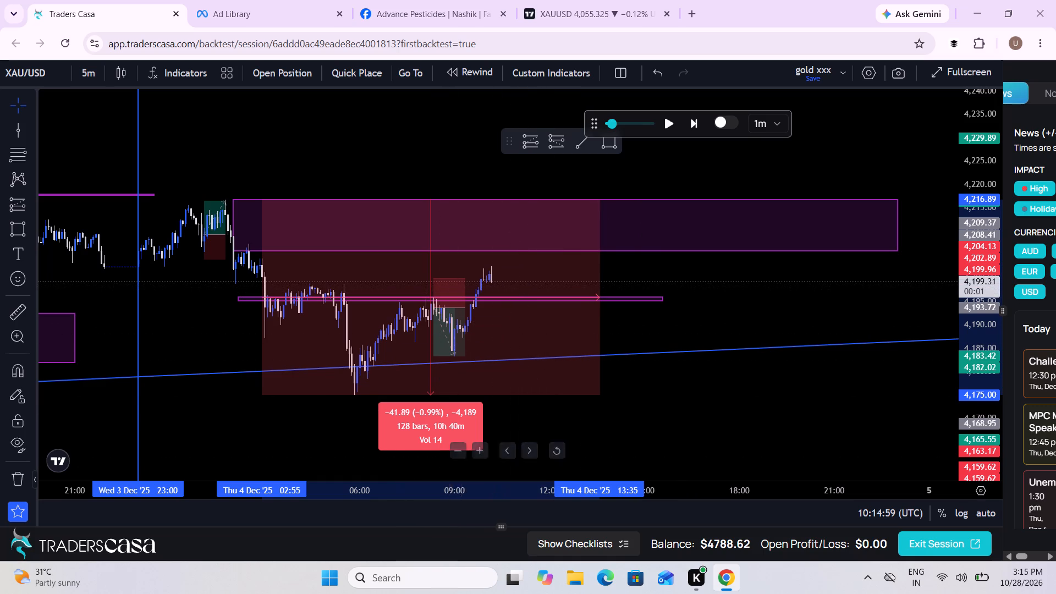
{"action": "scroll", "coordinate": [664, 428], "scroll_direction": "up", "scroll_amount": 2}
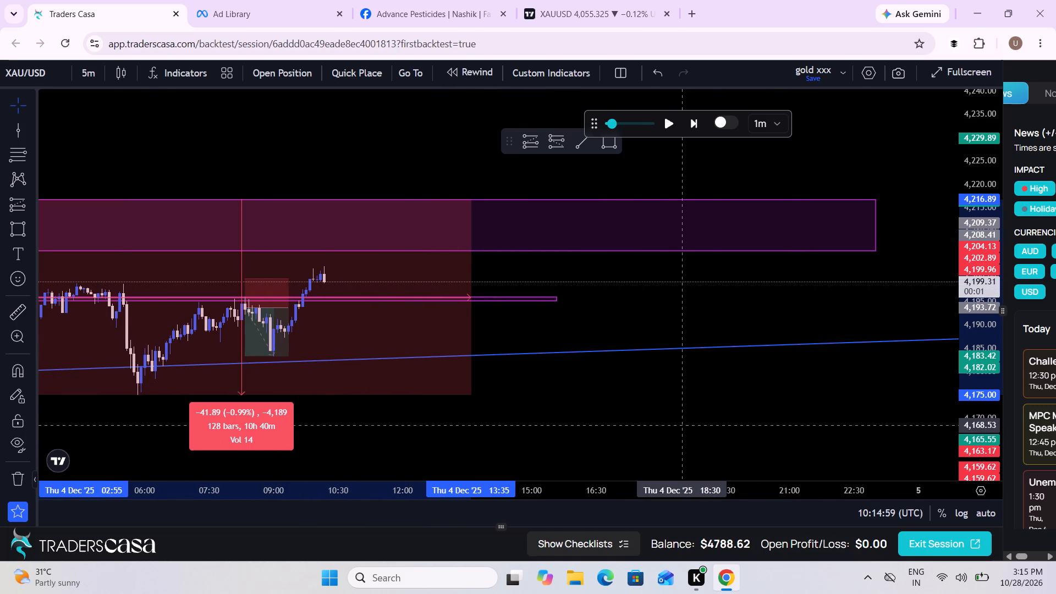
{"action": "left_click", "coordinate": [681, 425]}
Play the replay forward to 10:56:59 UTC on 4 December, raising the playback speed on the way, and pause it.
{"action": "left_click_drag", "start_coordinate": [681, 425], "coordinate": [779, 381]}
{"action": "scroll", "coordinate": [779, 381], "scroll_direction": "down", "scroll_amount": 3}
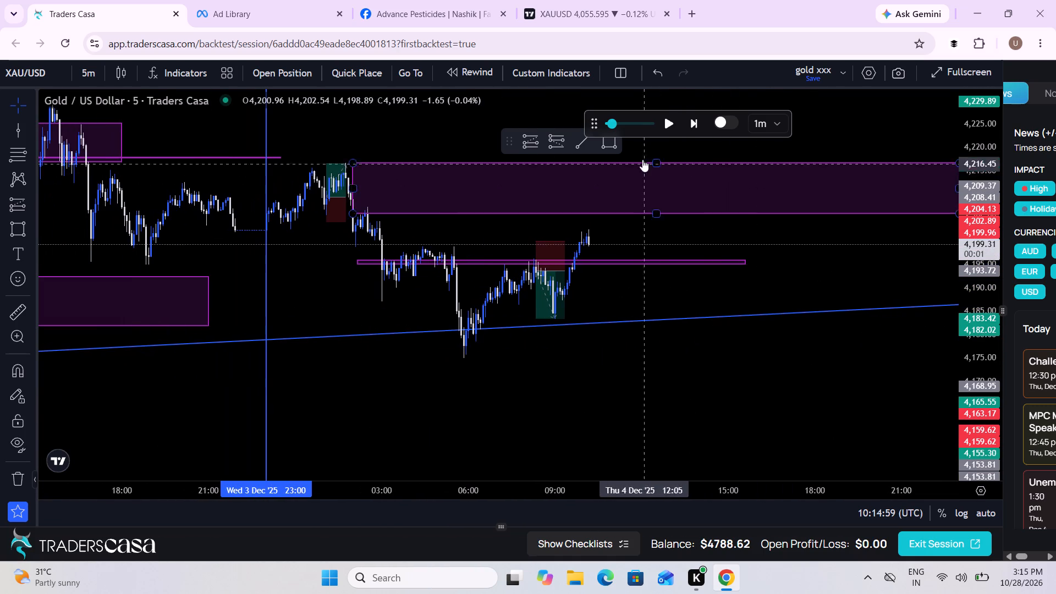
{"action": "left_click", "coordinate": [665, 132]}
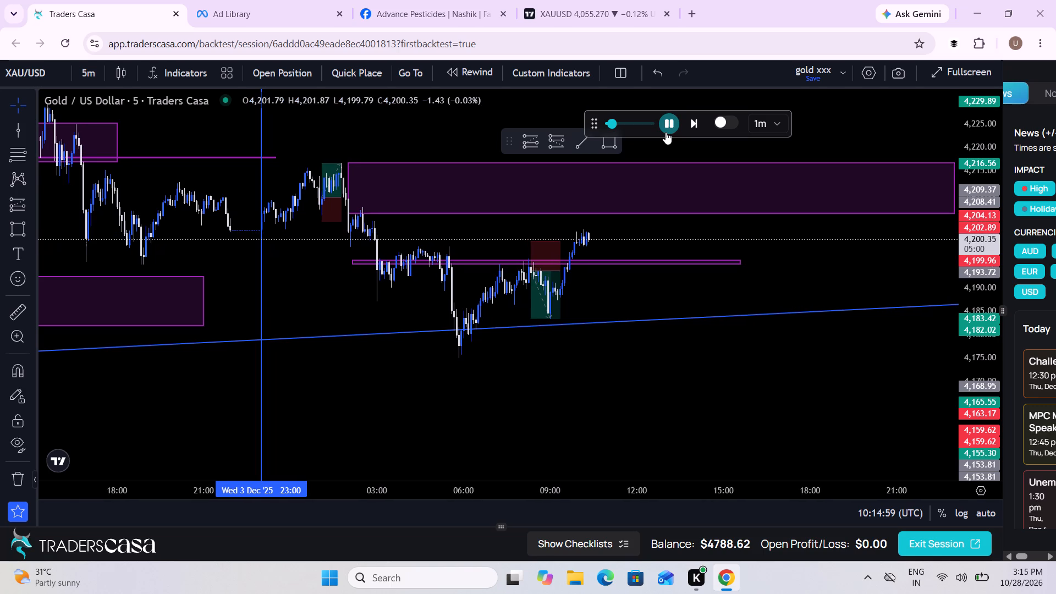
{"action": "left_click", "coordinate": [665, 132]}
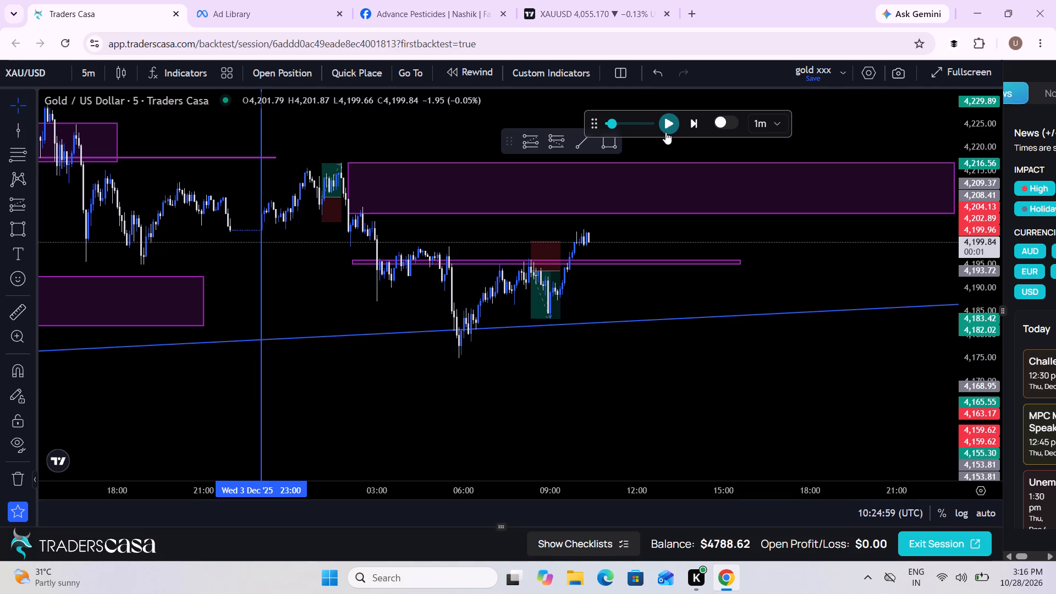
{"action": "left_click", "coordinate": [665, 132]}
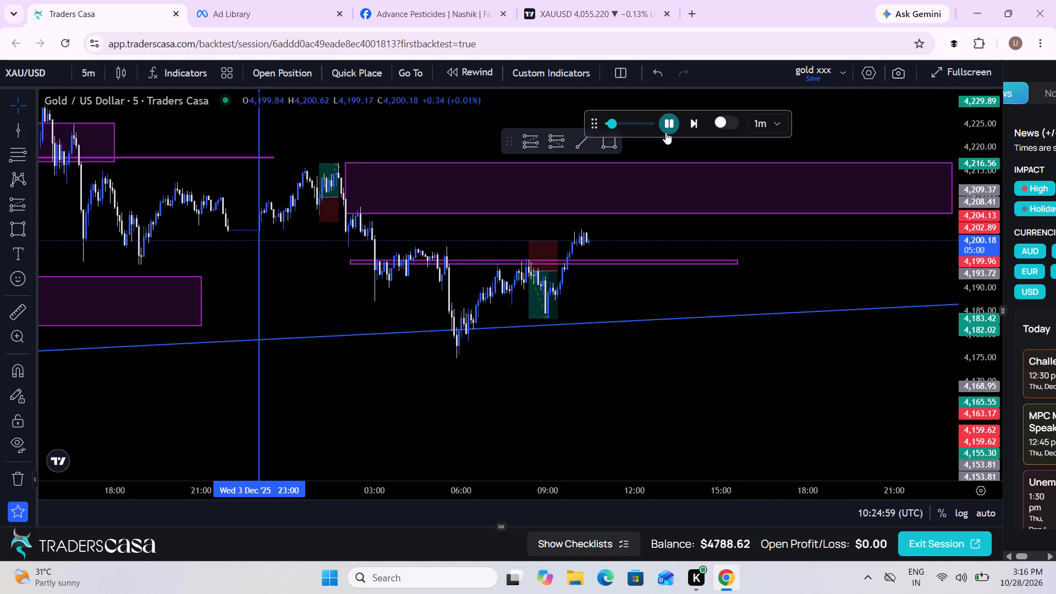
{"action": "left_click", "coordinate": [618, 129]}
{"action": "left_click", "coordinate": [619, 124]}
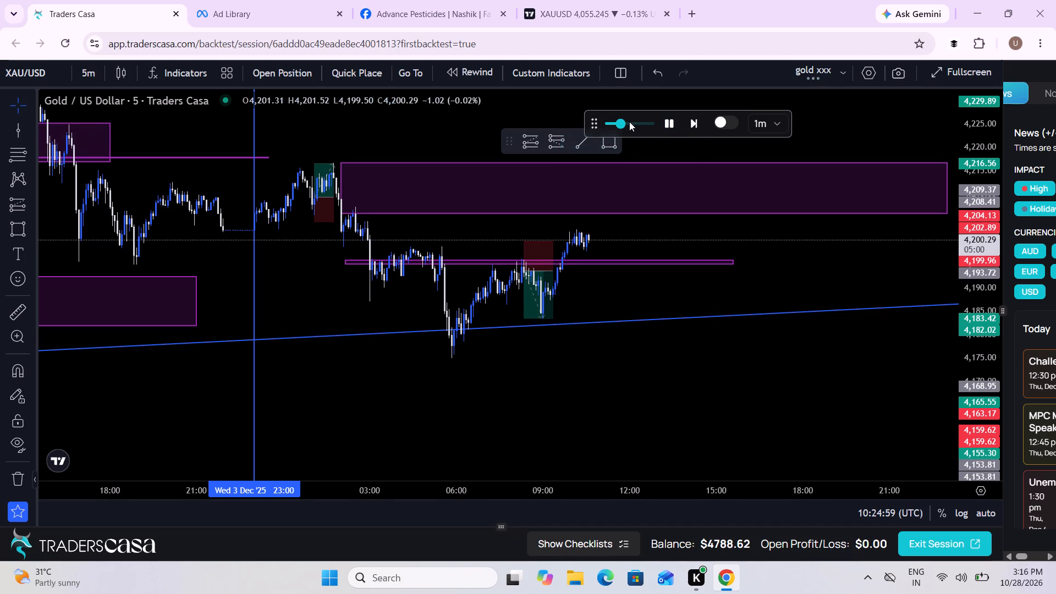
{"action": "left_click", "coordinate": [629, 122]}
{"action": "left_click", "coordinate": [632, 122]}
{"action": "left_click", "coordinate": [625, 124]}
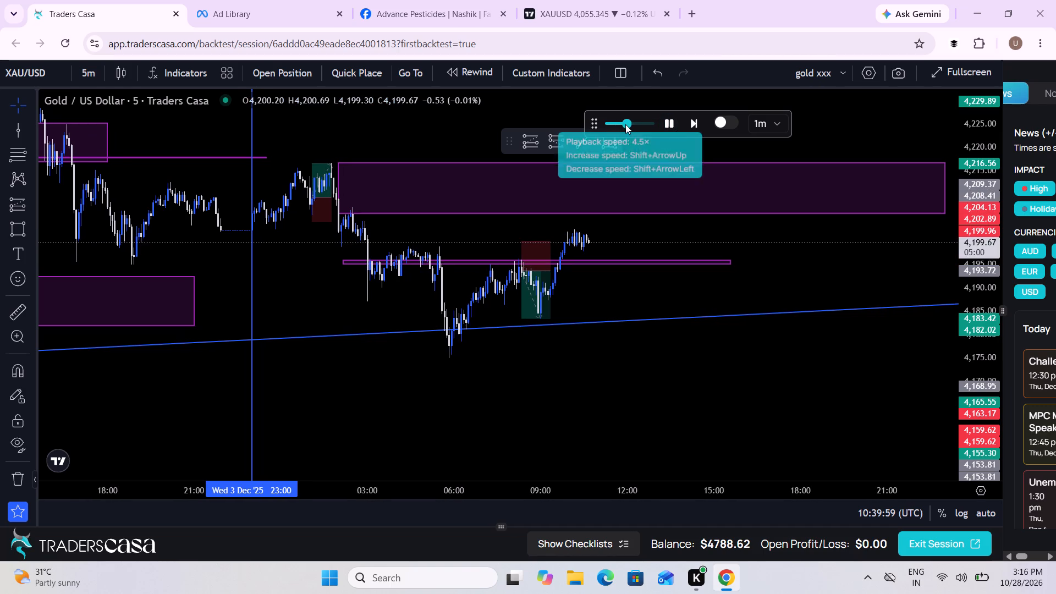
{"action": "left_click", "coordinate": [669, 124]}
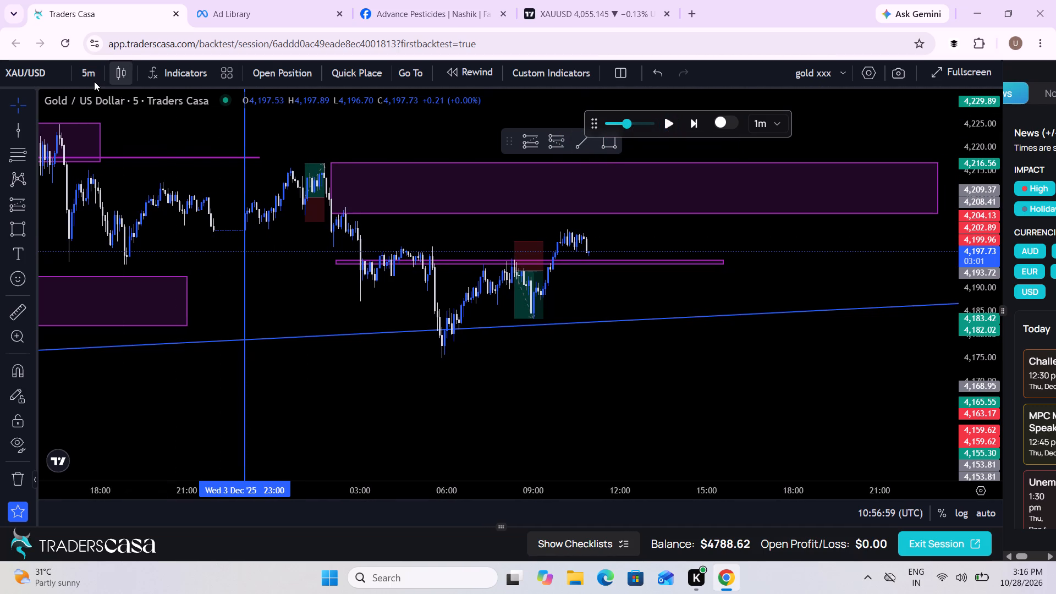
Examine the latest candle against the supply zone and rising trend line on the 1 hour timeframe.
{"action": "left_click", "coordinate": [94, 81]}
{"action": "left_click", "coordinate": [96, 337]}
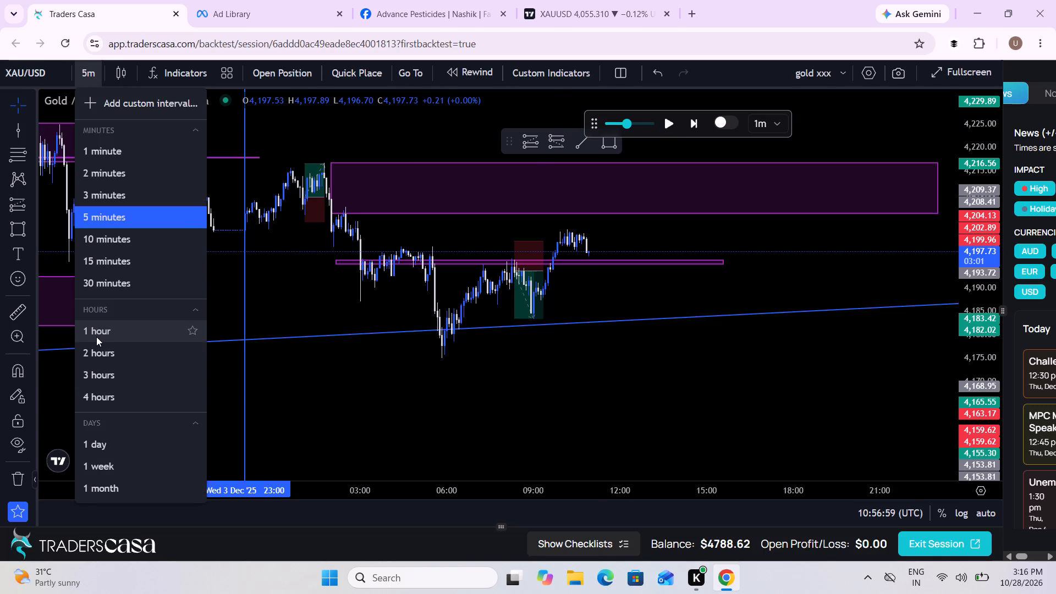
{"action": "scroll", "coordinate": [334, 304], "scroll_direction": "up", "scroll_amount": 6}
{"action": "left_click_drag", "start_coordinate": [237, 350], "coordinate": [690, 344]}
{"action": "scroll", "coordinate": [690, 344], "scroll_direction": "up", "scroll_amount": 4}
{"action": "left_click_drag", "start_coordinate": [452, 392], "coordinate": [833, 405]}
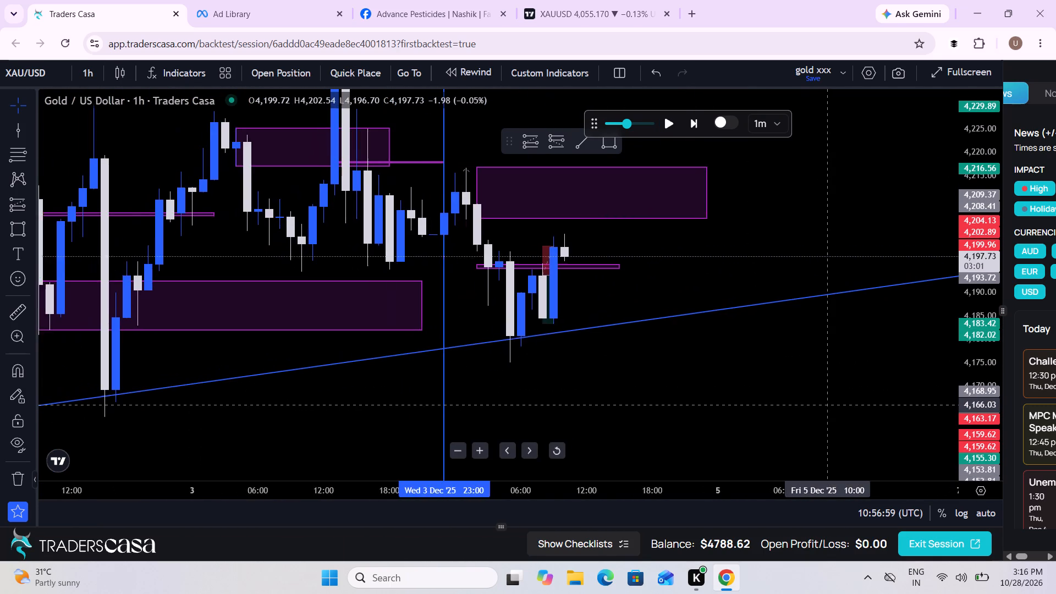
{"action": "left_click_drag", "start_coordinate": [833, 405], "coordinate": [834, 404]}
{"action": "scroll", "coordinate": [834, 404], "scroll_direction": "down", "scroll_amount": 2}
{"action": "left_click_drag", "start_coordinate": [782, 403], "coordinate": [750, 405]}
{"action": "scroll", "coordinate": [750, 405], "scroll_direction": "up", "scroll_amount": 1}
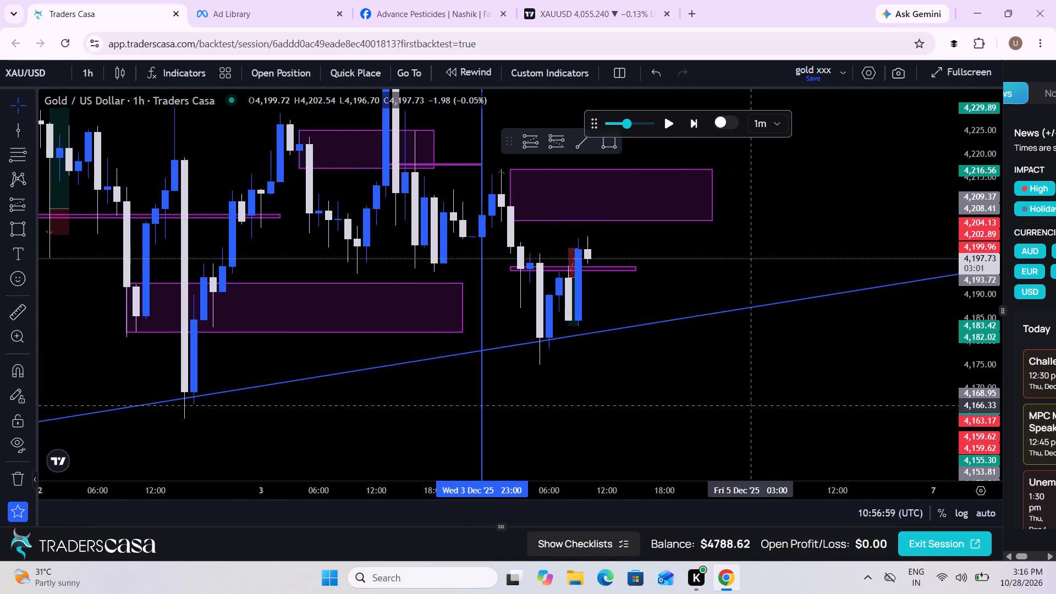
{"action": "scroll", "coordinate": [750, 405], "scroll_direction": "up", "scroll_amount": 1}
Return the chart to the 5 minute timeframe at the latest 4 December candles.
{"action": "left_click", "coordinate": [97, 82]}
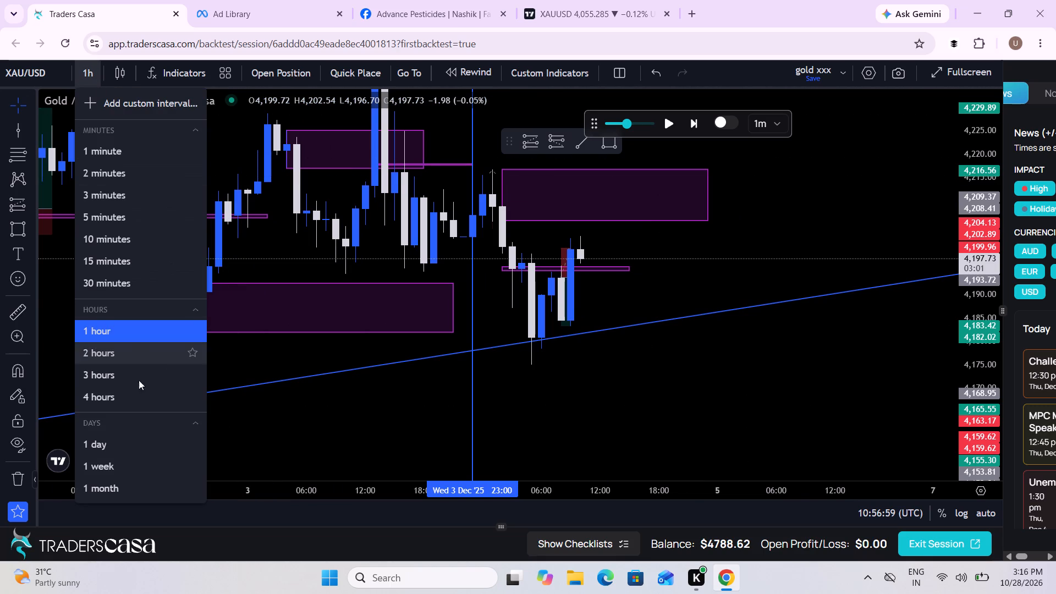
{"action": "left_click", "coordinate": [100, 222]}
{"action": "scroll", "coordinate": [468, 344], "scroll_direction": "down", "scroll_amount": 5}
{"action": "left_click_drag", "start_coordinate": [750, 382], "coordinate": [629, 396]}
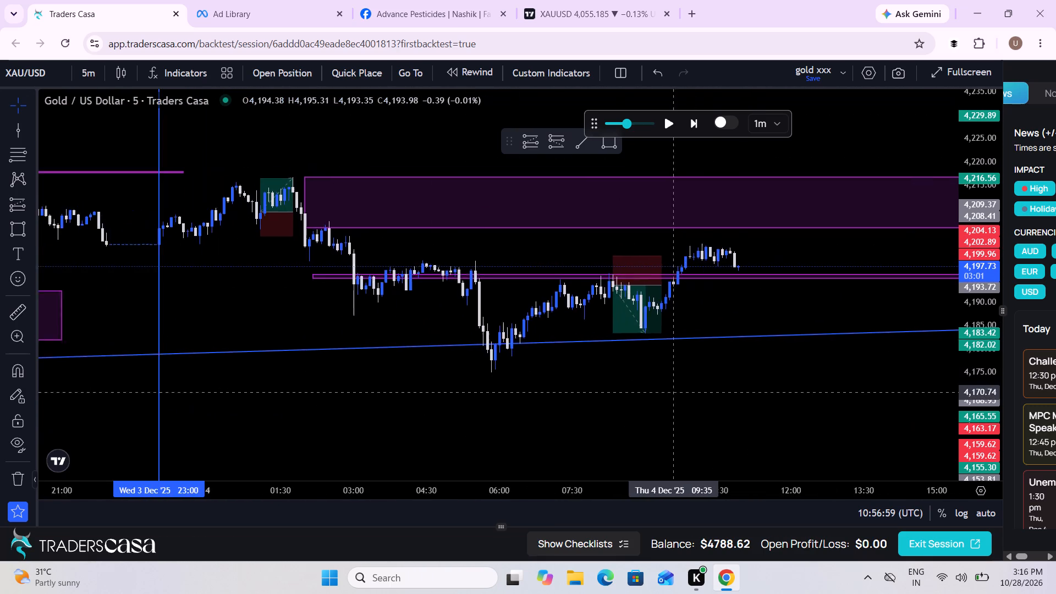
Play the 5 minute replay forward from 10:56:59 to 11:15:59 UTC on 4 December and pause it.
{"action": "left_click_drag", "start_coordinate": [629, 396], "coordinate": [598, 402]}
{"action": "scroll", "coordinate": [598, 402], "scroll_direction": "down", "scroll_amount": 3}
{"action": "left_click_drag", "start_coordinate": [967, 427], "coordinate": [923, 244]}
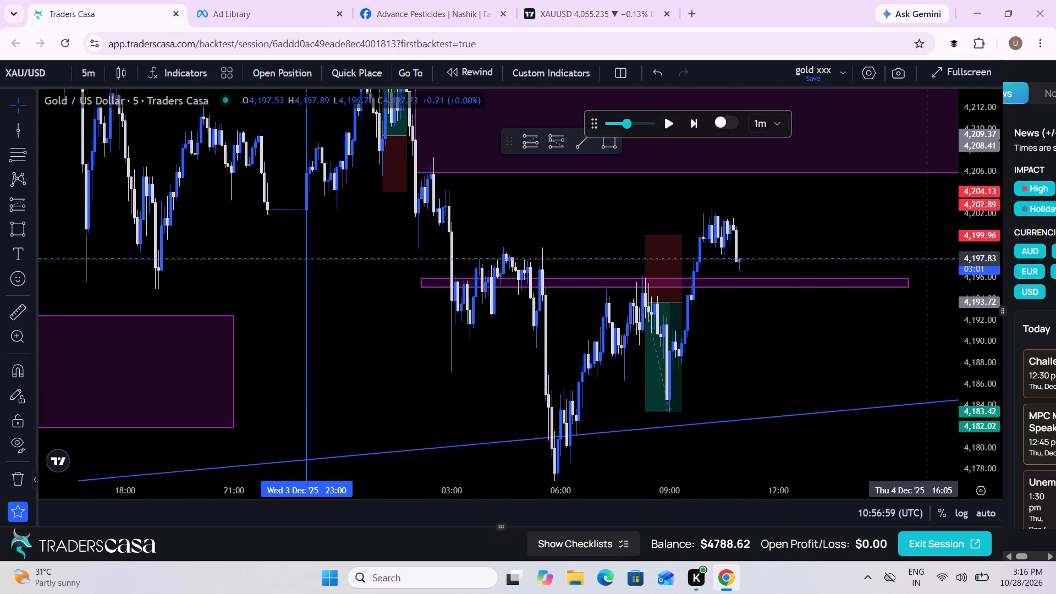
{"action": "left_click_drag", "start_coordinate": [923, 244], "coordinate": [918, 240]}
{"action": "left_click_drag", "start_coordinate": [795, 344], "coordinate": [770, 348]}
{"action": "scroll", "coordinate": [770, 348], "scroll_direction": "up", "scroll_amount": 2}
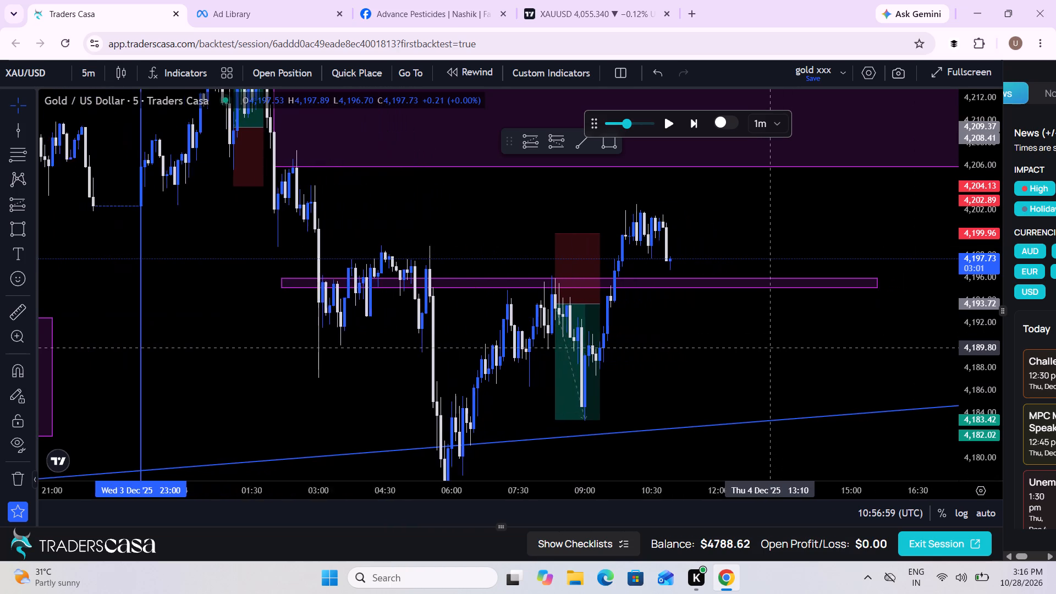
{"action": "scroll", "coordinate": [770, 348], "scroll_direction": "up", "scroll_amount": 1}
{"action": "left_click_drag", "start_coordinate": [770, 348], "coordinate": [641, 381]}
{"action": "left_click", "coordinate": [665, 119]}
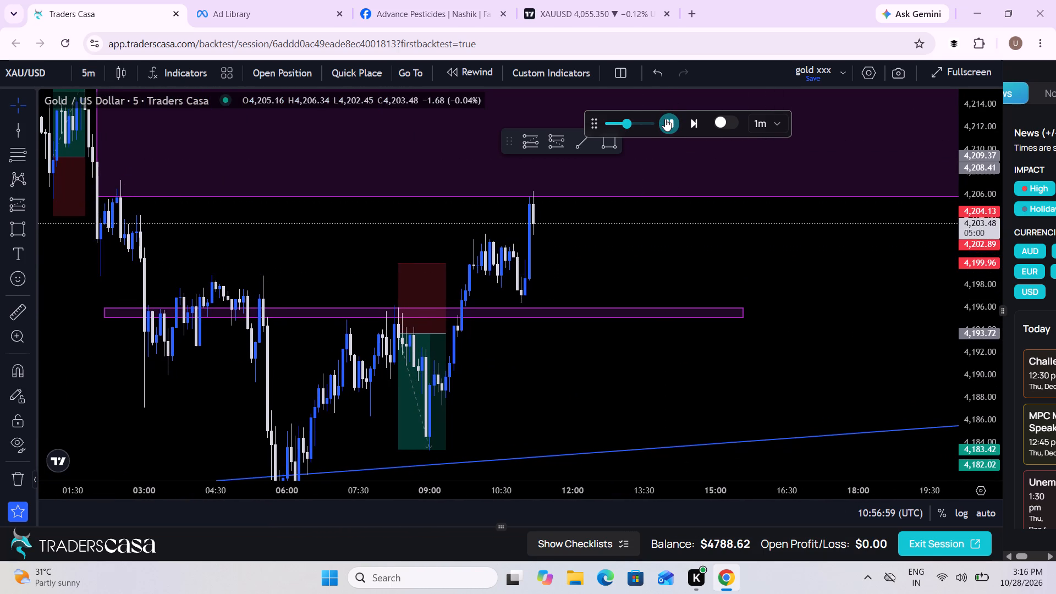
{"action": "left_click", "coordinate": [665, 119]}
Advance the replay in short bursts to 12:07:59 UTC, pausing to check the candles between the supply zone and the thin purple zone.
{"action": "scroll", "coordinate": [626, 287], "scroll_direction": "down", "scroll_amount": 4}
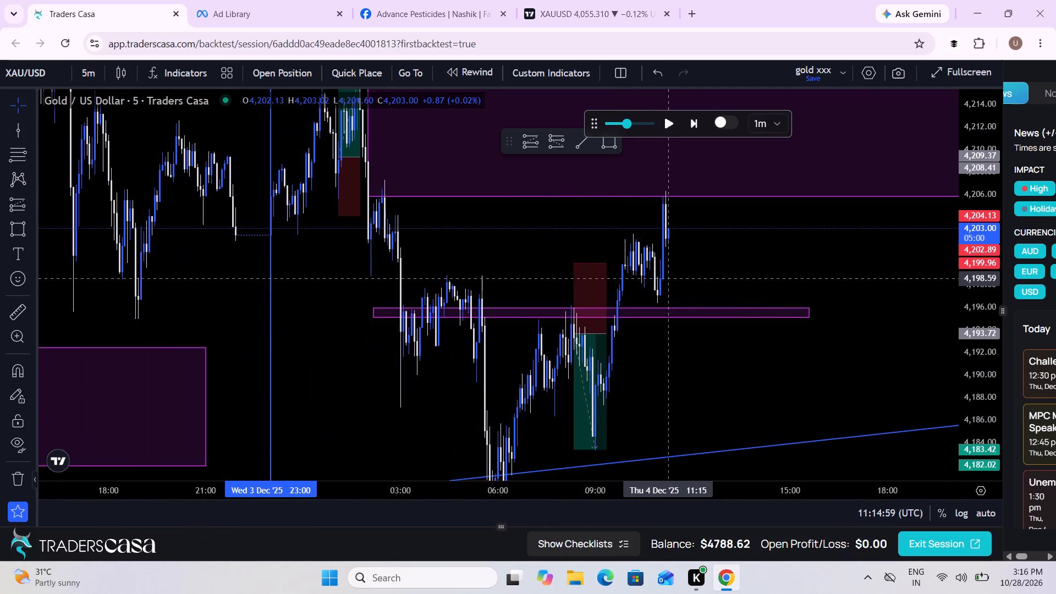
{"action": "left_click_drag", "start_coordinate": [685, 273], "coordinate": [588, 320]}
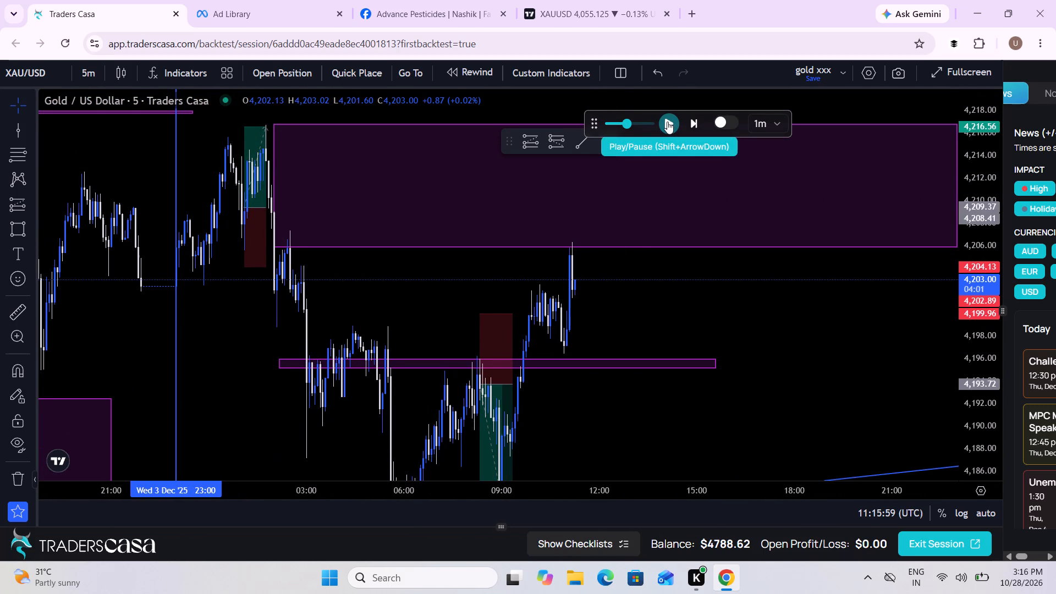
{"action": "left_click", "coordinate": [667, 122]}
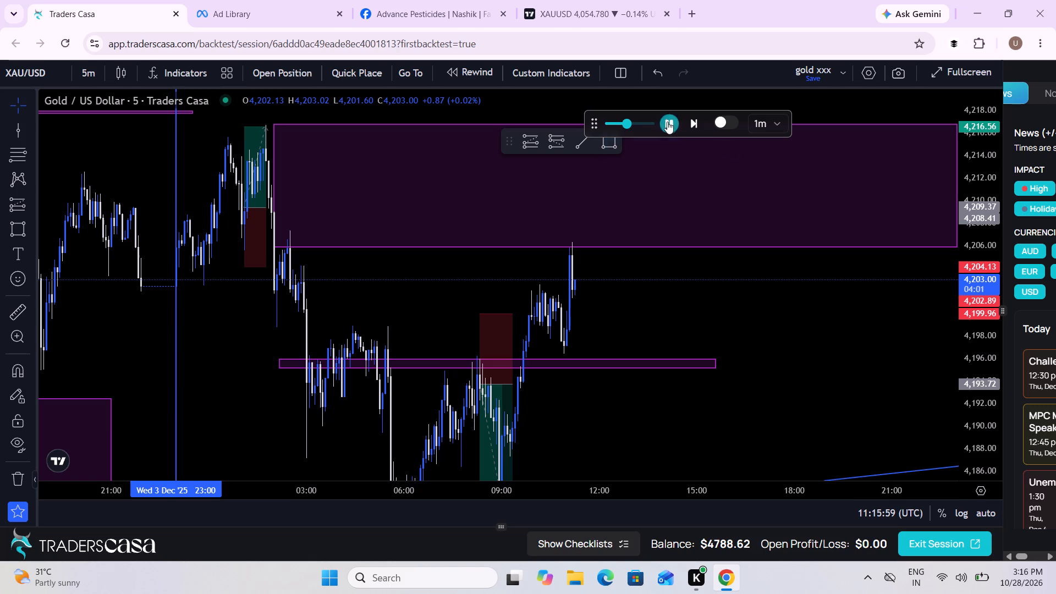
{"action": "left_click", "coordinate": [667, 122]}
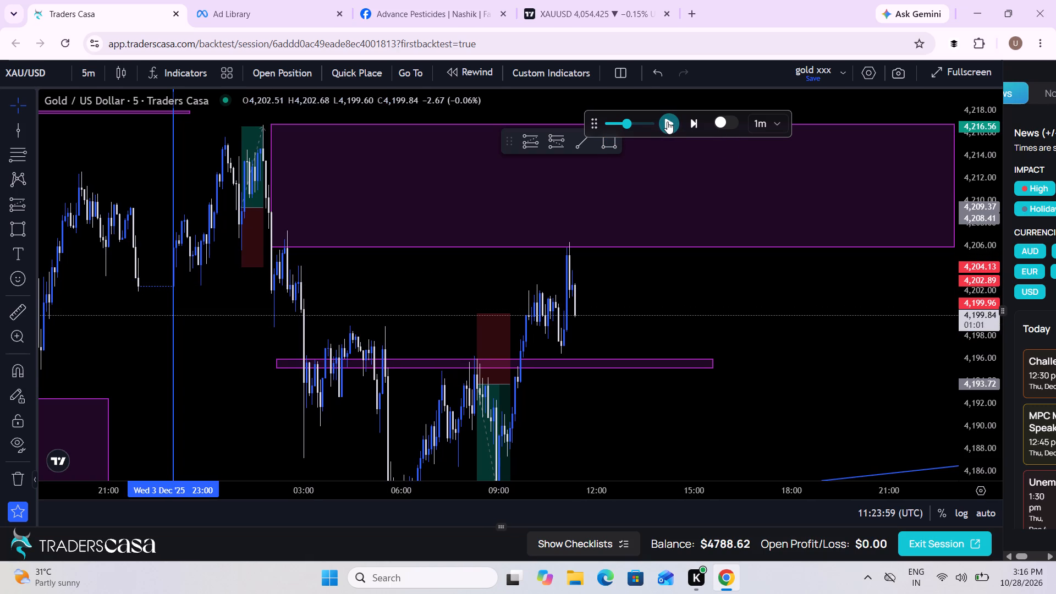
{"action": "left_click", "coordinate": [667, 122]}
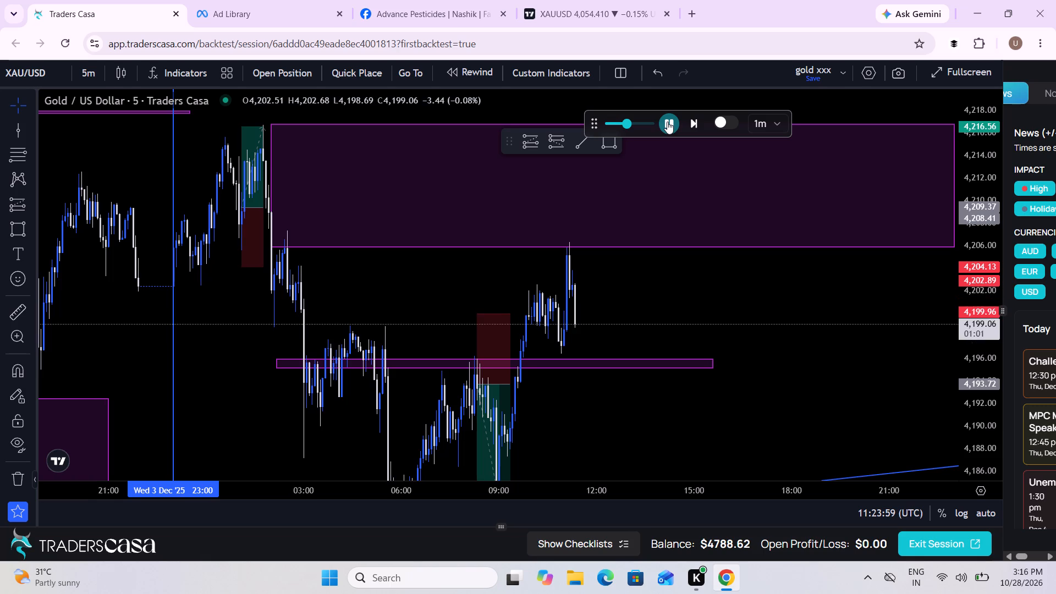
{"action": "left_click", "coordinate": [667, 122]}
{"action": "left_click", "coordinate": [667, 122]}
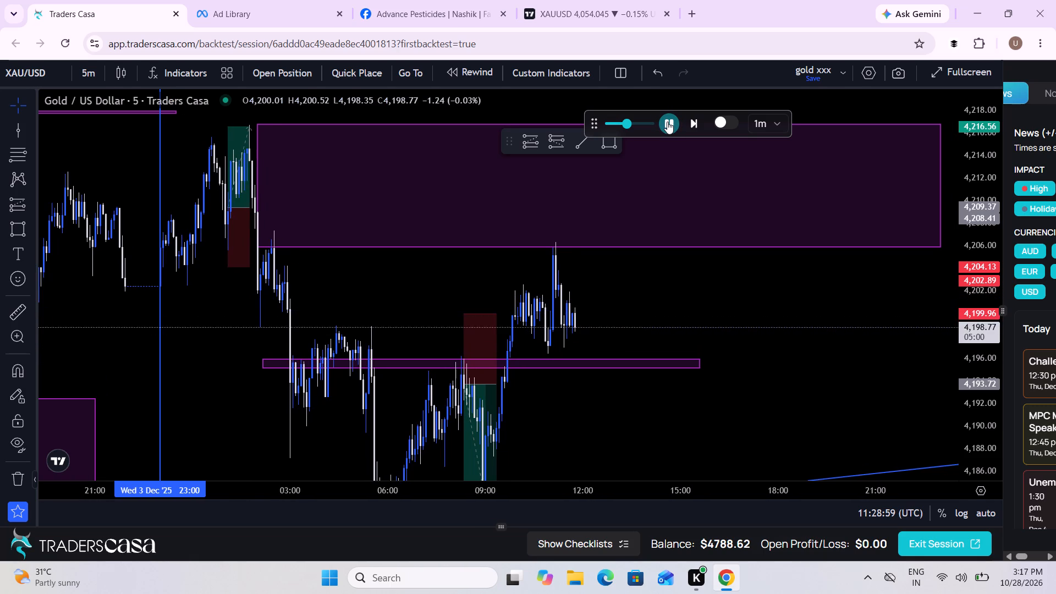
{"action": "left_click", "coordinate": [667, 122]}
{"action": "left_click", "coordinate": [667, 122]}
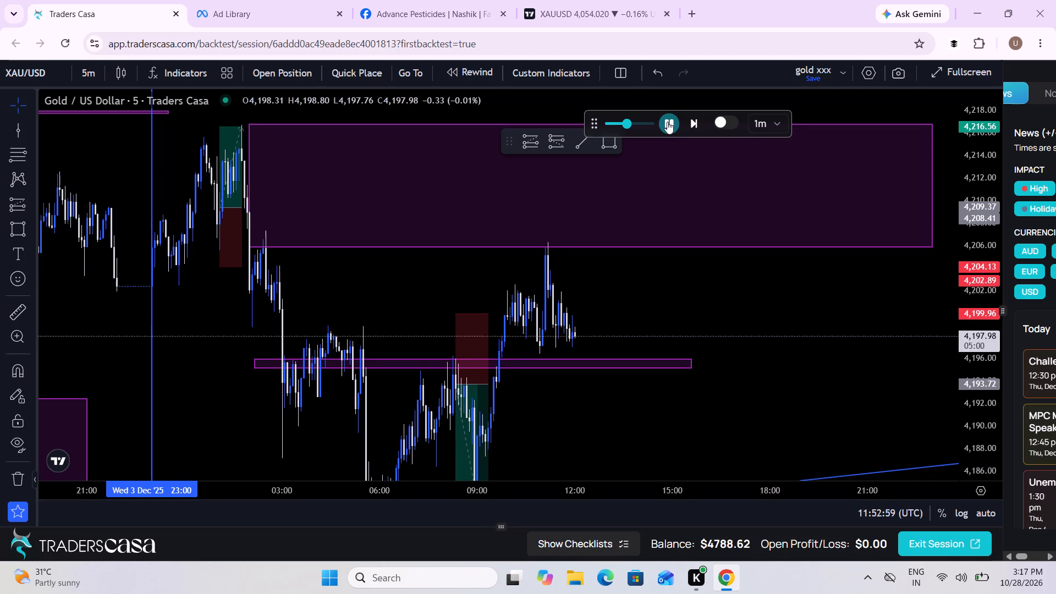
{"action": "left_click", "coordinate": [667, 122]}
{"action": "left_click", "coordinate": [667, 122]}
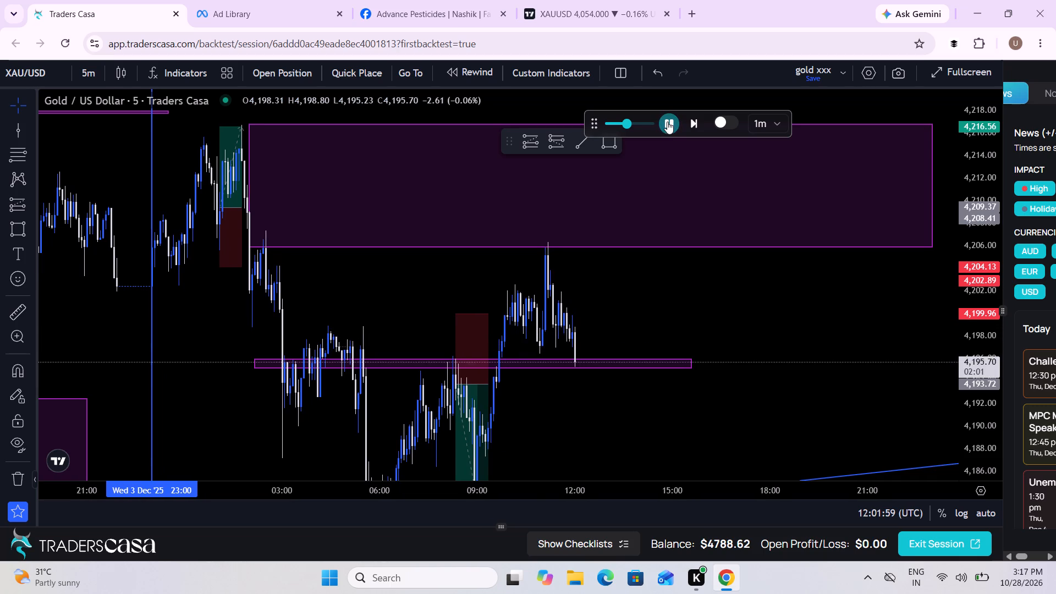
{"action": "left_click", "coordinate": [667, 122]}
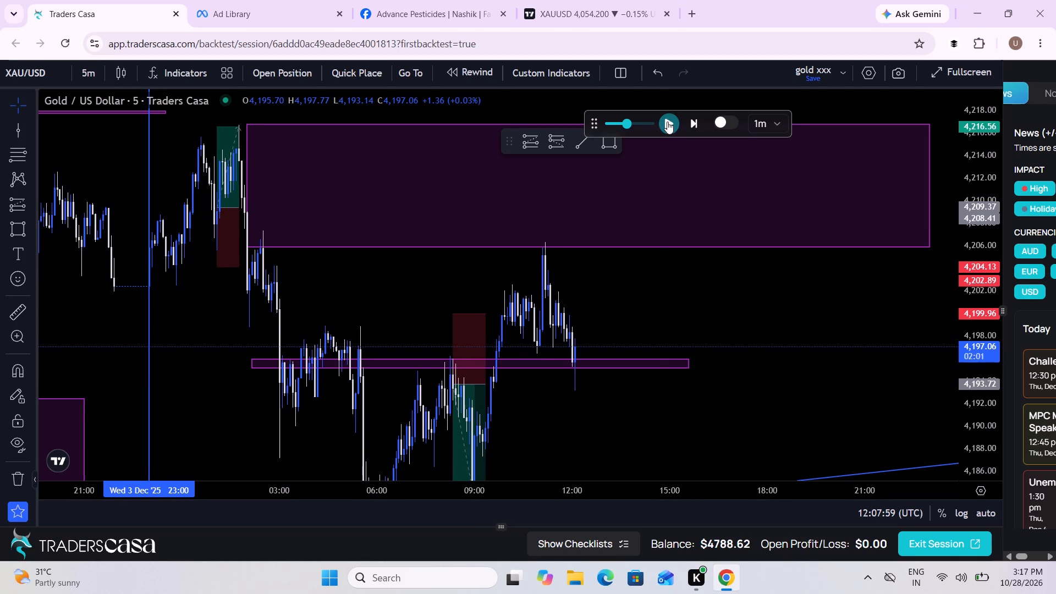
Advance the replay in two short bursts to 12:22:59 UTC and pause it.
{"action": "scroll", "coordinate": [624, 341], "scroll_direction": "up", "scroll_amount": 2}
{"action": "left_click_drag", "start_coordinate": [563, 341], "coordinate": [722, 343]}
{"action": "scroll", "coordinate": [722, 343], "scroll_direction": "up", "scroll_amount": 1}
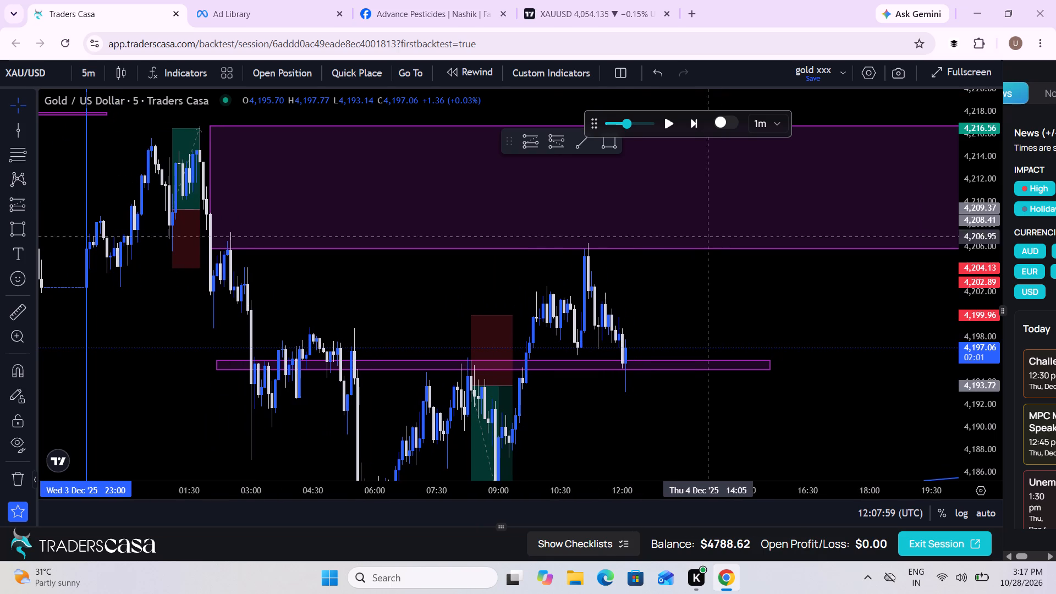
{"action": "left_click", "coordinate": [672, 114]}
{"action": "left_click", "coordinate": [672, 114]}
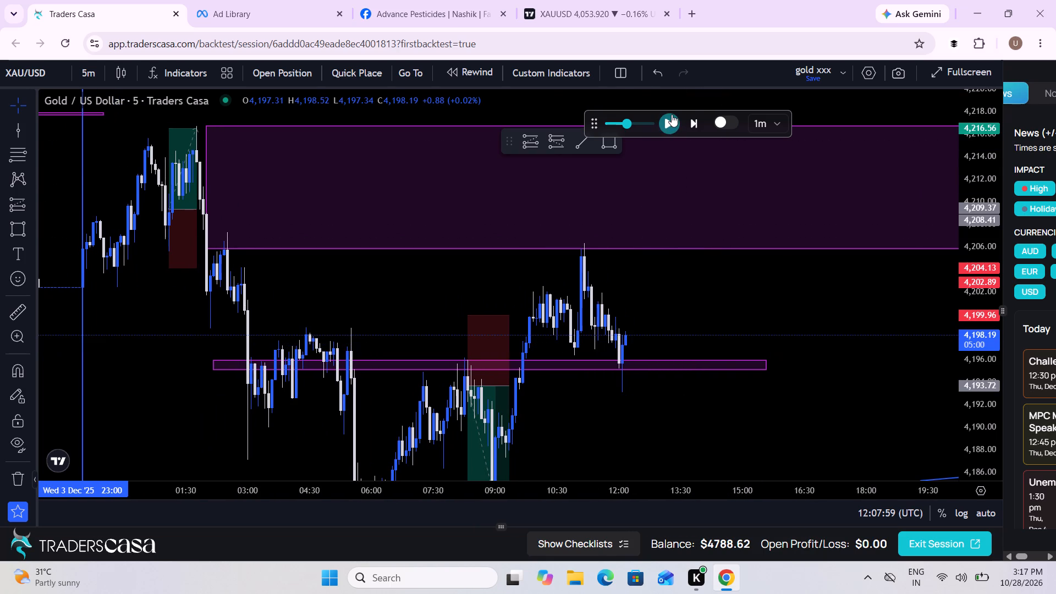
{"action": "left_click", "coordinate": [672, 114]}
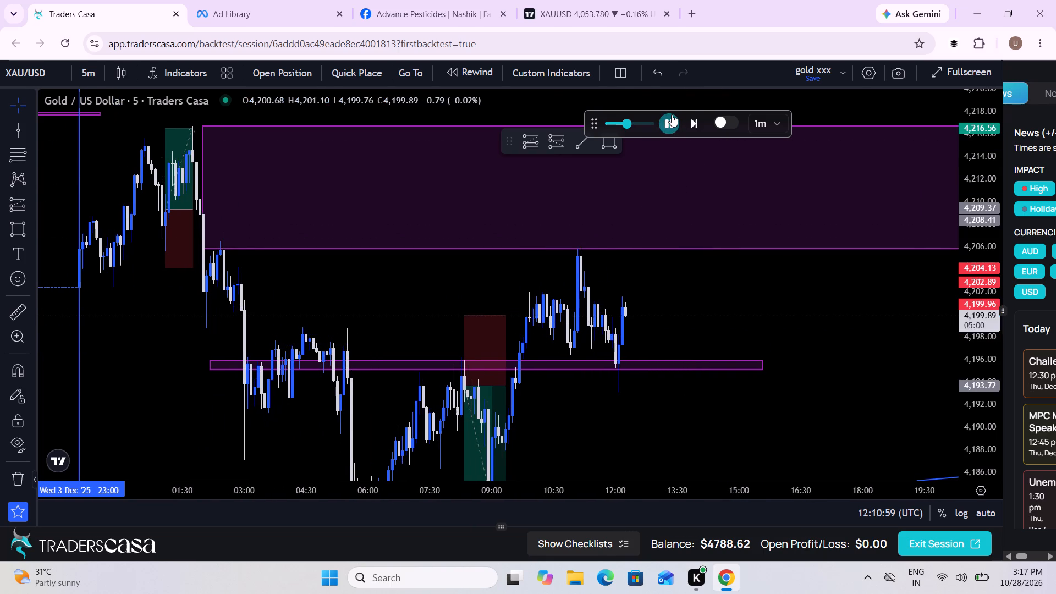
{"action": "left_click", "coordinate": [672, 114]}
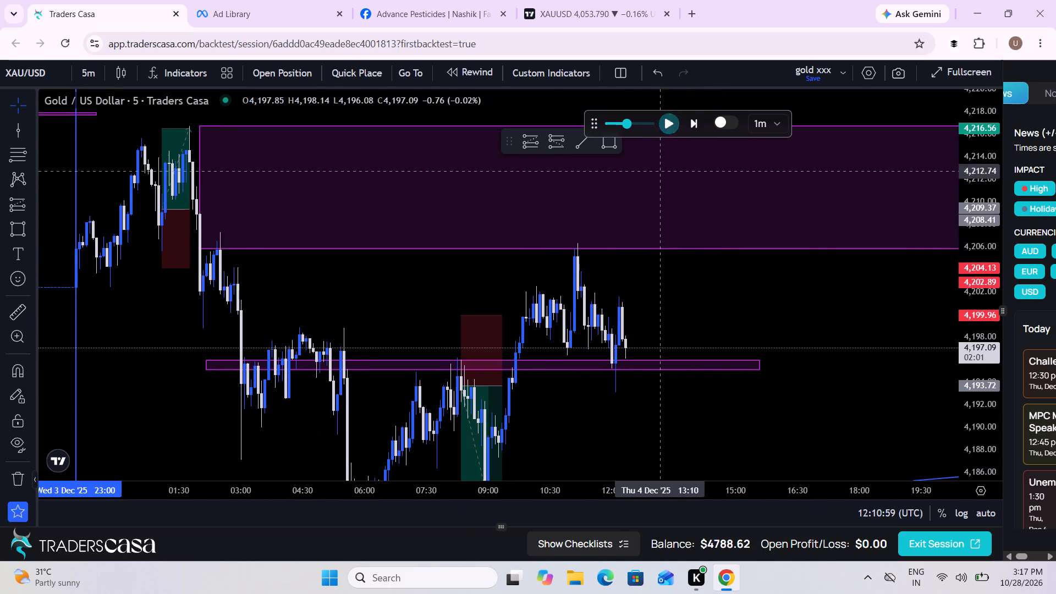
Place a Short Position projection at the 12:15 candle with its entry at 4,194.81, just below the thin purple zone.
{"action": "left_click_drag", "start_coordinate": [670, 287], "coordinate": [661, 145]}
{"action": "scroll", "coordinate": [661, 145], "scroll_direction": "up", "scroll_amount": 2}
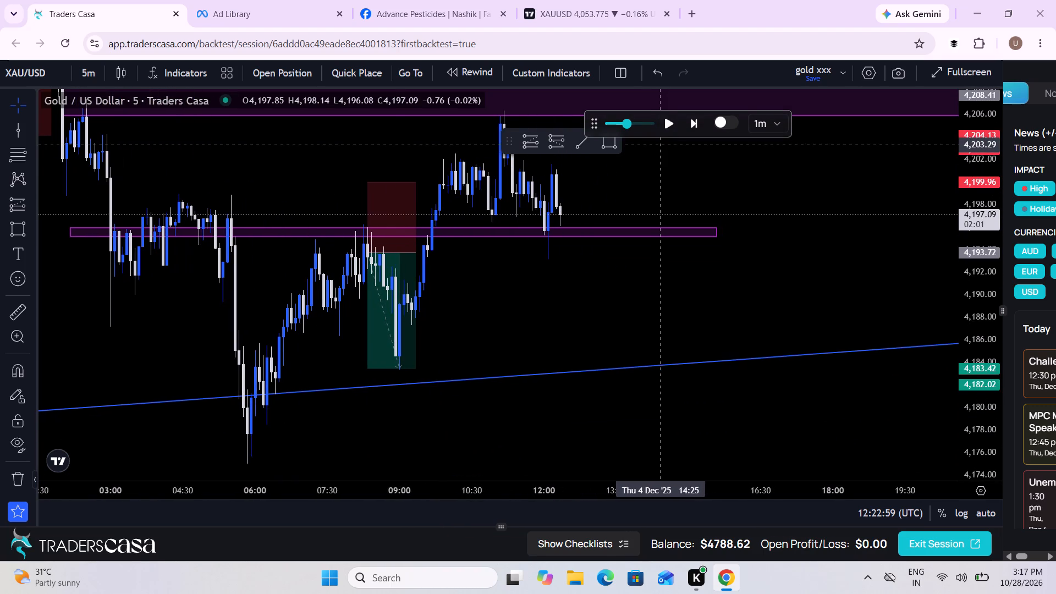
{"action": "left_click", "coordinate": [30, 201]}
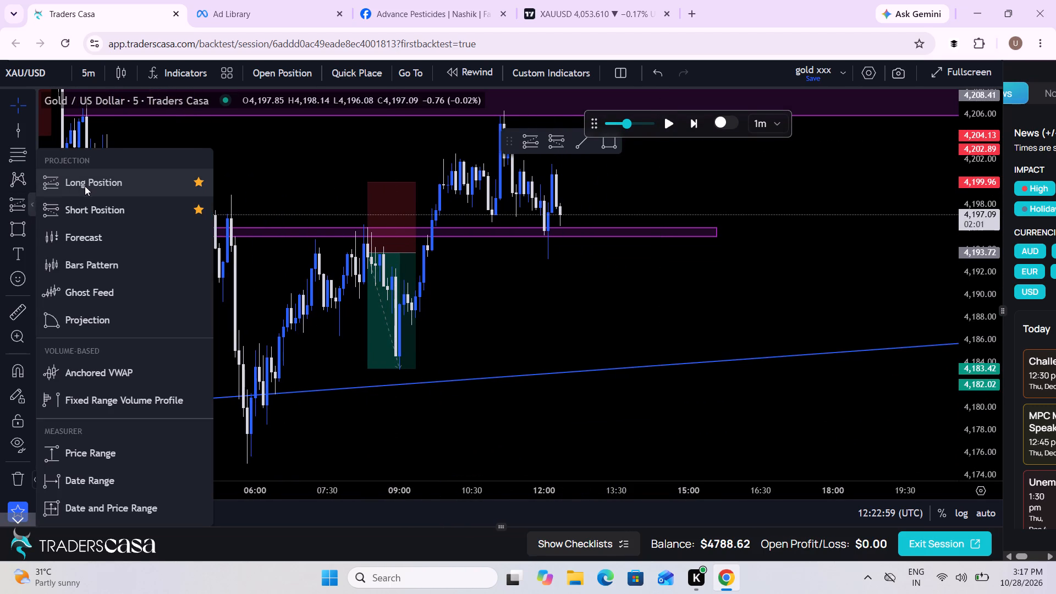
{"action": "left_click", "coordinate": [94, 198]}
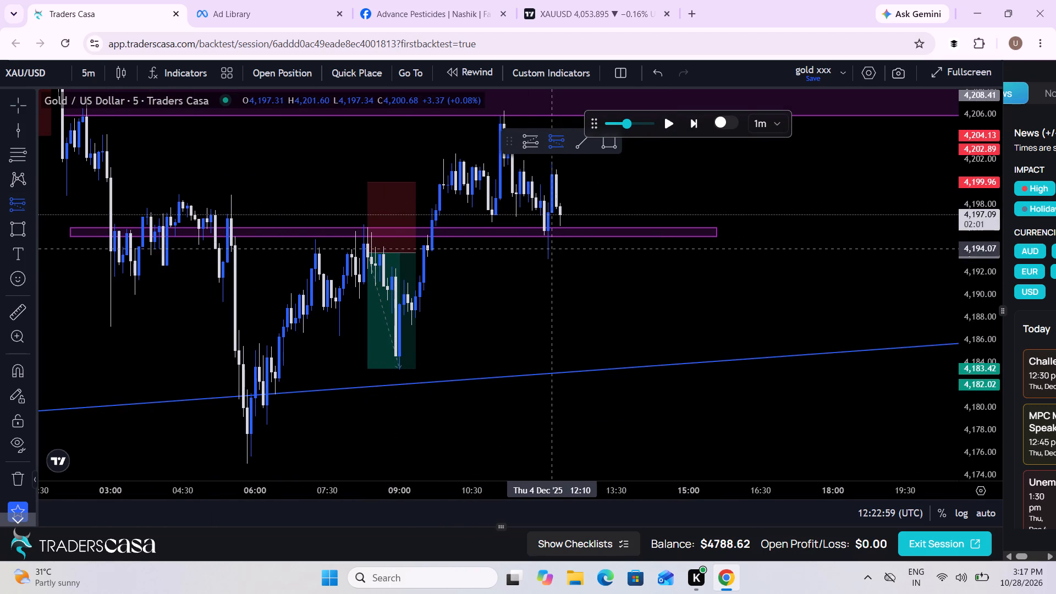
{"action": "scroll", "coordinate": [558, 248], "scroll_direction": "up", "scroll_amount": 1}
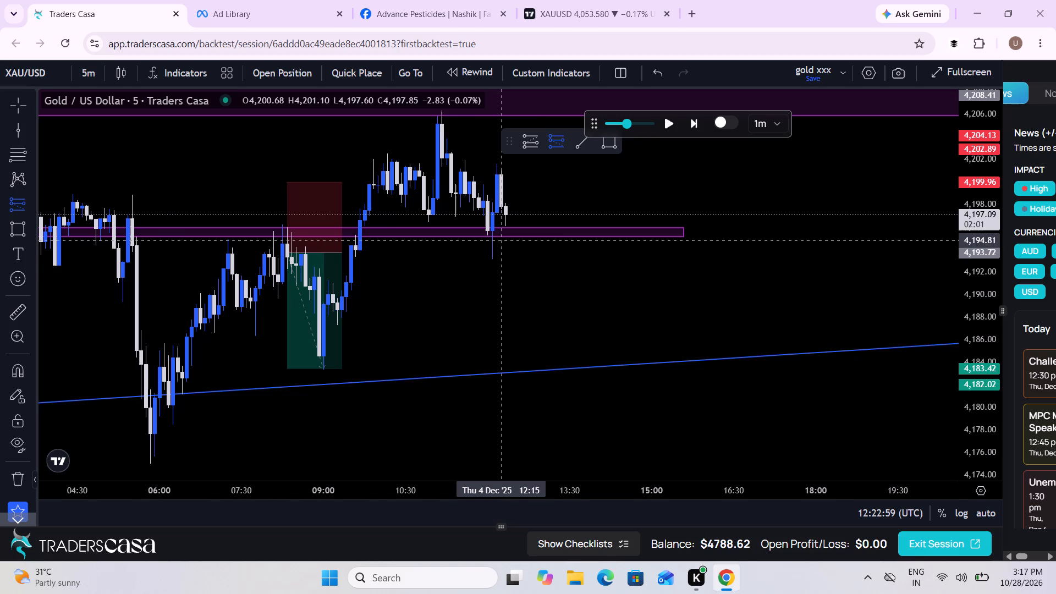
{"action": "left_click", "coordinate": [500, 240]}
Adjust the new short position's stop to 4,200.18 and its target to 4,183.64, near the rising trend line.
{"action": "scroll", "coordinate": [500, 240], "scroll_direction": "down", "scroll_amount": 4}
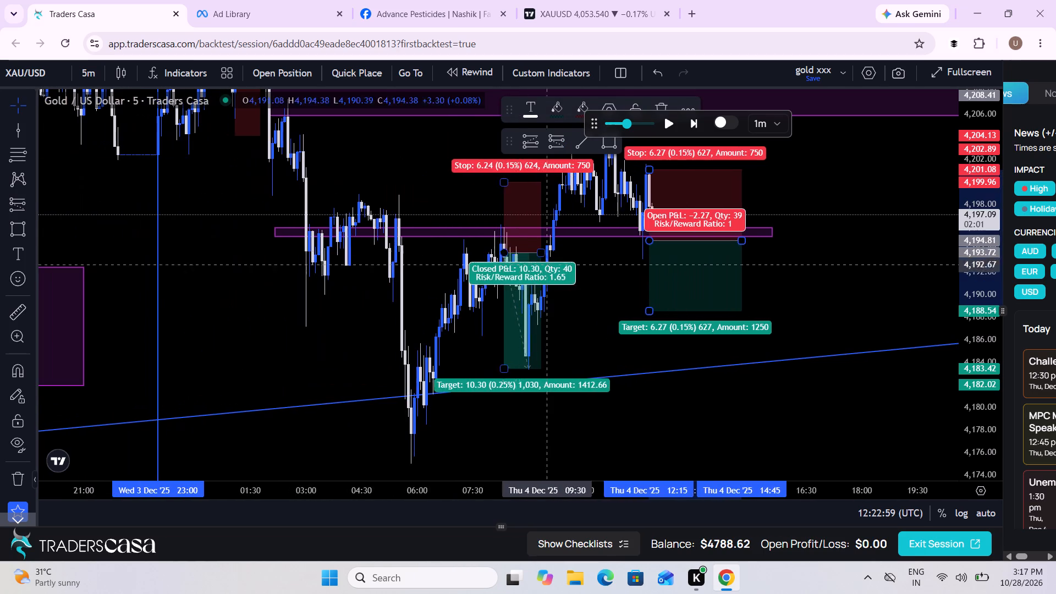
{"action": "left_click_drag", "start_coordinate": [619, 289], "coordinate": [549, 425]}
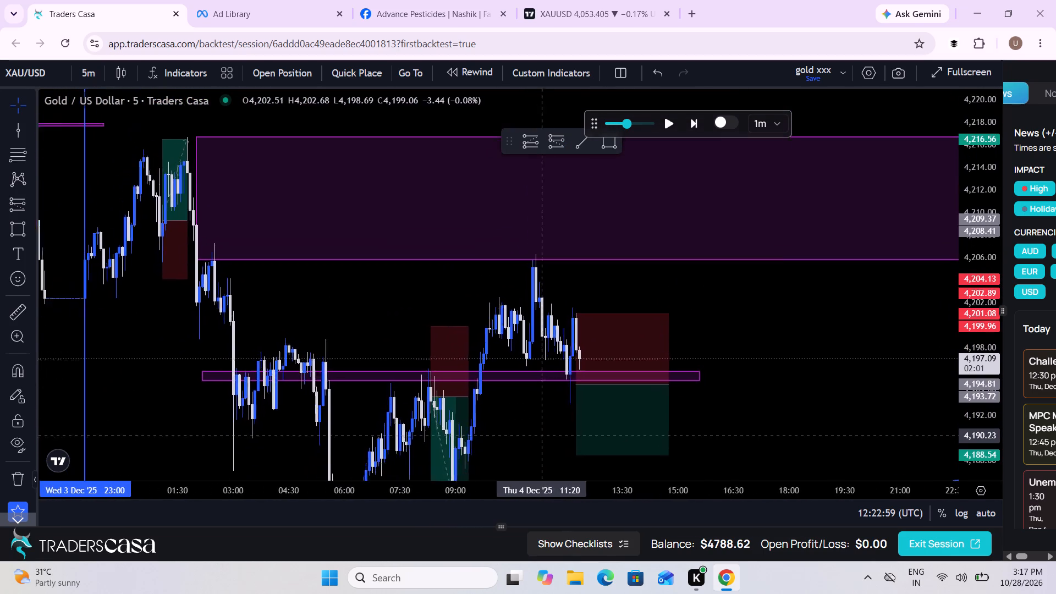
{"action": "left_click_drag", "start_coordinate": [549, 425], "coordinate": [576, 403]}
{"action": "left_click_drag", "start_coordinate": [614, 281], "coordinate": [608, 291]}
{"action": "left_click", "coordinate": [563, 307]}
{"action": "left_click_drag", "start_coordinate": [563, 307], "coordinate": [553, 268]}
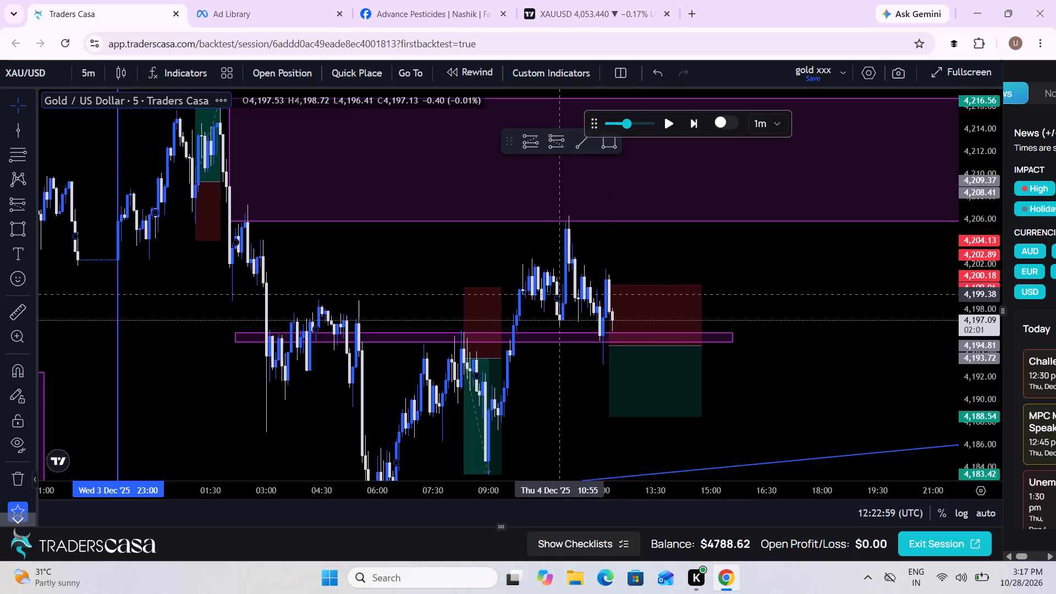
{"action": "left_click_drag", "start_coordinate": [553, 268], "coordinate": [530, 184]}
{"action": "scroll", "coordinate": [530, 184], "scroll_direction": "down", "scroll_amount": 3}
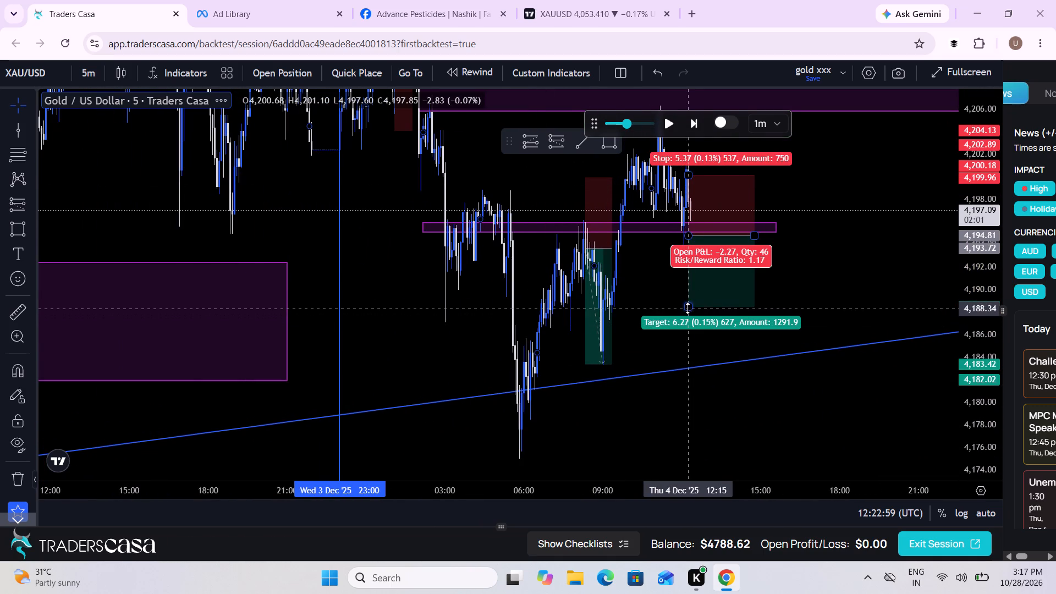
{"action": "left_click_drag", "start_coordinate": [687, 308], "coordinate": [666, 361]}
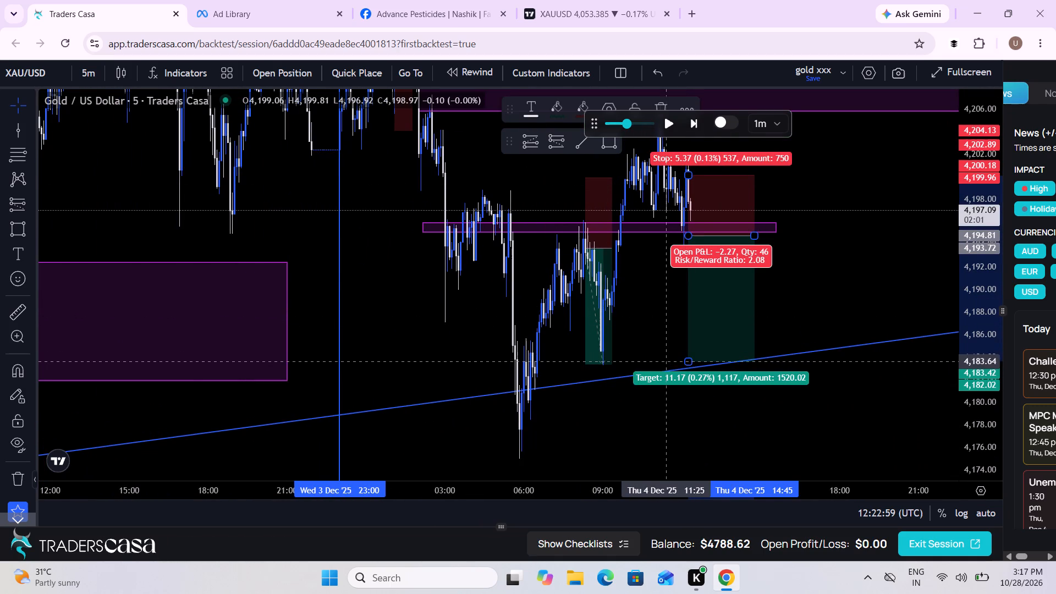
Place a sell stop order with entry 4194.81, take profit 4183.64, stop loss 4200.18 and 2.2% risk.
{"action": "left_click", "coordinate": [277, 66]}
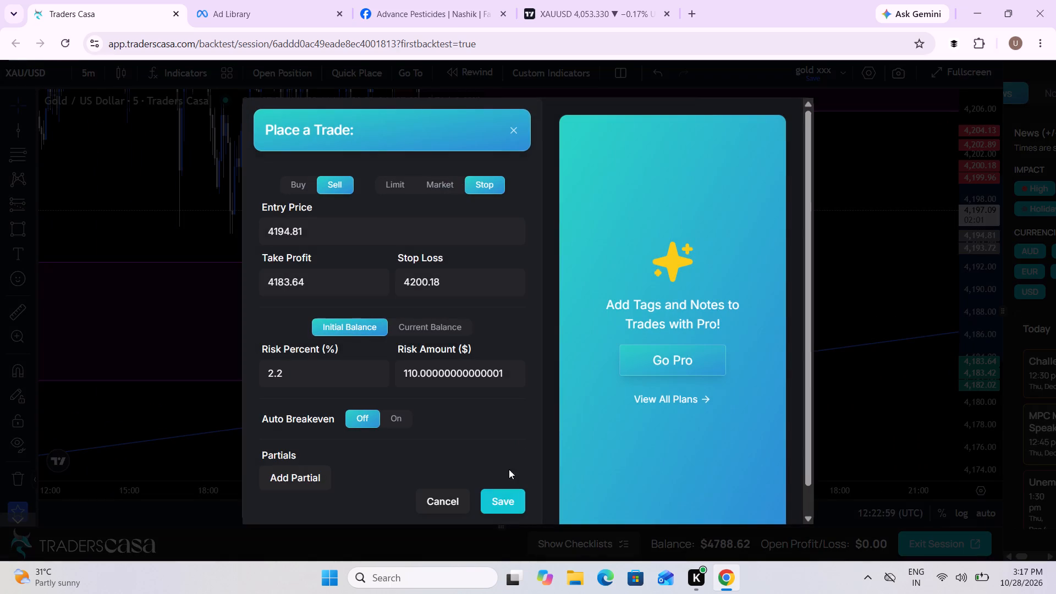
{"action": "left_click", "coordinate": [507, 501]}
Play the replay forward with the sell stop order in place to 14:10:59 UTC and pause it.
{"action": "left_click_drag", "start_coordinate": [812, 280], "coordinate": [842, 287]}
{"action": "scroll", "coordinate": [842, 287], "scroll_direction": "up", "scroll_amount": 3}
{"action": "left_click_drag", "start_coordinate": [973, 330], "coordinate": [958, 237]}
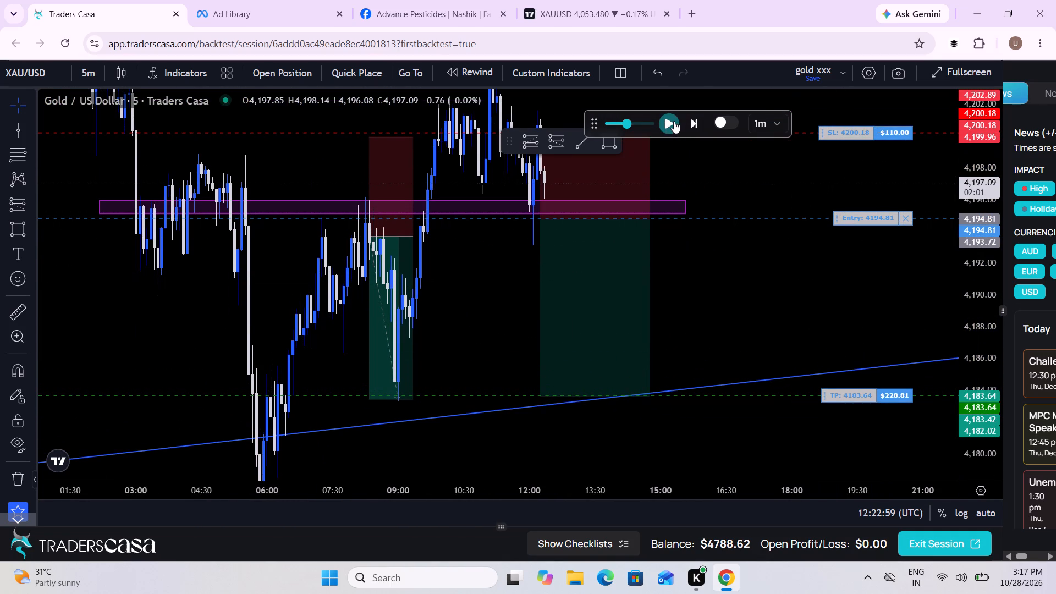
{"action": "left_click", "coordinate": [674, 121]}
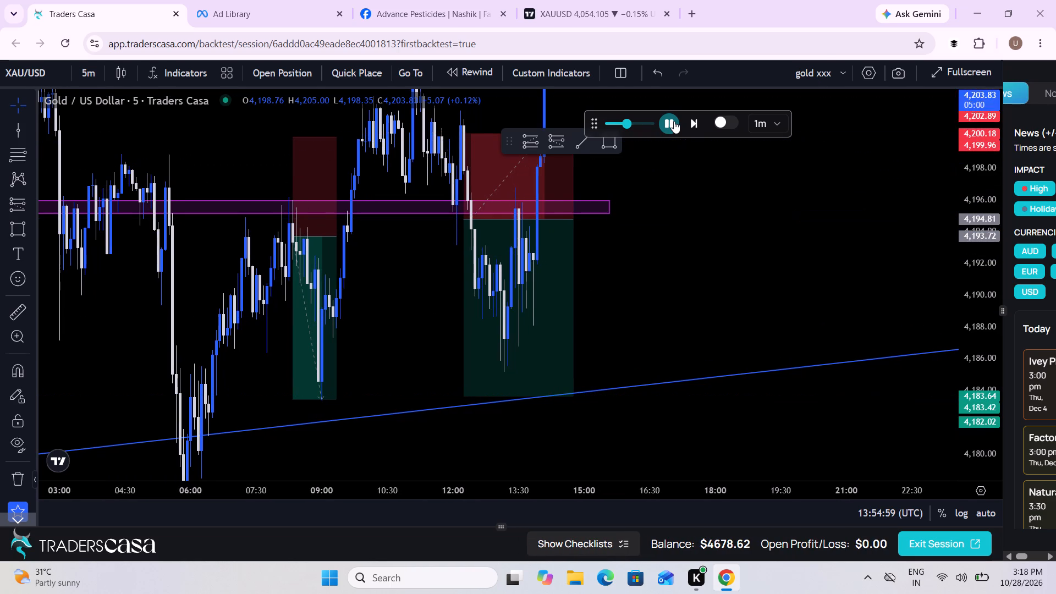
{"action": "left_click", "coordinate": [674, 121]}
Shorten the second short position drawing to end at 13:35 and raise its target to 4,185.61.
{"action": "left_click_drag", "start_coordinate": [653, 275], "coordinate": [694, 317]}
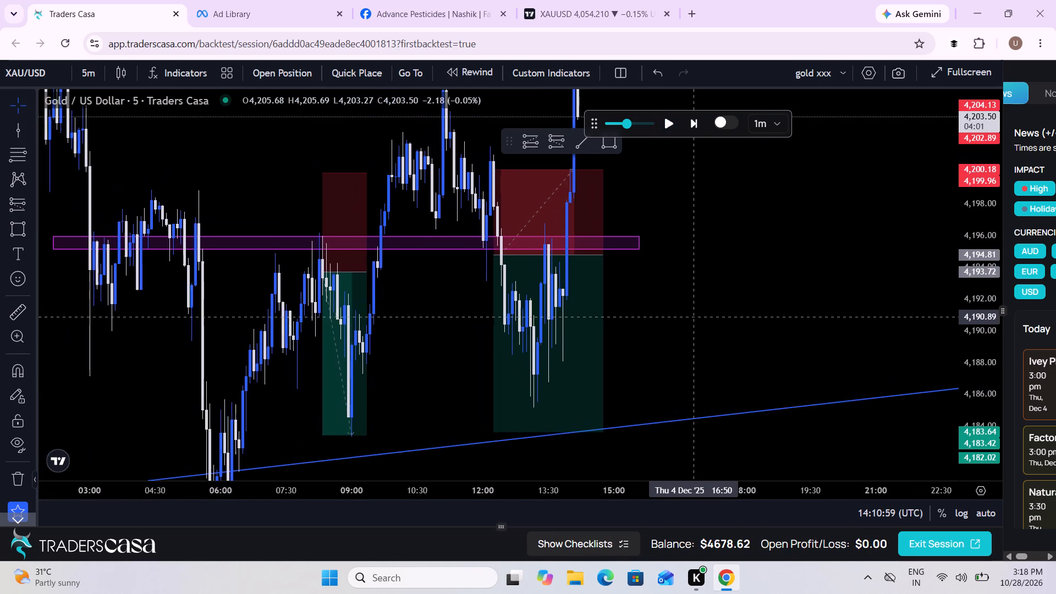
{"action": "left_click_drag", "start_coordinate": [606, 251], "coordinate": [557, 246]}
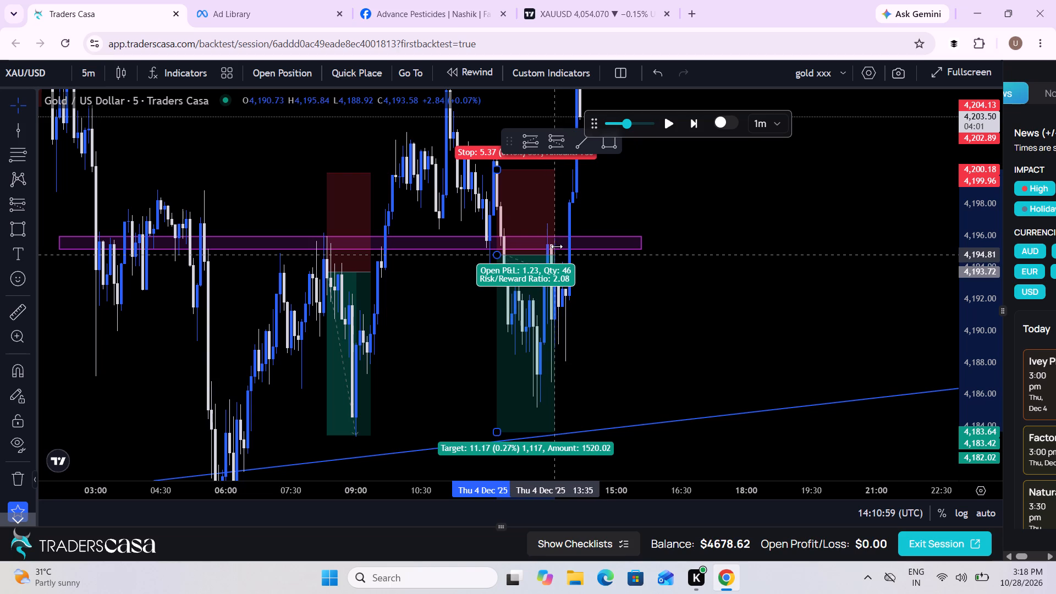
{"action": "left_click_drag", "start_coordinate": [557, 246], "coordinate": [554, 246]}
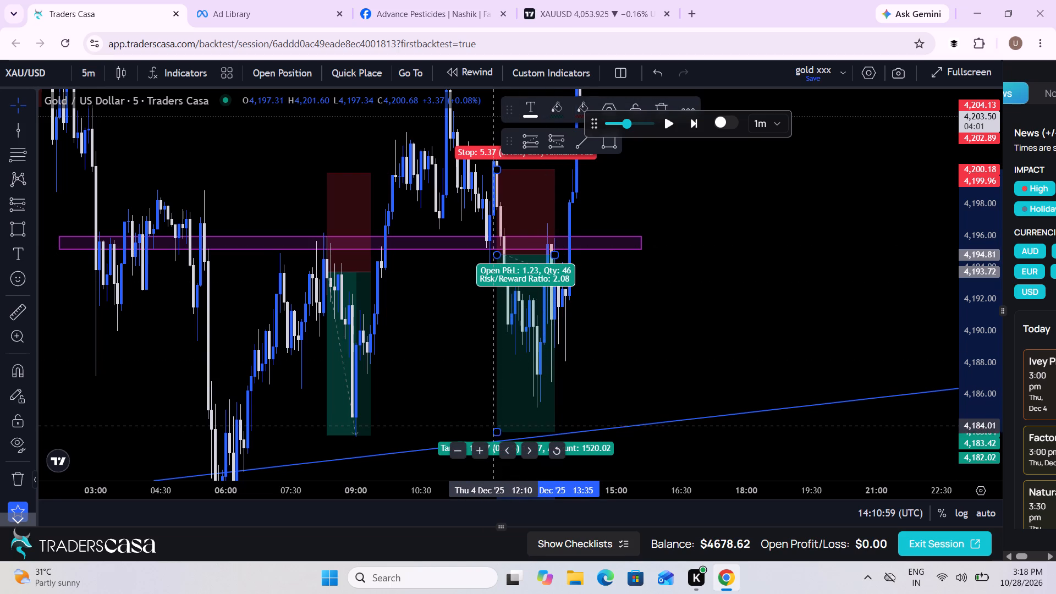
{"action": "left_click_drag", "start_coordinate": [498, 430], "coordinate": [512, 400]}
Examine the latest 4 December candles against the supply zone, the two short position drawings and the rising trend line.
{"action": "scroll", "coordinate": [512, 400], "scroll_direction": "down", "scroll_amount": 7}
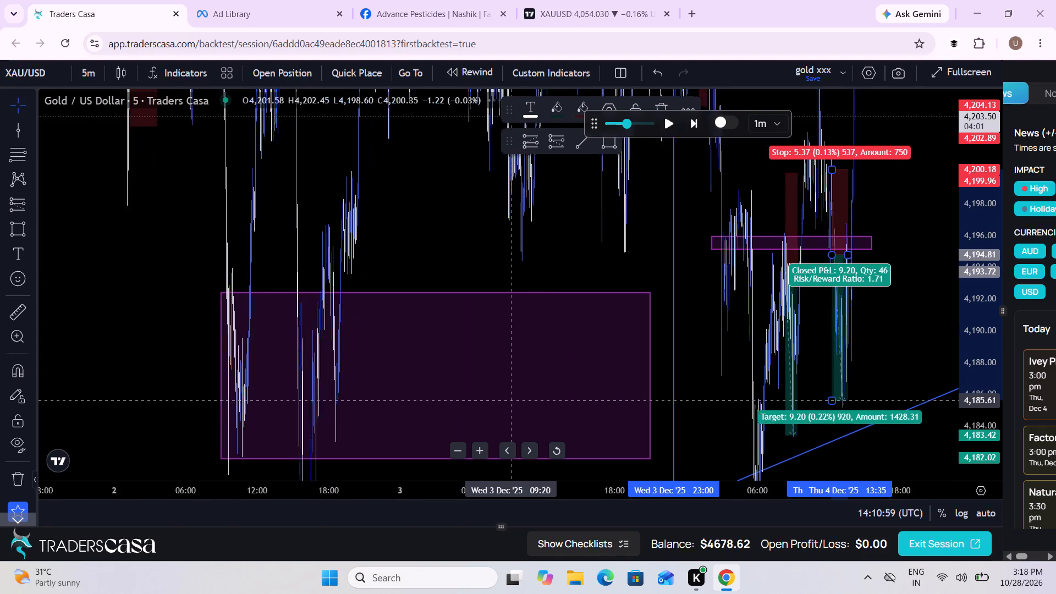
{"action": "left_click_drag", "start_coordinate": [668, 381], "coordinate": [680, 381]}
{"action": "scroll", "coordinate": [680, 381], "scroll_direction": "up", "scroll_amount": 4}
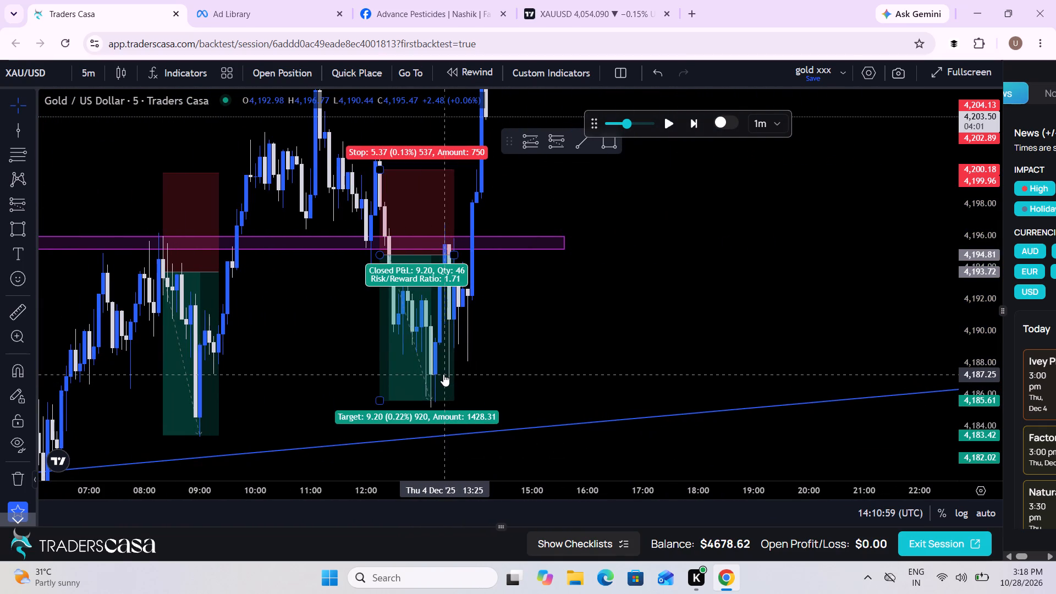
{"action": "left_click_drag", "start_coordinate": [557, 352], "coordinate": [518, 456]}
{"action": "scroll", "coordinate": [518, 456], "scroll_direction": "down", "scroll_amount": 2}
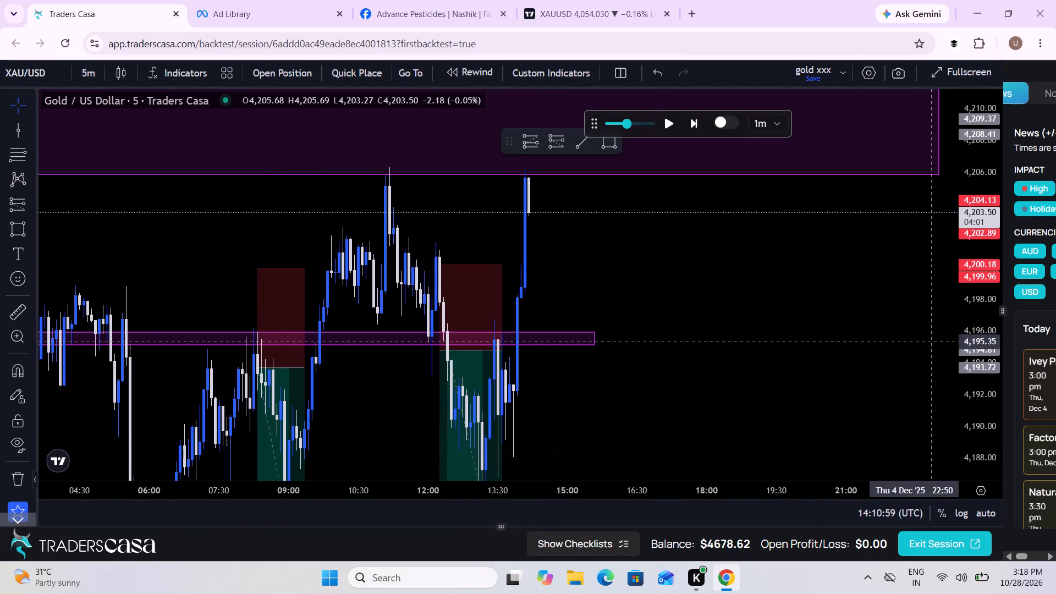
{"action": "left_click_drag", "start_coordinate": [982, 254], "coordinate": [944, 377]}
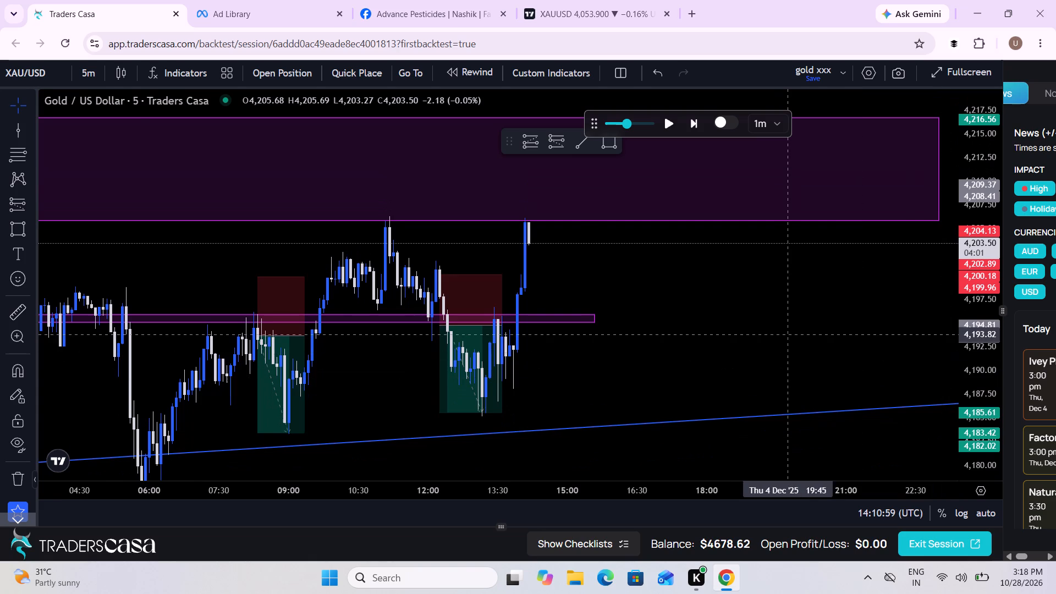
Switch the chart to the 1 hour timeframe and examine the latest 4 December candles against the supply zone and rising trend line.
{"action": "scroll", "coordinate": [790, 334], "scroll_direction": "down", "scroll_amount": 3}
{"action": "left_click_drag", "start_coordinate": [802, 322], "coordinate": [794, 318]}
{"action": "scroll", "coordinate": [794, 318], "scroll_direction": "down", "scroll_amount": 1}
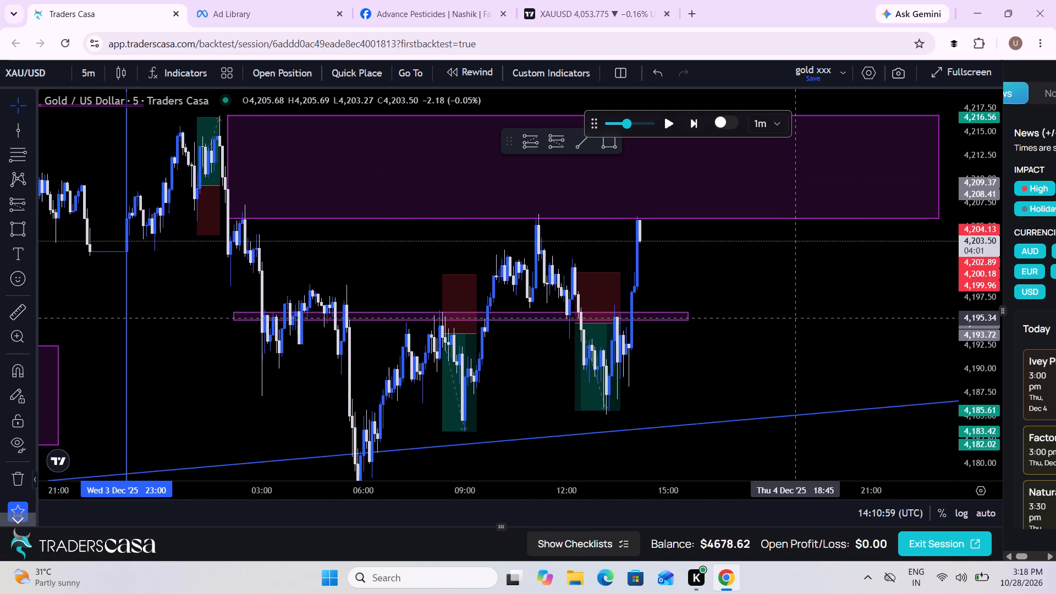
{"action": "scroll", "coordinate": [794, 318], "scroll_direction": "down", "scroll_amount": 1}
{"action": "left_click_drag", "start_coordinate": [794, 318], "coordinate": [780, 314]}
{"action": "scroll", "coordinate": [780, 314], "scroll_direction": "up", "scroll_amount": 2}
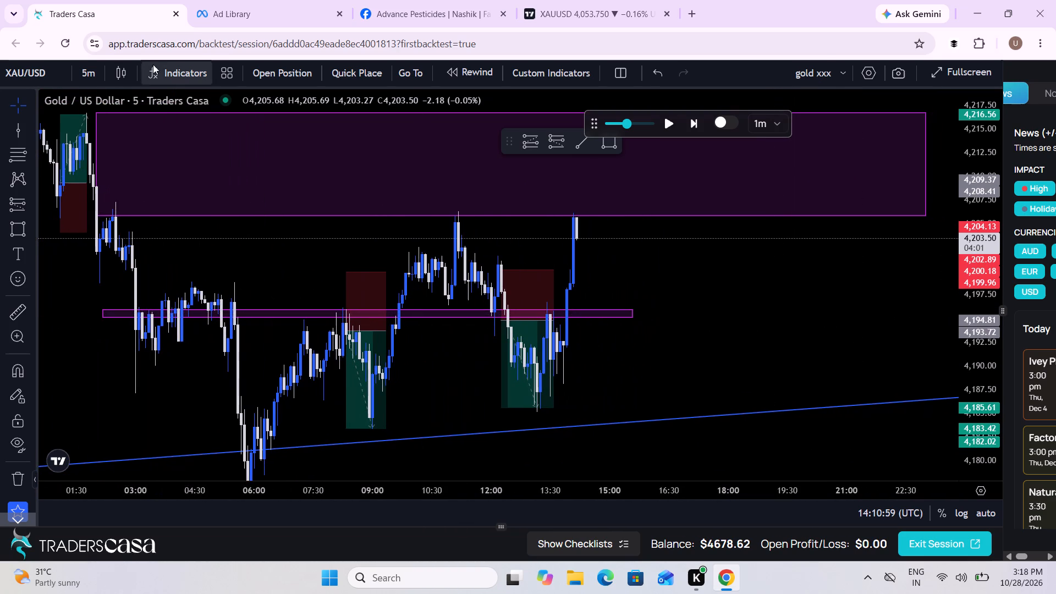
{"action": "left_click", "coordinate": [82, 64]}
{"action": "scroll", "coordinate": [154, 404], "scroll_direction": "down", "scroll_amount": 1}
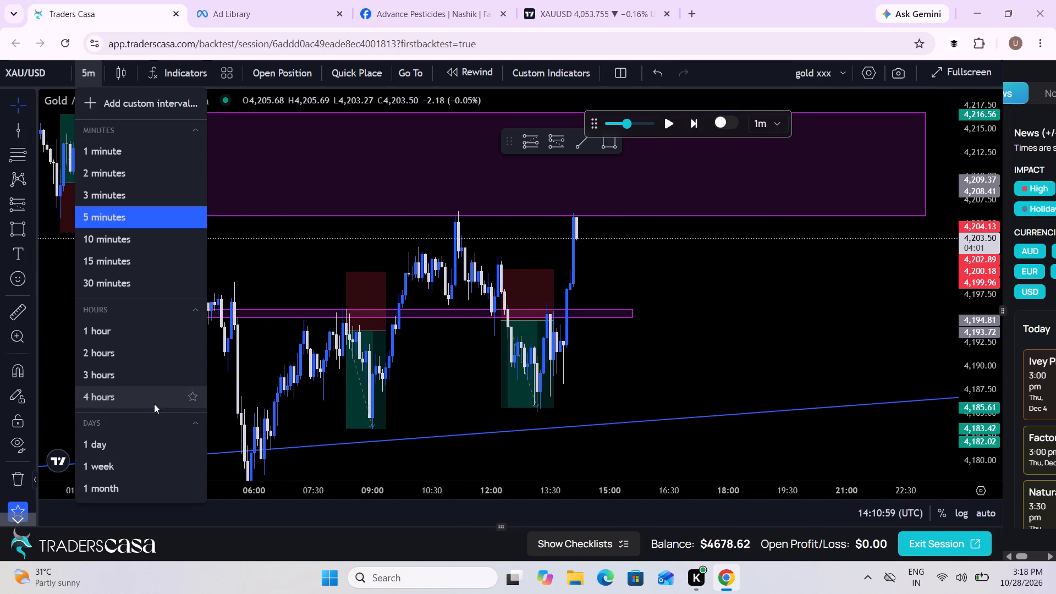
{"action": "left_click", "coordinate": [114, 324]}
{"action": "scroll", "coordinate": [336, 289], "scroll_direction": "up", "scroll_amount": 5}
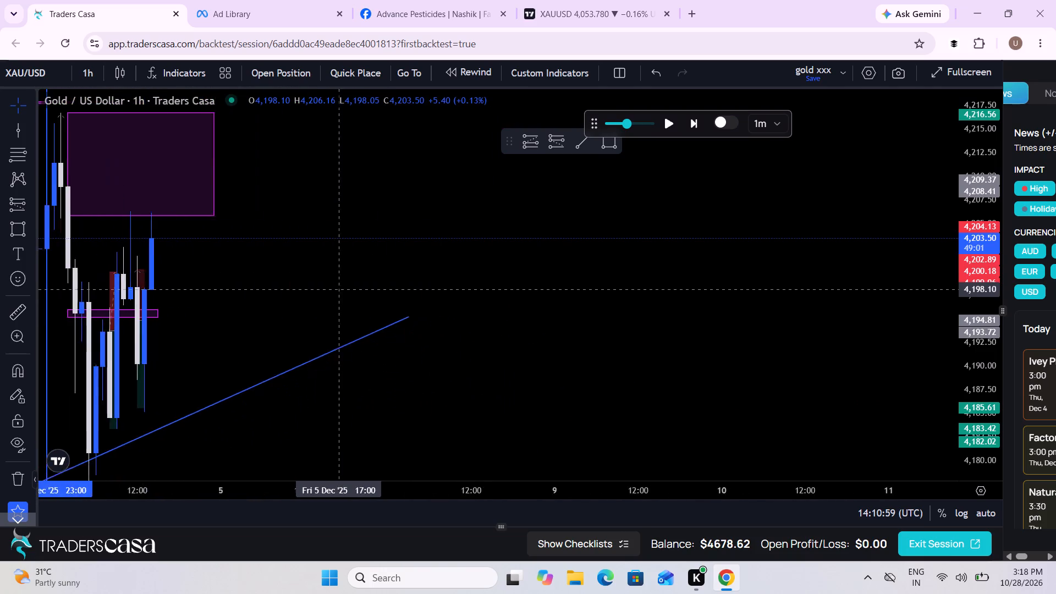
{"action": "left_click_drag", "start_coordinate": [249, 290], "coordinate": [682, 293]}
{"action": "scroll", "coordinate": [682, 293], "scroll_direction": "up", "scroll_amount": 2}
{"action": "left_click_drag", "start_coordinate": [560, 300], "coordinate": [676, 248]}
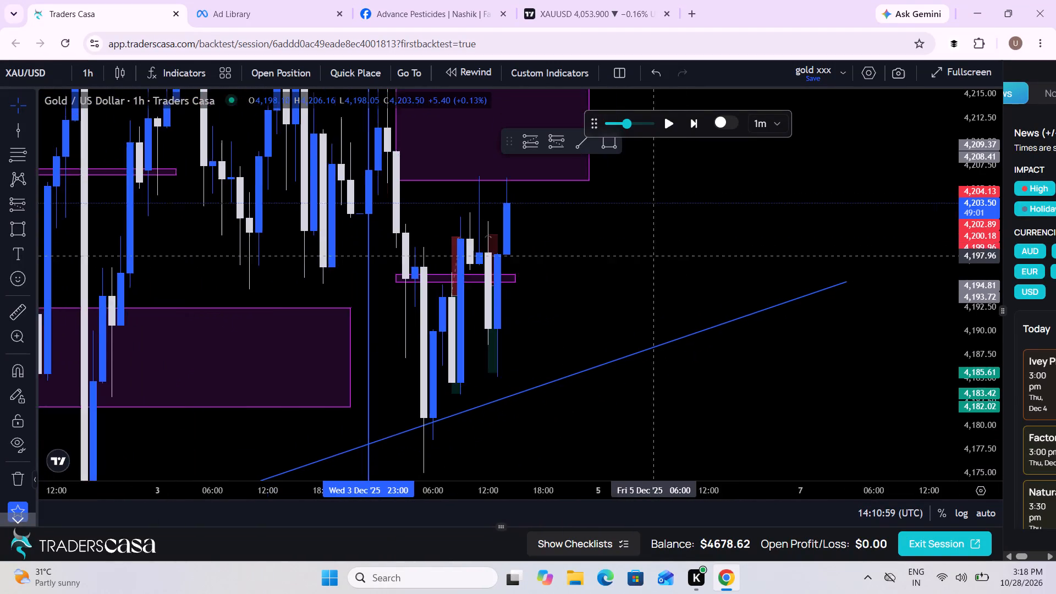
{"action": "left_click_drag", "start_coordinate": [676, 248], "coordinate": [689, 245]}
{"action": "left_click_drag", "start_coordinate": [997, 223], "coordinate": [976, 322]}
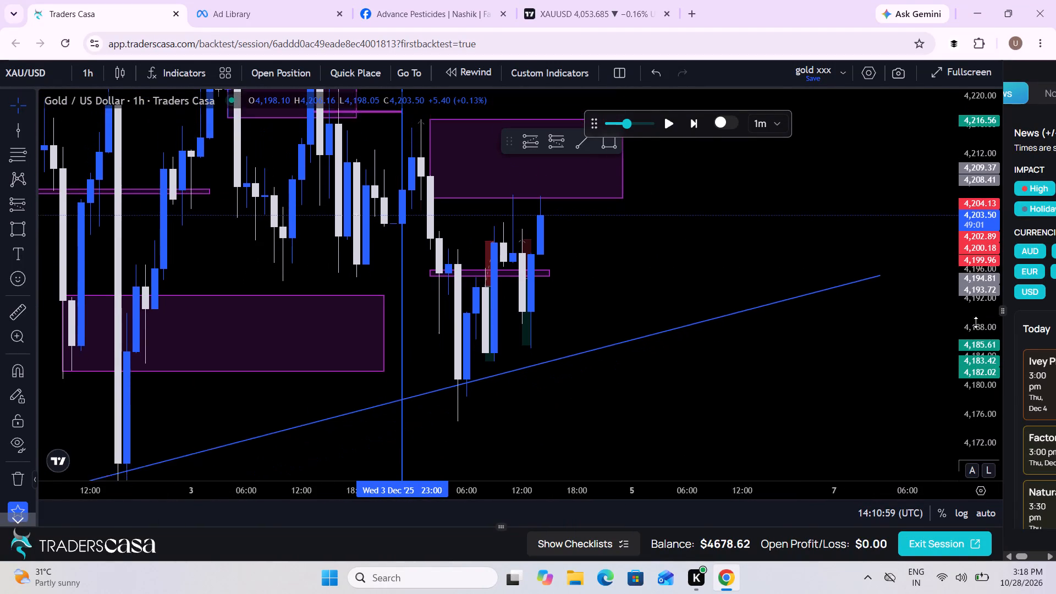
{"action": "left_click_drag", "start_coordinate": [976, 322], "coordinate": [974, 348]}
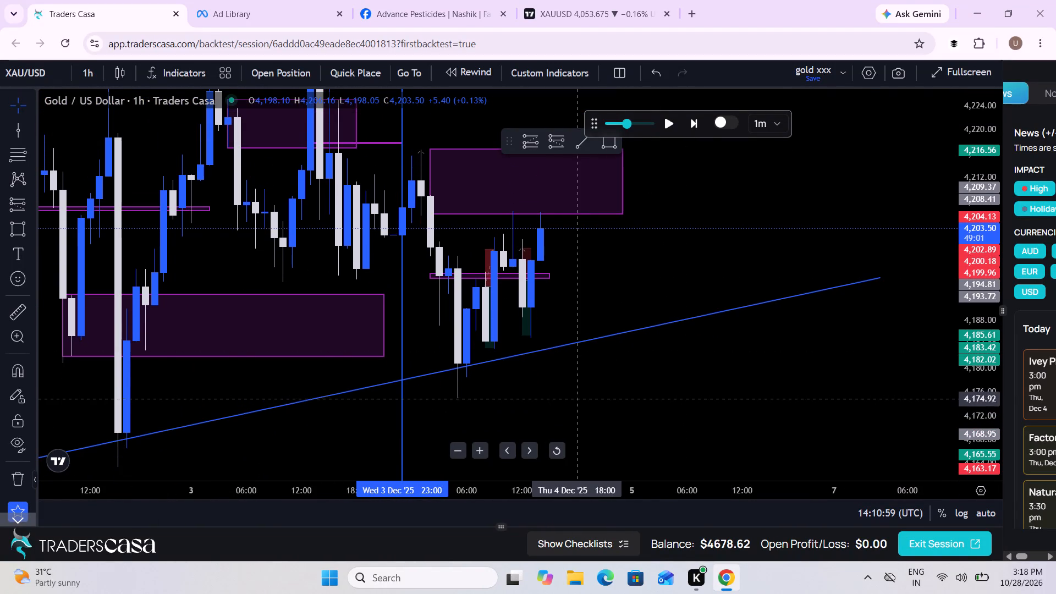
Place a vertical line at Thursday 4 December 23:00 to mark the end of the trading day.
{"action": "left_click", "coordinate": [20, 126]}
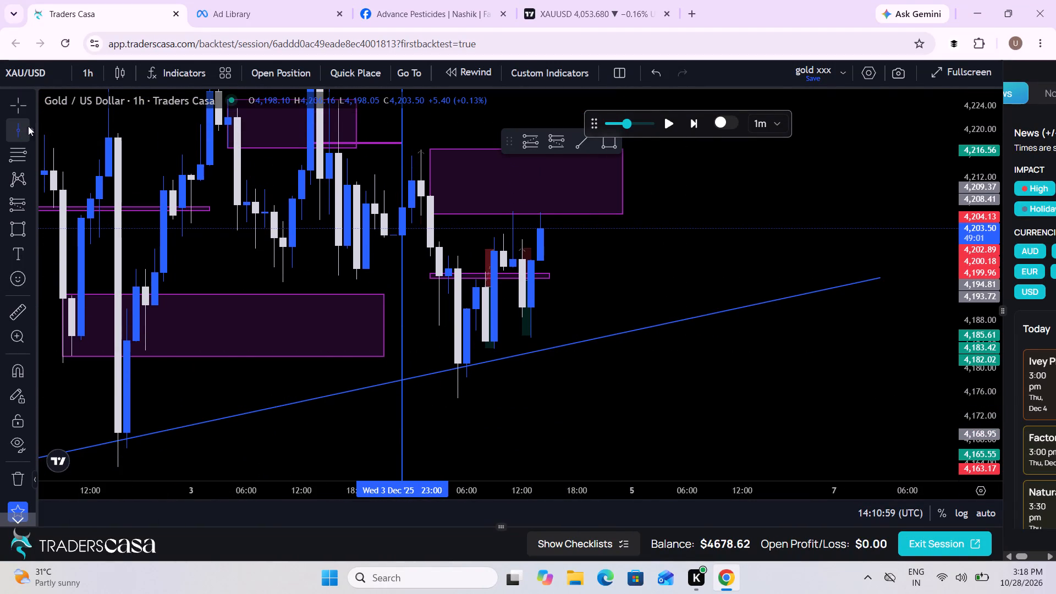
{"action": "left_click", "coordinate": [622, 369]}
Play the replay forward on the 1 hour chart to 14:44:59 UTC and pause it.
{"action": "left_click_drag", "start_coordinate": [686, 356], "coordinate": [622, 372]}
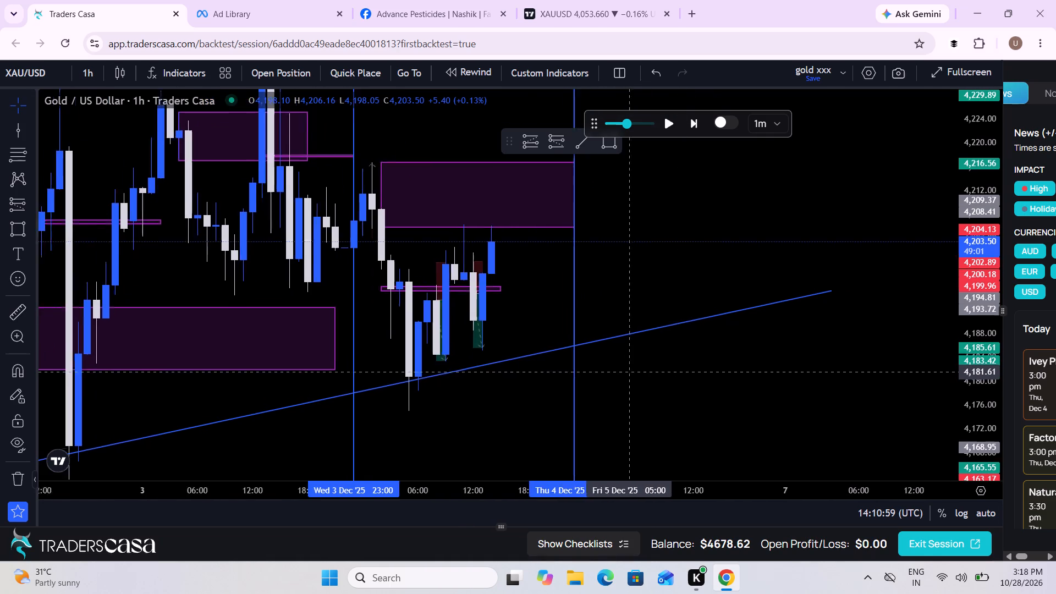
{"action": "left_click_drag", "start_coordinate": [622, 372], "coordinate": [621, 372]}
{"action": "scroll", "coordinate": [621, 372], "scroll_direction": "down", "scroll_amount": 3}
{"action": "left_click_drag", "start_coordinate": [628, 428], "coordinate": [614, 432]}
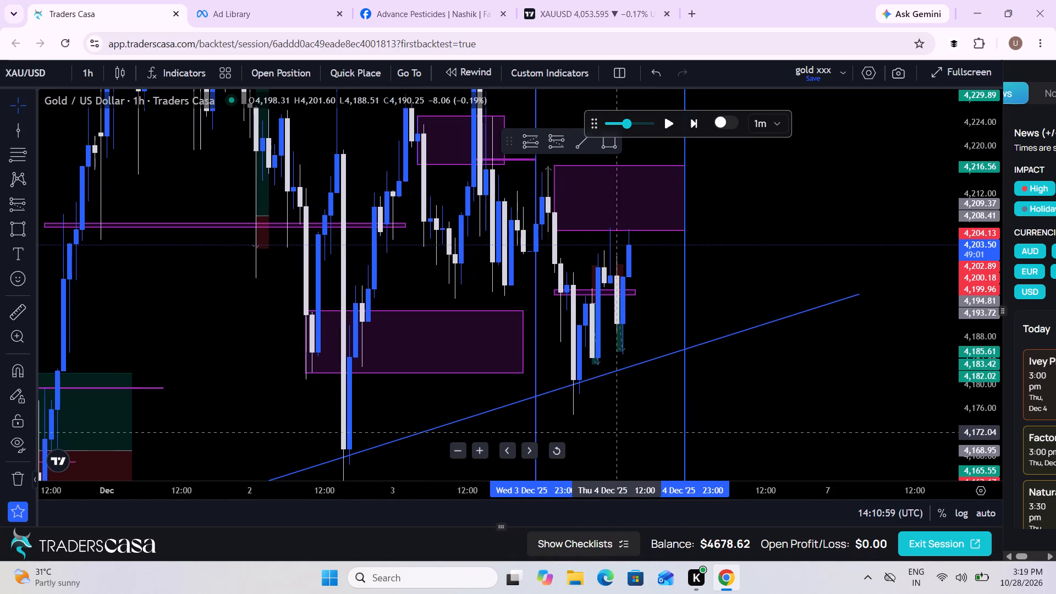
{"action": "scroll", "coordinate": [614, 432], "scroll_direction": "up", "scroll_amount": 3}
{"action": "left_click", "coordinate": [665, 124]}
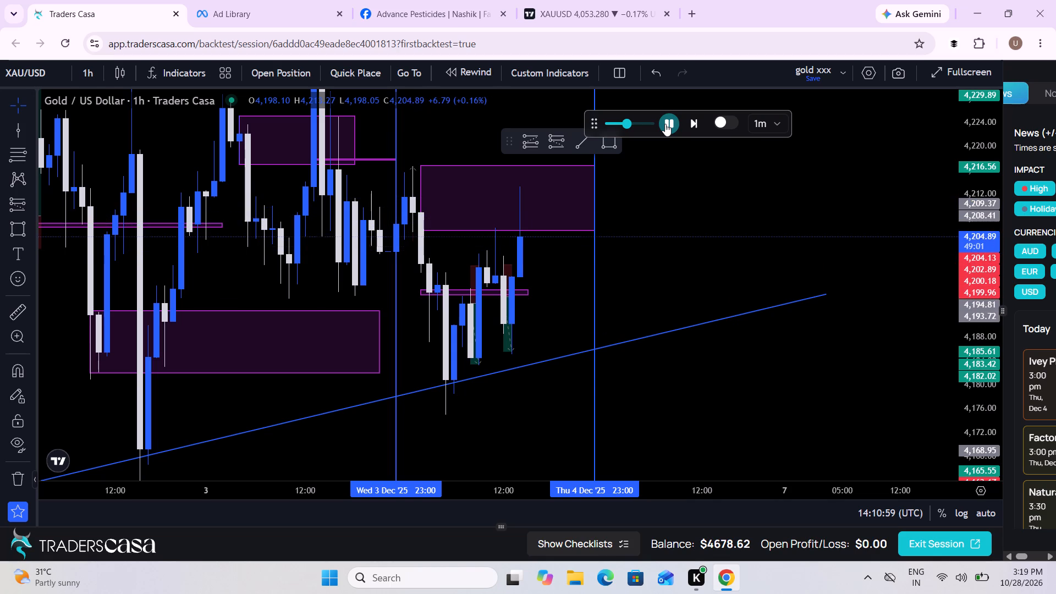
{"action": "left_click", "coordinate": [665, 124]}
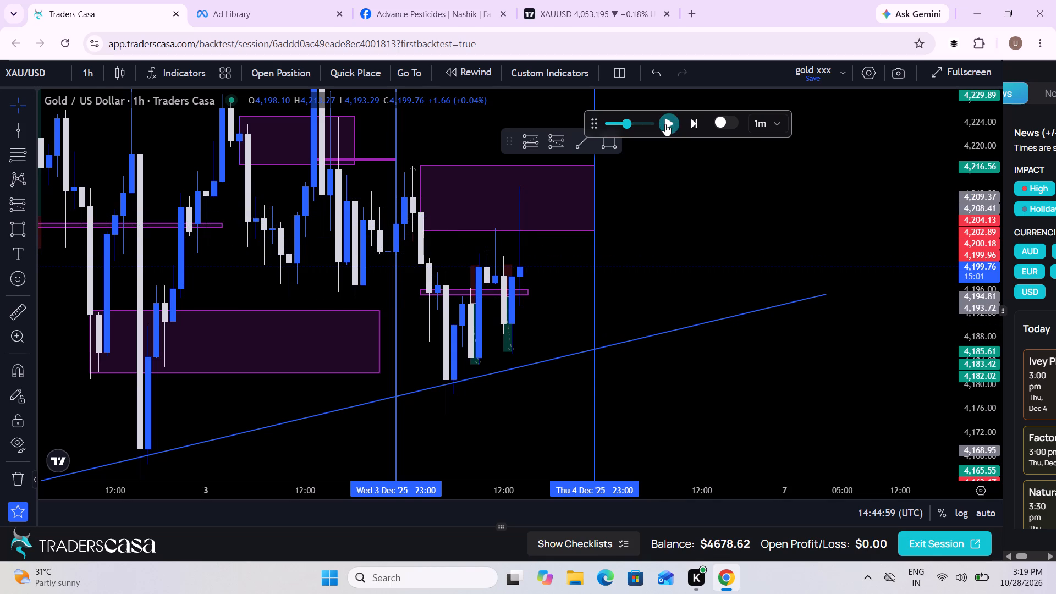
Return the chart to the 5 minute timeframe and examine the latest candles around the supply zone and the narrow zone below it.
{"action": "left_click", "coordinate": [82, 69]}
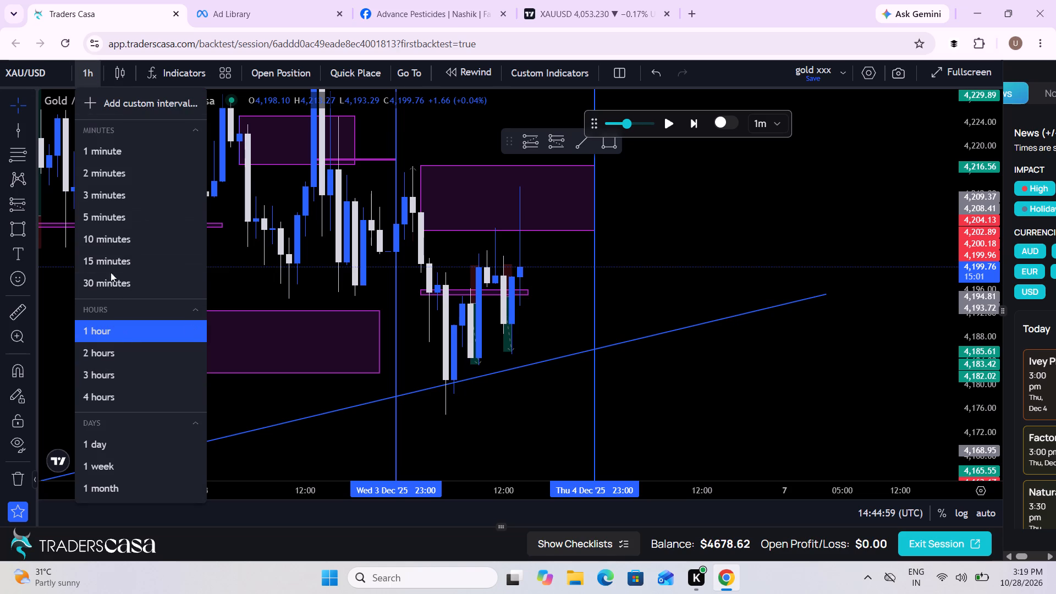
{"action": "left_click", "coordinate": [103, 222]}
{"action": "scroll", "coordinate": [477, 267], "scroll_direction": "down", "scroll_amount": 5}
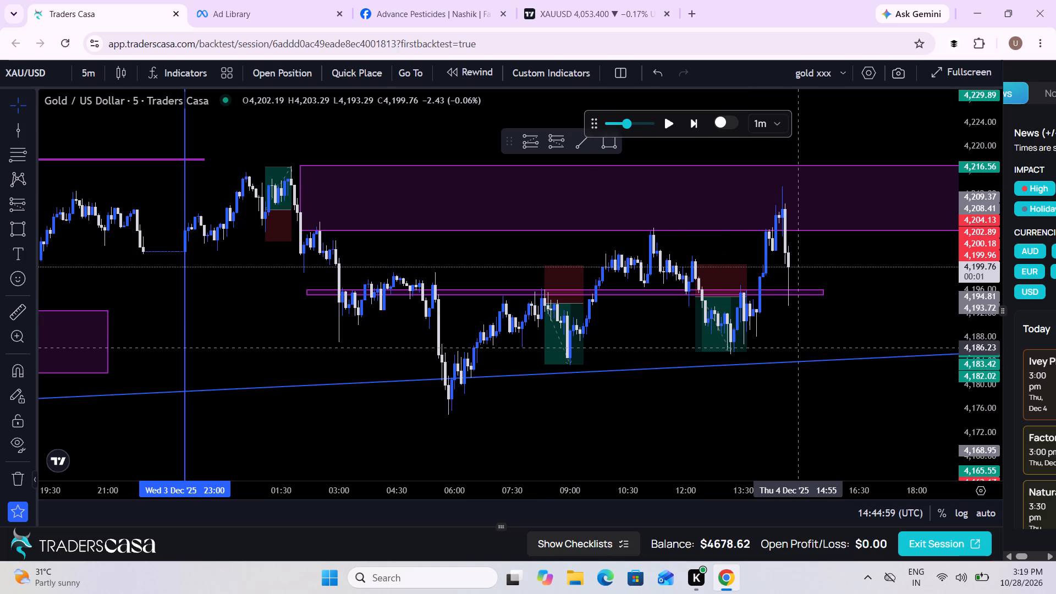
{"action": "left_click_drag", "start_coordinate": [798, 347], "coordinate": [719, 361]}
{"action": "scroll", "coordinate": [719, 361], "scroll_direction": "down", "scroll_amount": 1}
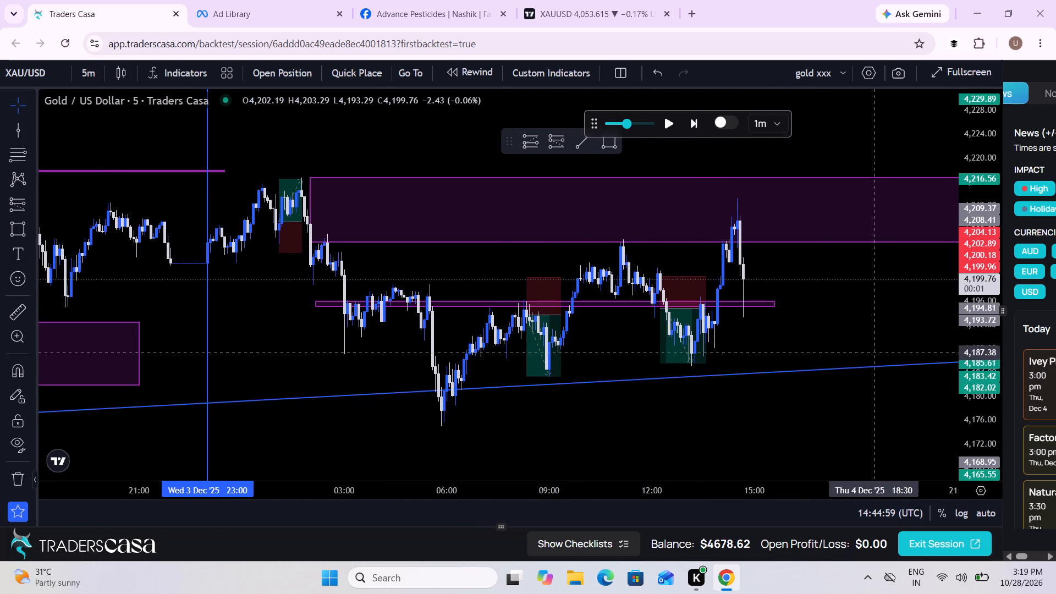
{"action": "left_click_drag", "start_coordinate": [834, 320], "coordinate": [749, 322]}
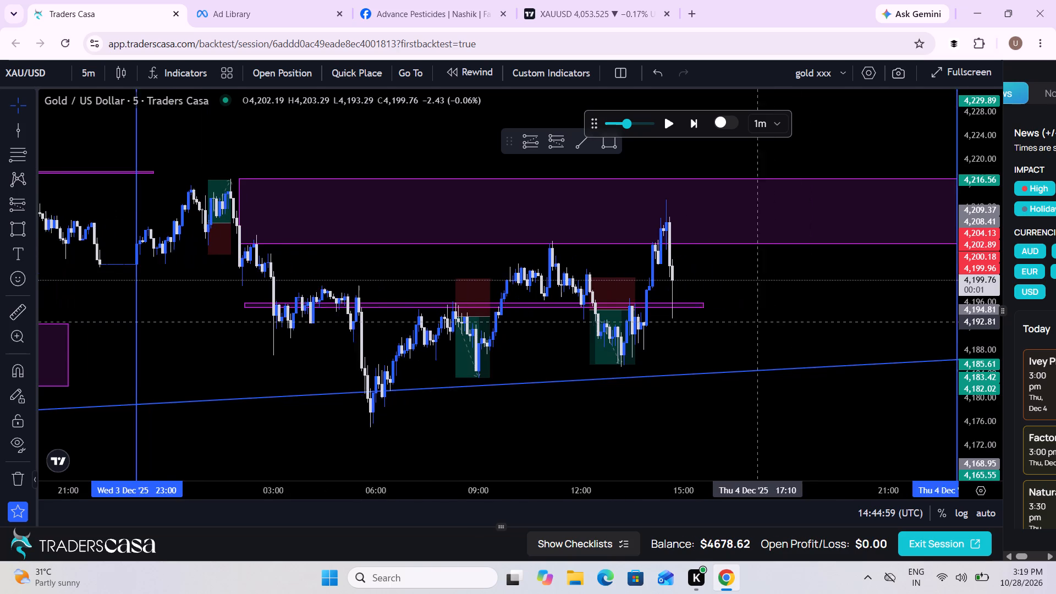
{"action": "left_click_drag", "start_coordinate": [749, 322], "coordinate": [746, 323]}
{"action": "scroll", "coordinate": [746, 323], "scroll_direction": "down", "scroll_amount": 6}
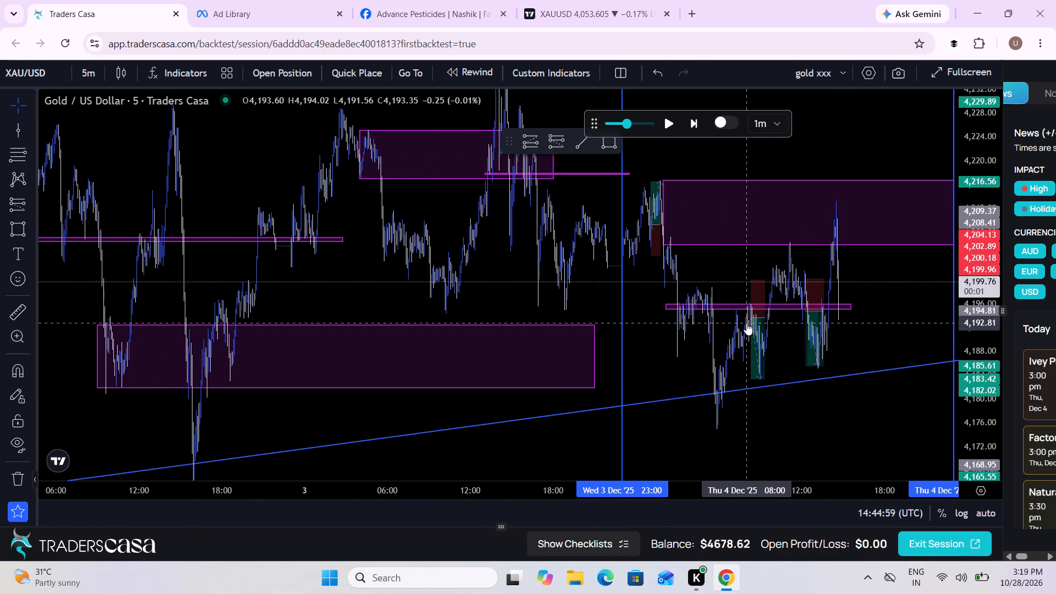
{"action": "scroll", "coordinate": [746, 323], "scroll_direction": "up", "scroll_amount": 8}
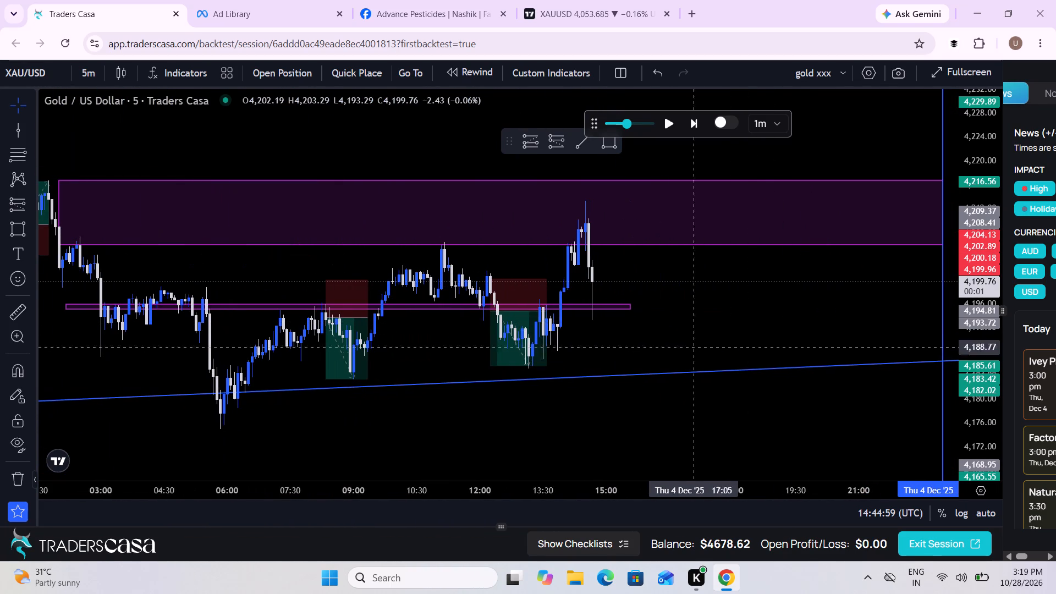
{"action": "left_click_drag", "start_coordinate": [666, 355], "coordinate": [693, 334]}
Advance the replay in short bursts on the 5 minute chart to 15:05:59 UTC and leave it paused.
{"action": "left_click", "coordinate": [668, 118]}
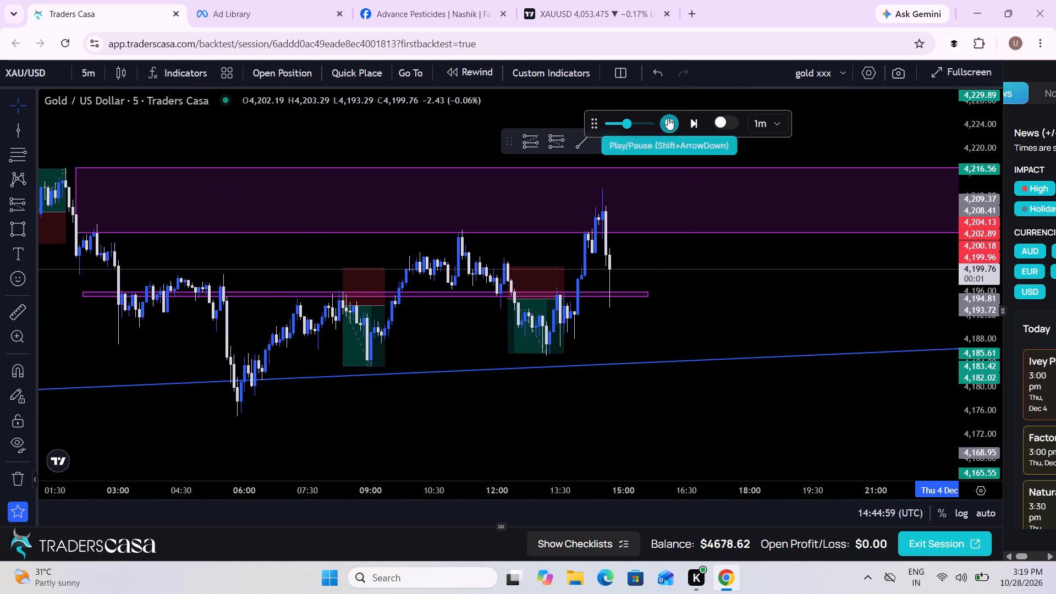
{"action": "left_click", "coordinate": [668, 118]}
{"action": "left_click", "coordinate": [668, 118]}
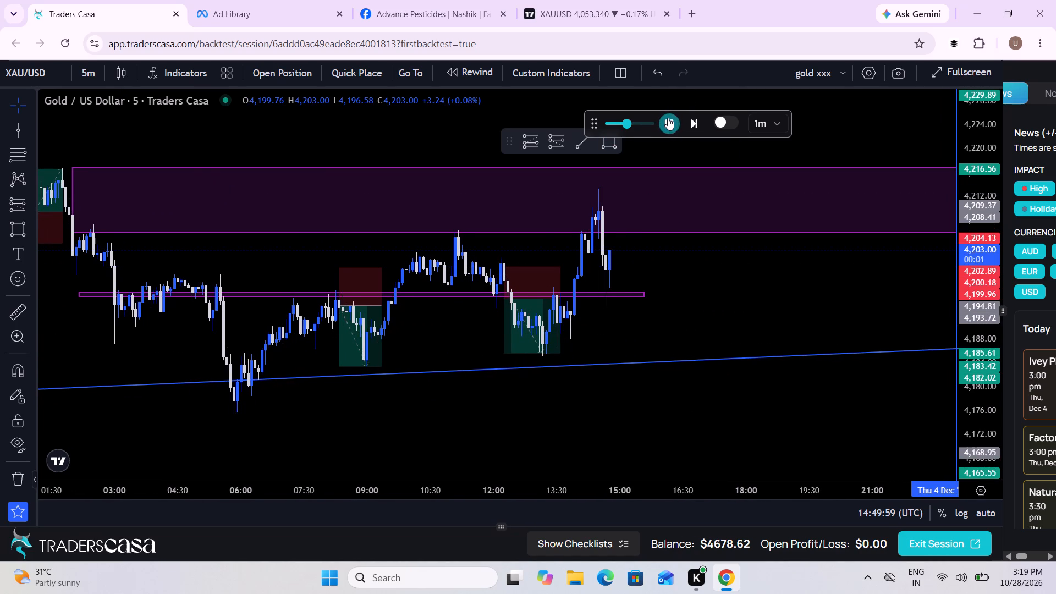
{"action": "left_click", "coordinate": [668, 118]}
{"action": "left_click", "coordinate": [668, 118]}
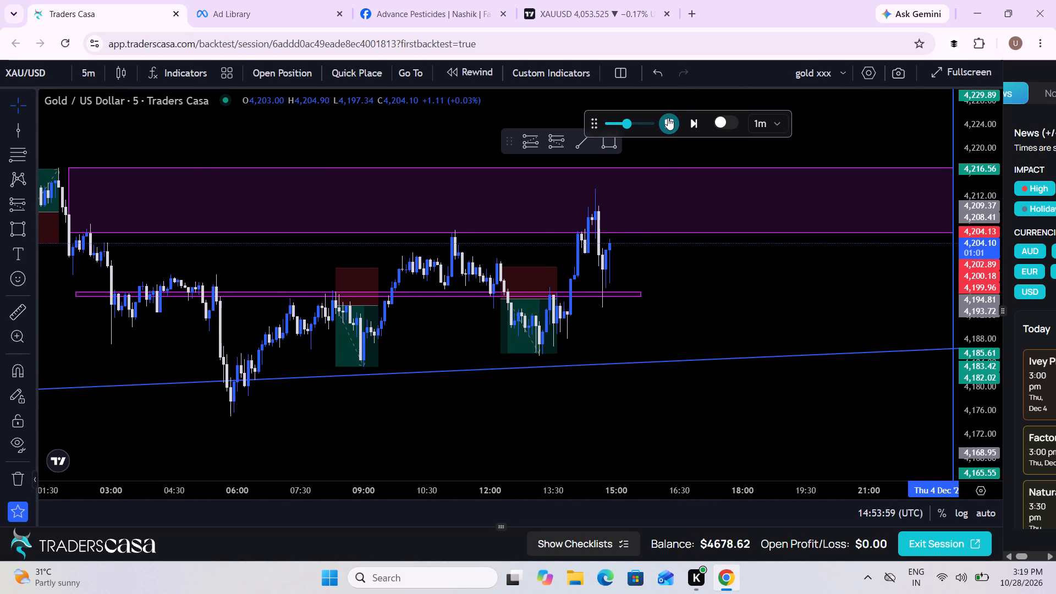
{"action": "left_click", "coordinate": [668, 118]}
{"action": "left_click", "coordinate": [668, 118]}
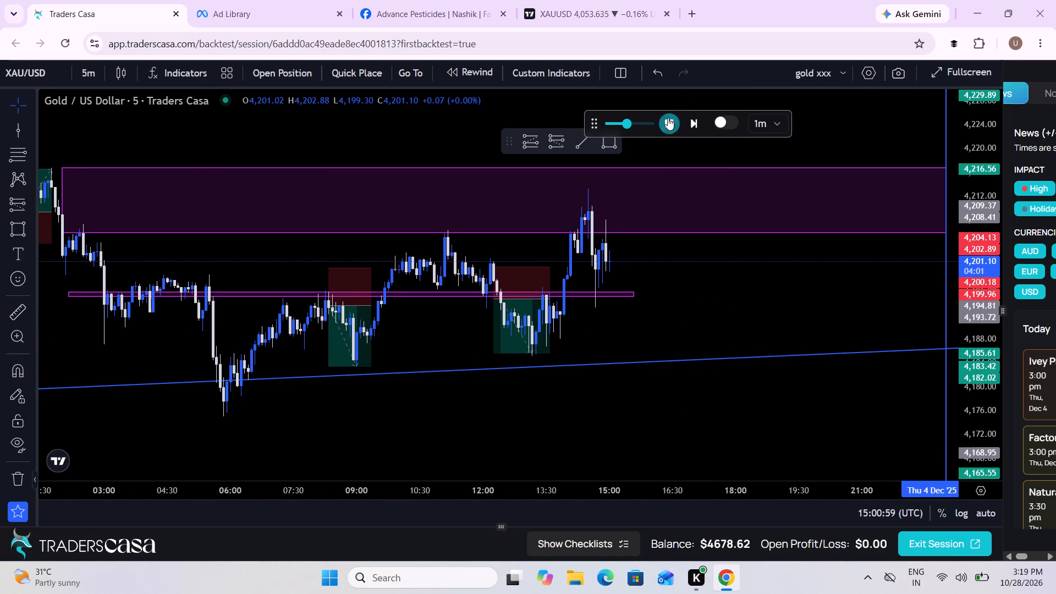
{"action": "left_click", "coordinate": [668, 118]}
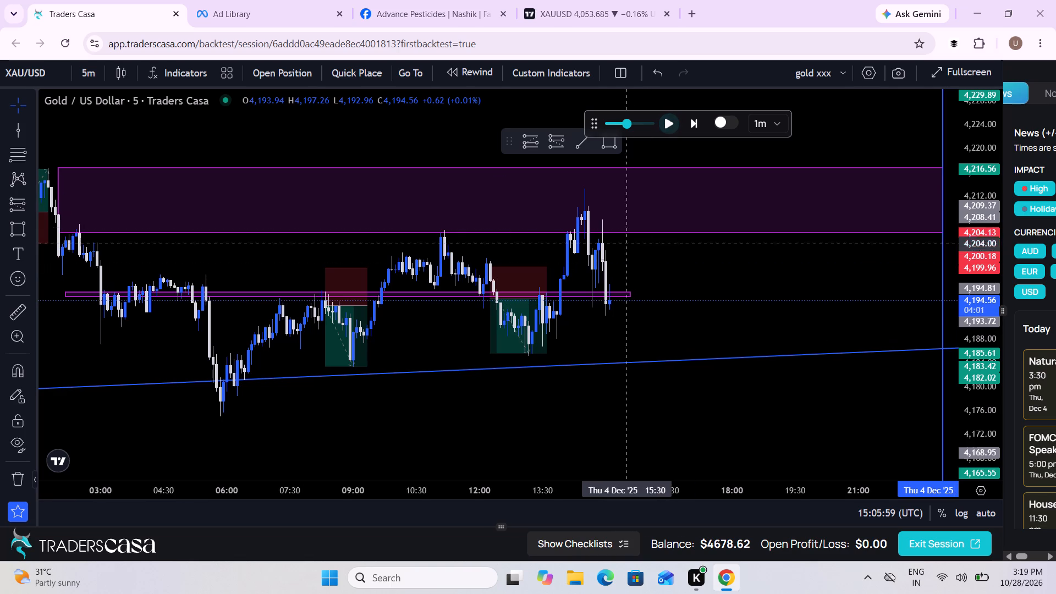
Play the replay onward to 16:33:59 UTC, keeping the latest candles and supply zone in view, and pause it.
{"action": "left_click_drag", "start_coordinate": [626, 317], "coordinate": [647, 310]}
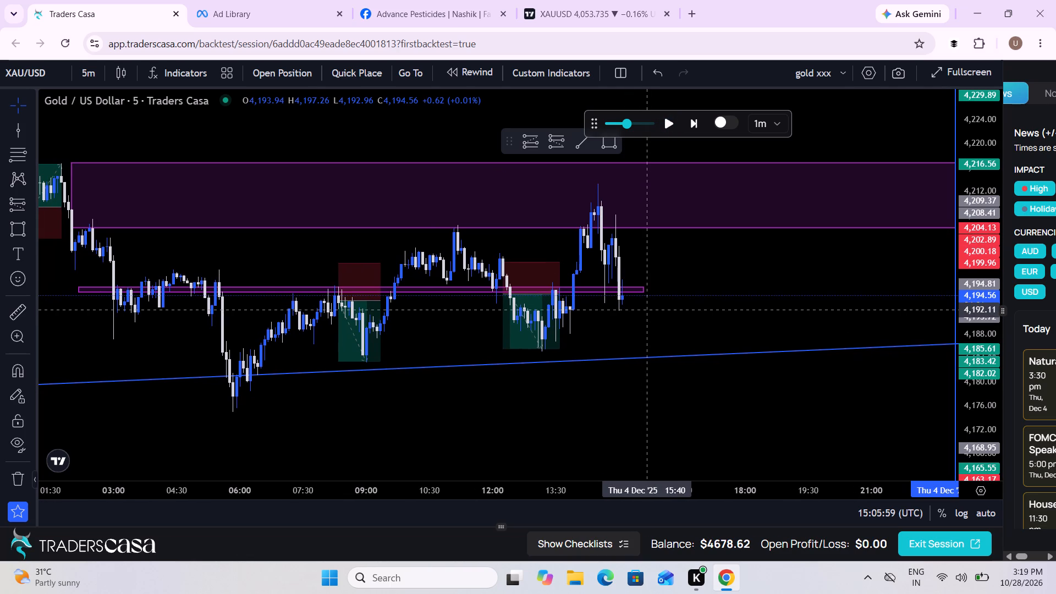
{"action": "scroll", "coordinate": [647, 310], "scroll_direction": "up", "scroll_amount": 1}
{"action": "left_click_drag", "start_coordinate": [647, 310], "coordinate": [663, 302]}
{"action": "scroll", "coordinate": [663, 302], "scroll_direction": "down", "scroll_amount": 4}
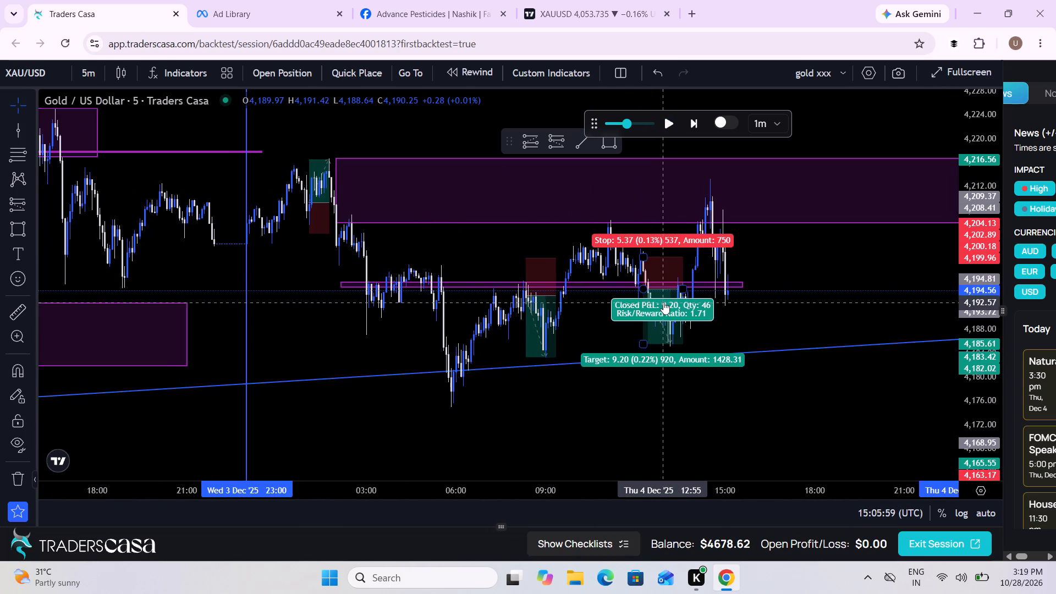
{"action": "left_click", "coordinate": [713, 301]}
{"action": "left_click_drag", "start_coordinate": [753, 301], "coordinate": [700, 302]}
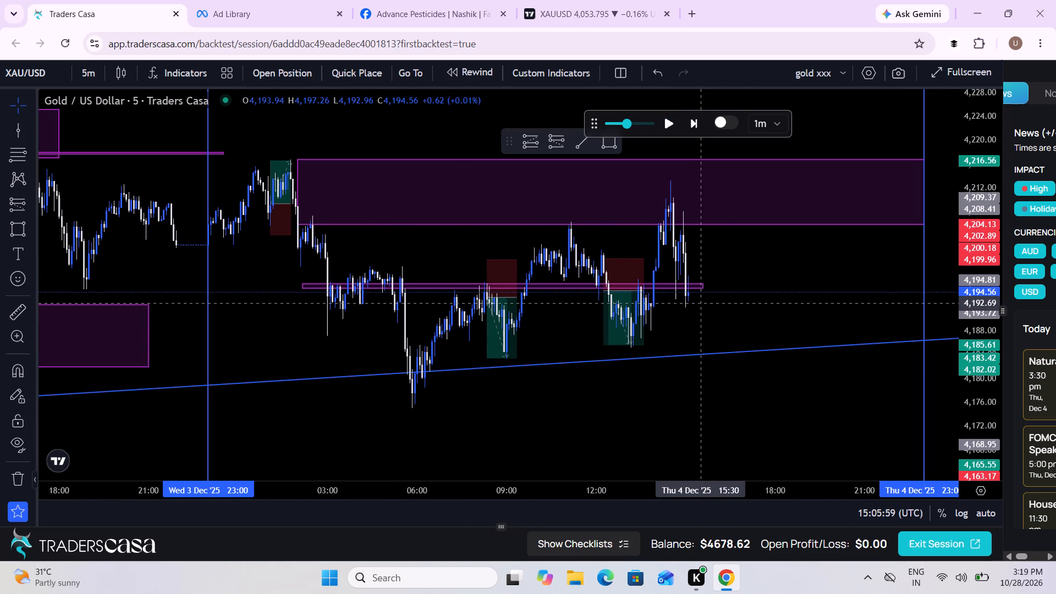
{"action": "left_click", "coordinate": [673, 125]}
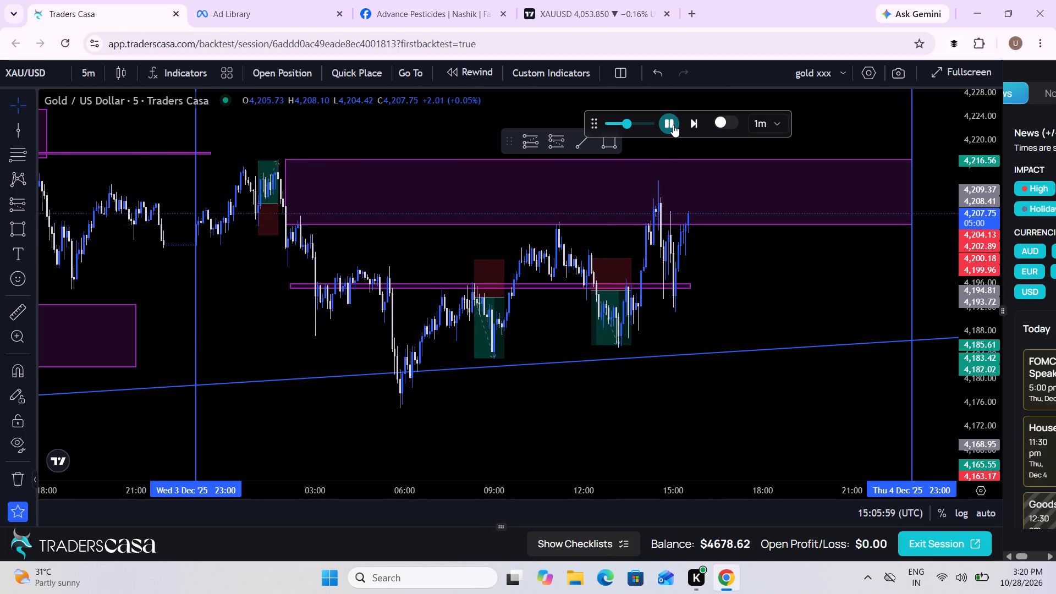
{"action": "left_click_drag", "start_coordinate": [697, 331], "coordinate": [680, 345]}
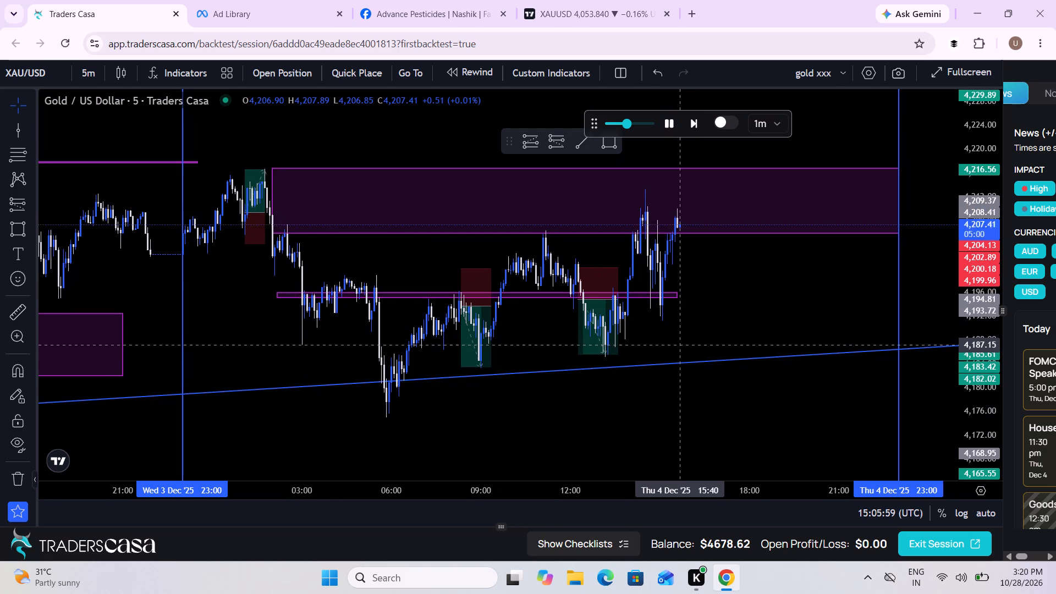
{"action": "left_click_drag", "start_coordinate": [681, 323], "coordinate": [525, 354]}
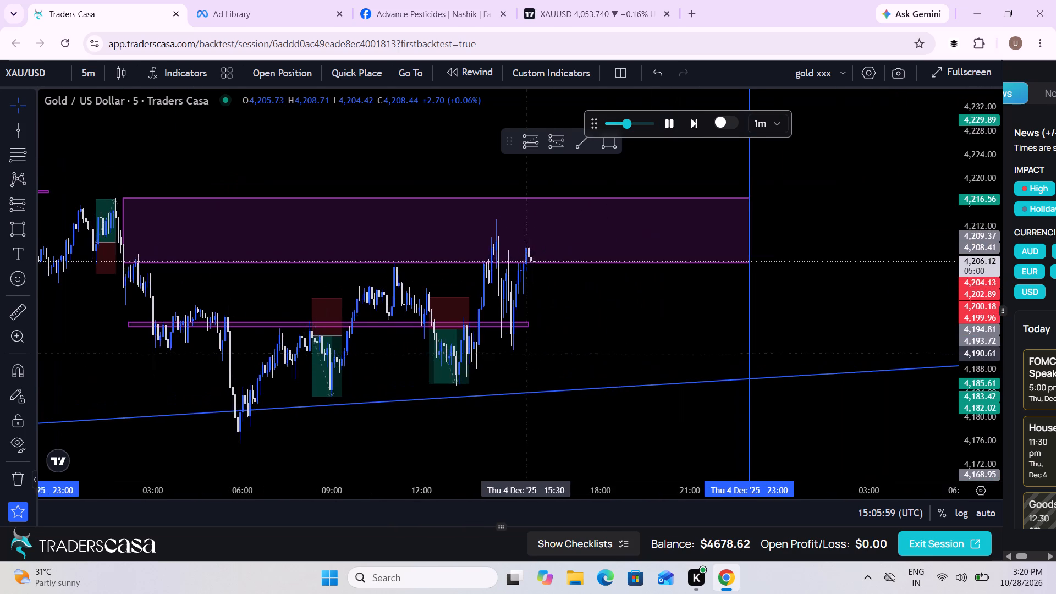
{"action": "scroll", "coordinate": [525, 354], "scroll_direction": "down", "scroll_amount": 1}
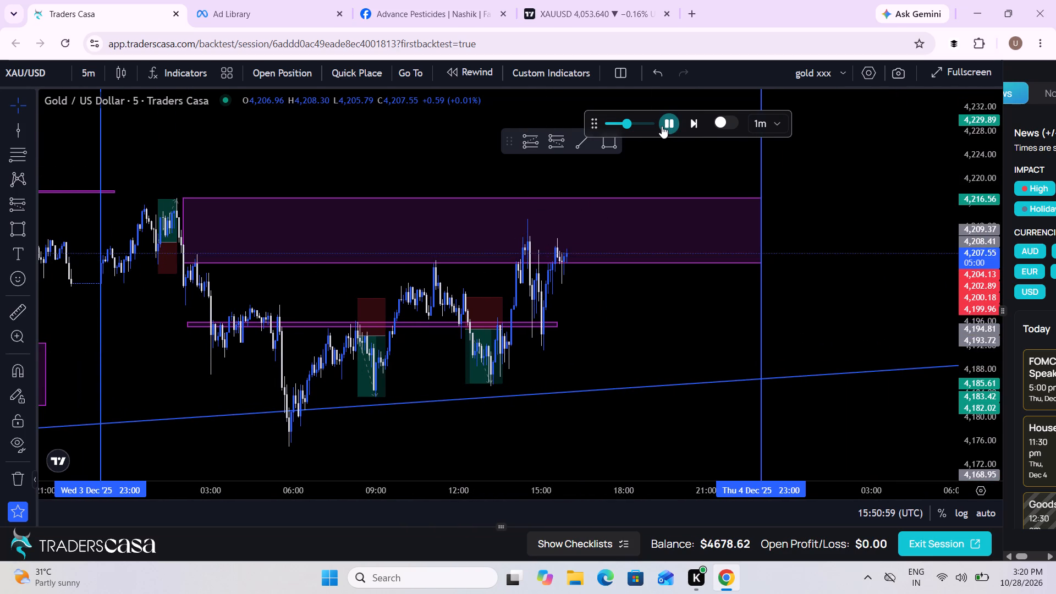
{"action": "left_click", "coordinate": [639, 126]}
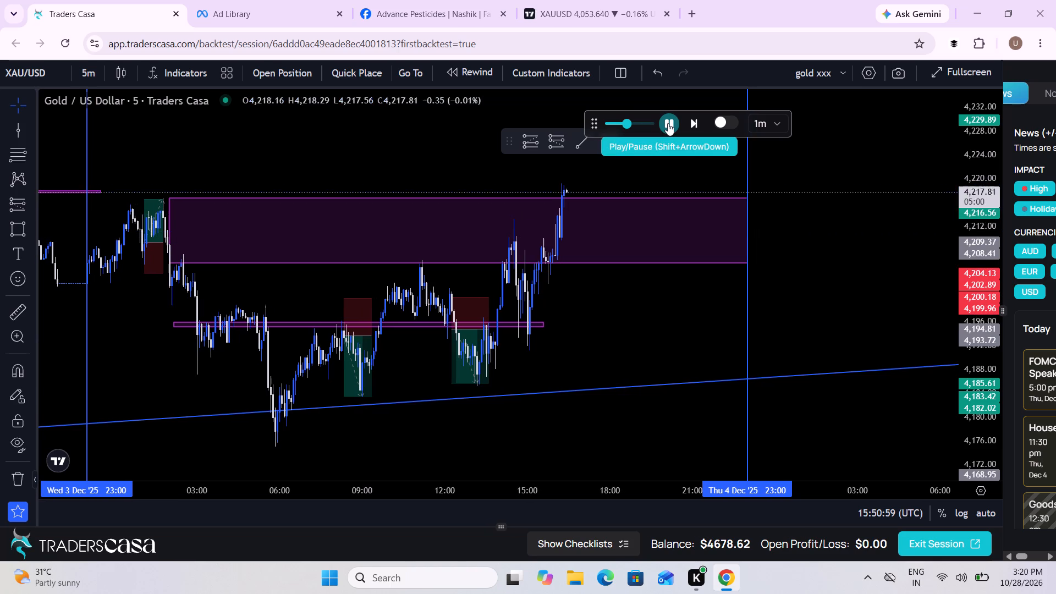
{"action": "left_click", "coordinate": [668, 123]}
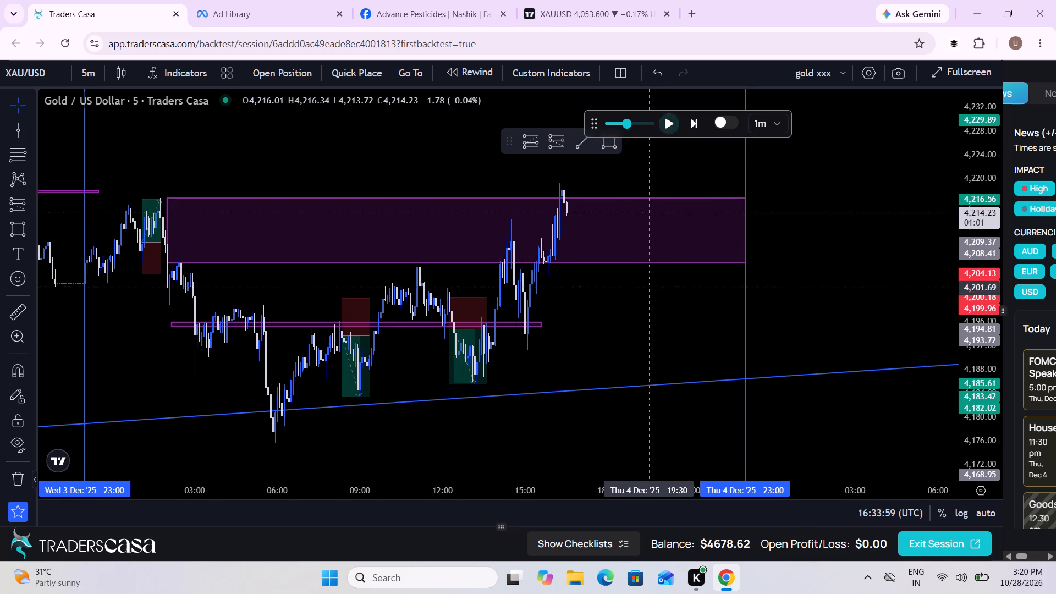
Measure the price move from the 4 December low up to the latest high above the supply zone.
{"action": "left_click_drag", "start_coordinate": [642, 329], "coordinate": [611, 334]}
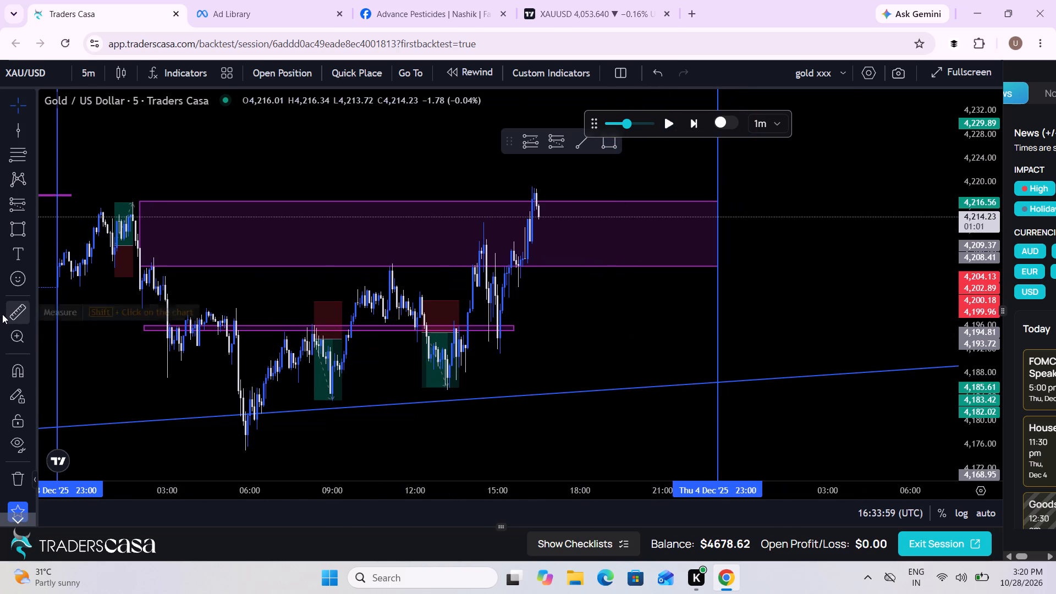
{"action": "left_click", "coordinate": [2, 314]}
{"action": "left_click", "coordinate": [268, 450]}
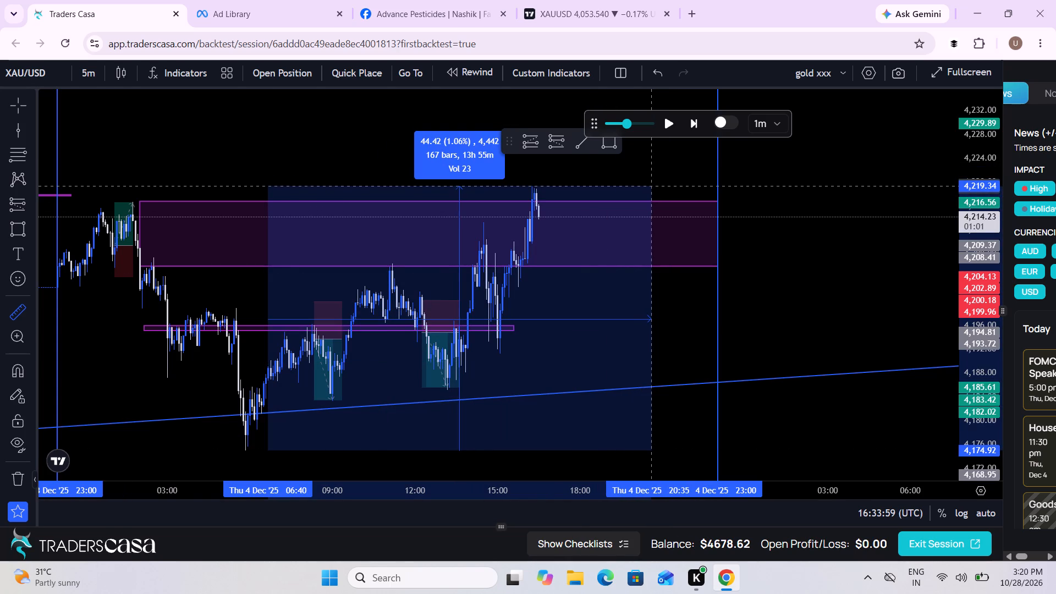
{"action": "left_click", "coordinate": [652, 186]}
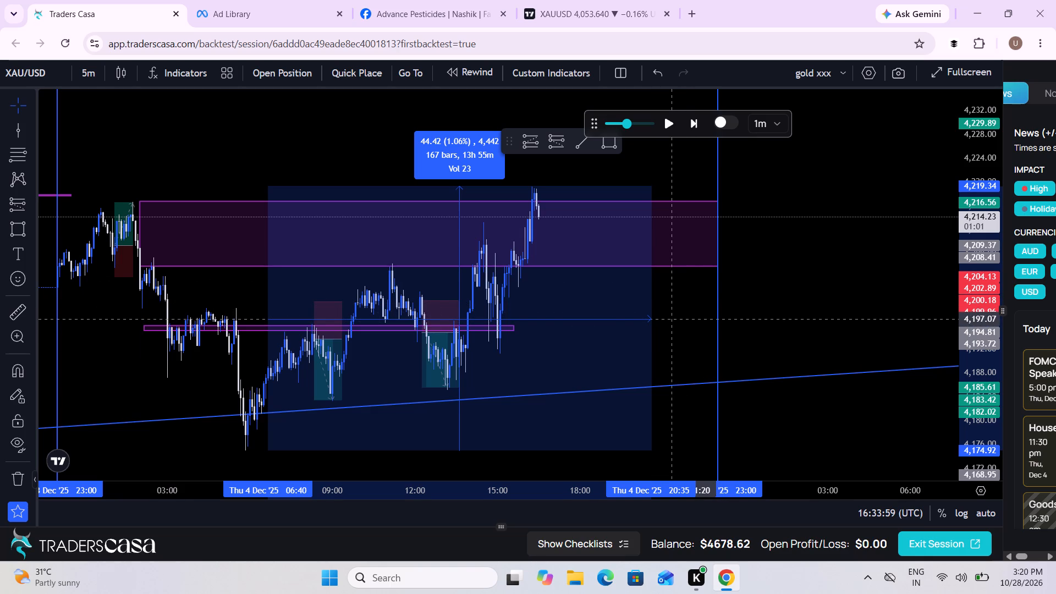
Move the narrow zone to span 4 December 06:25 to 19:50 and flatten it into a thin line near 4,197.8.
{"action": "left_click_drag", "start_coordinate": [349, 329], "coordinate": [465, 314]}
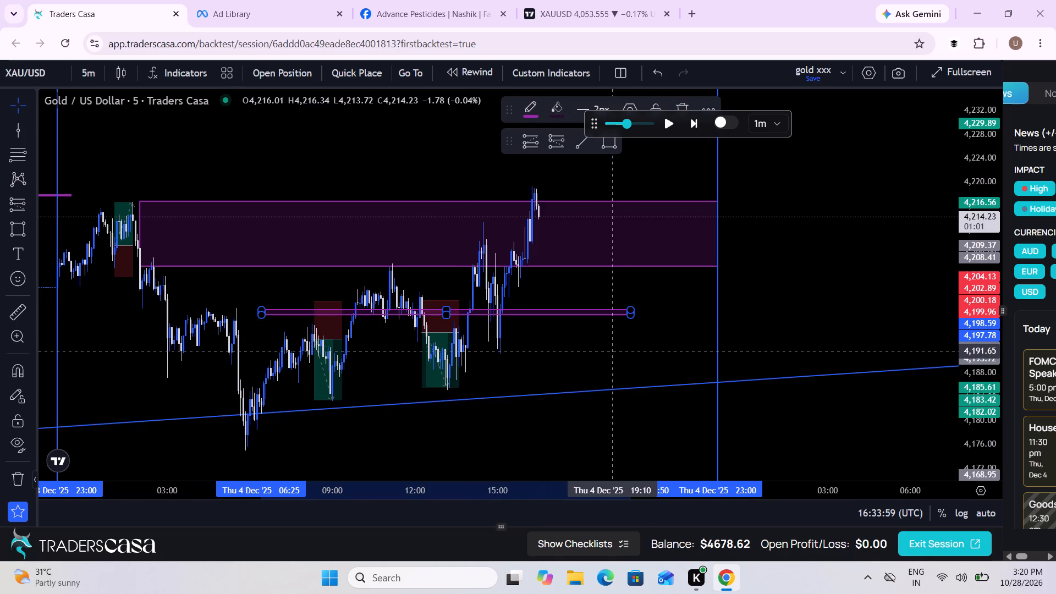
{"action": "left_click_drag", "start_coordinate": [618, 351], "coordinate": [613, 351]}
{"action": "scroll", "coordinate": [613, 351], "scroll_direction": "up", "scroll_amount": 2}
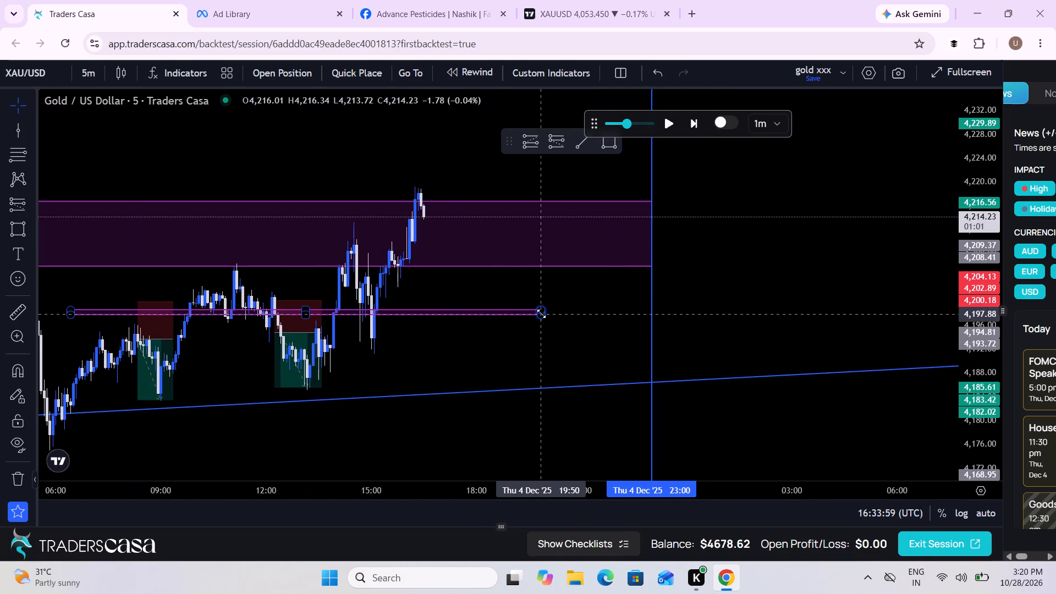
{"action": "left_click_drag", "start_coordinate": [306, 307], "coordinate": [303, 310]}
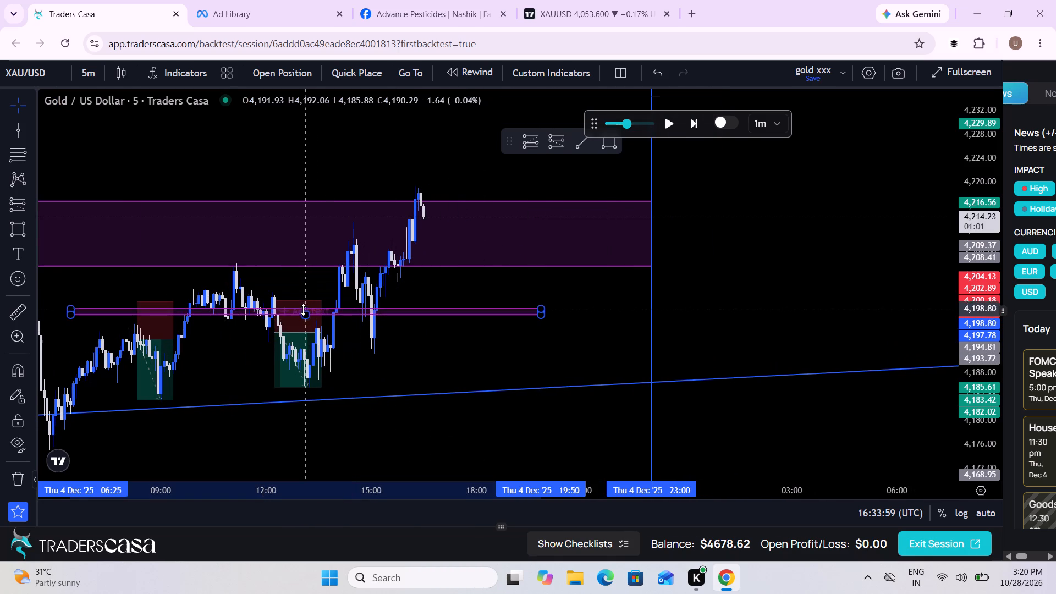
{"action": "left_click_drag", "start_coordinate": [303, 310], "coordinate": [300, 315]}
Resume the replay from 16:33:59 UTC on the 5 minute chart with the supply zone and day's candles in view.
{"action": "left_click_drag", "start_coordinate": [426, 343], "coordinate": [571, 332]}
{"action": "scroll", "coordinate": [571, 332], "scroll_direction": "up", "scroll_amount": 1}
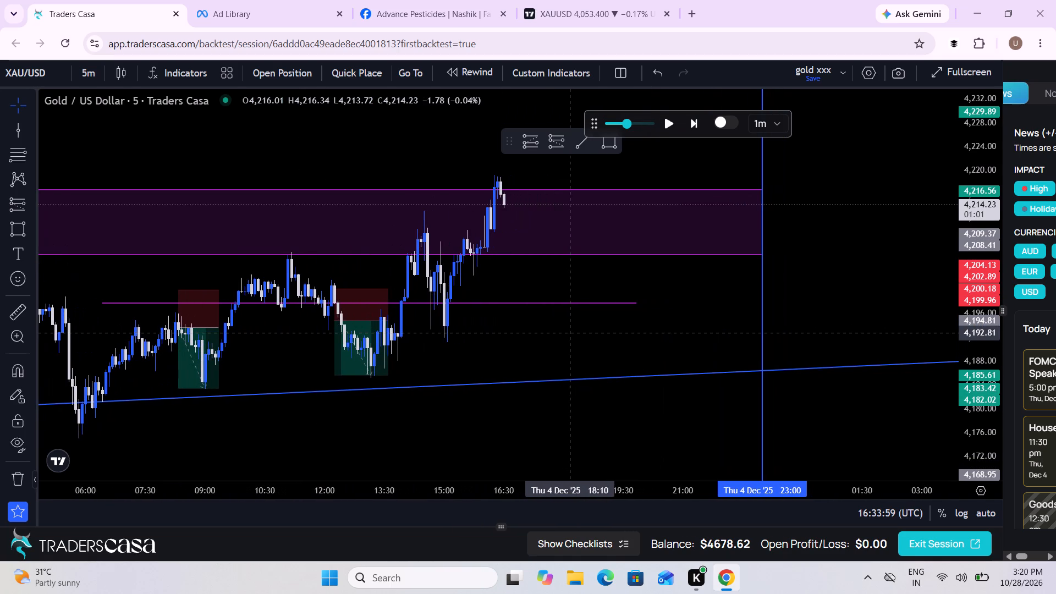
{"action": "left_click_drag", "start_coordinate": [577, 348], "coordinate": [598, 346]}
{"action": "scroll", "coordinate": [598, 346], "scroll_direction": "down", "scroll_amount": 2}
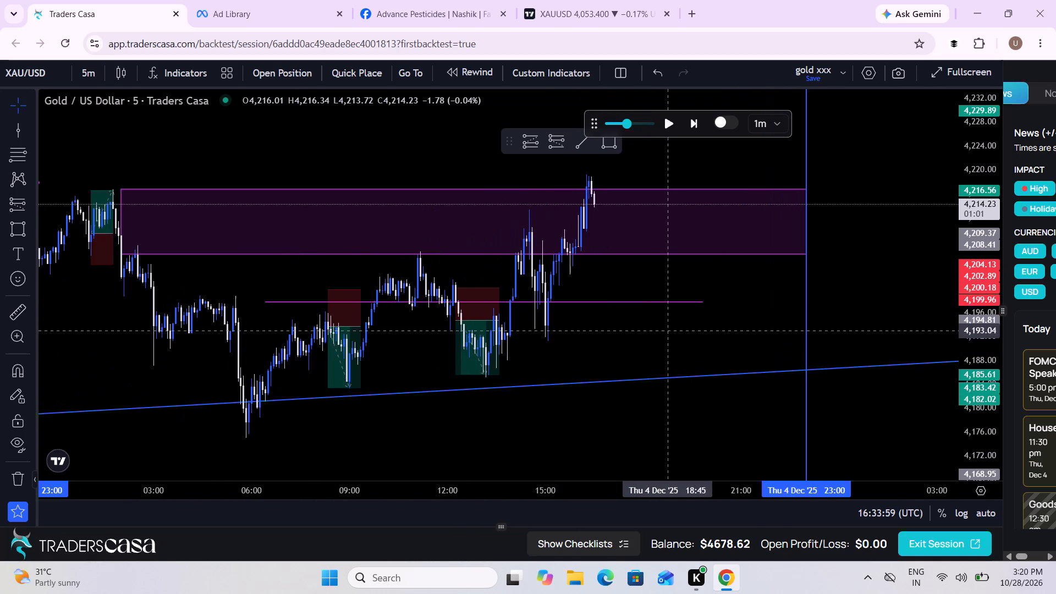
{"action": "left_click", "coordinate": [672, 124]}
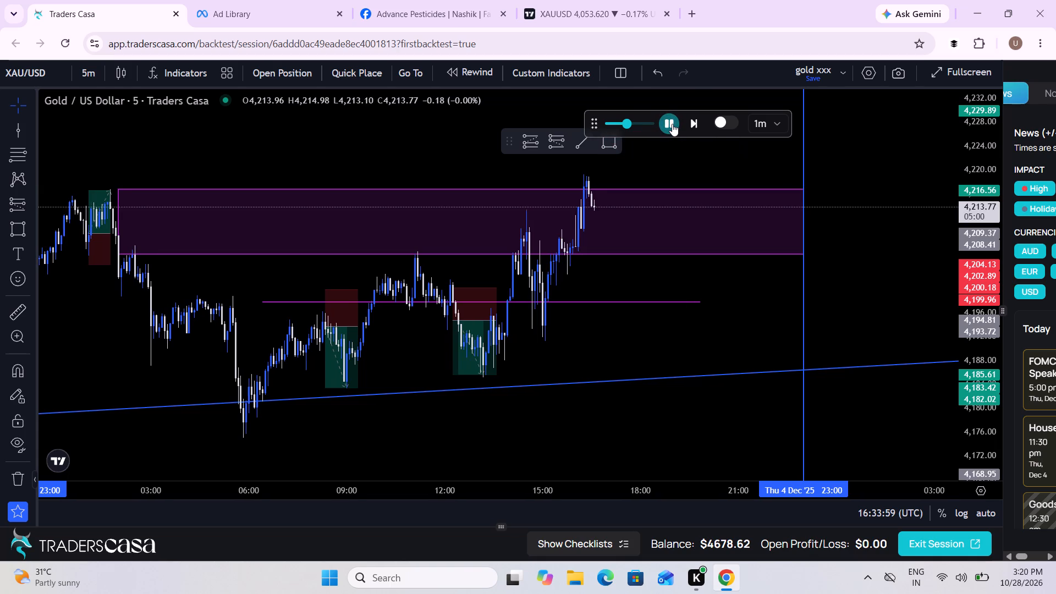
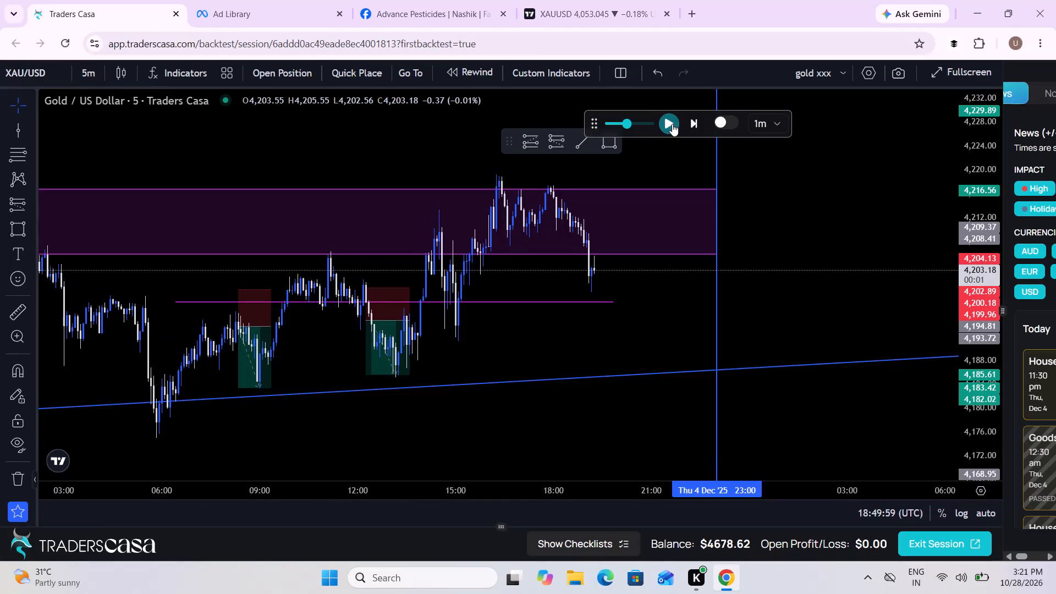
Switch the chart to 1 hour and resume the replay from 19:19:59 UTC with the supply zone and trend line in view.
{"action": "left_click", "coordinate": [96, 71]}
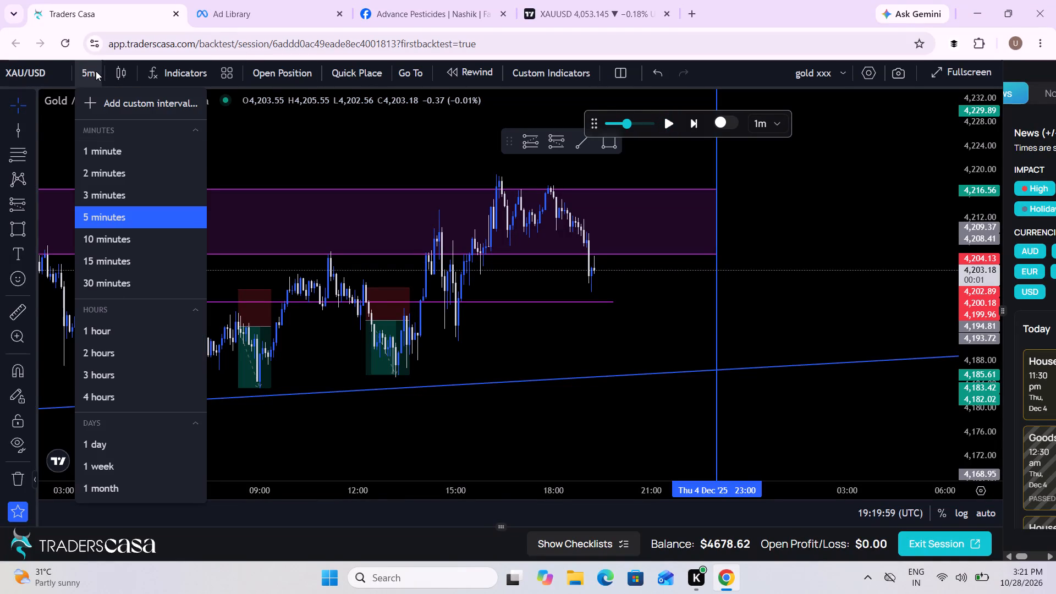
{"action": "left_click", "coordinate": [114, 335]}
{"action": "scroll", "coordinate": [346, 324], "scroll_direction": "up", "scroll_amount": 3}
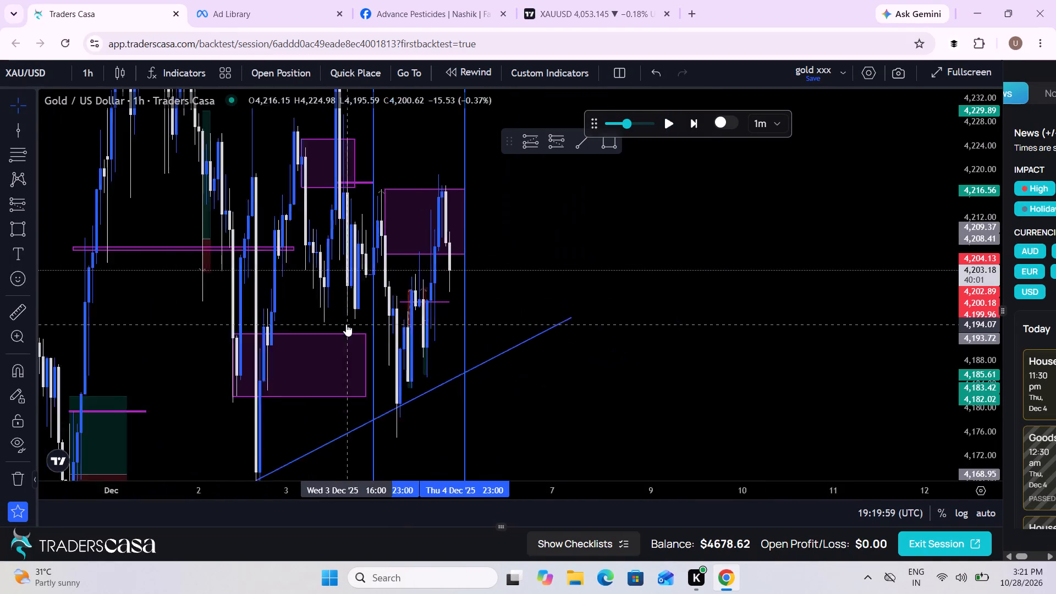
{"action": "left_click_drag", "start_coordinate": [335, 305], "coordinate": [570, 329]}
{"action": "scroll", "coordinate": [570, 329], "scroll_direction": "up", "scroll_amount": 2}
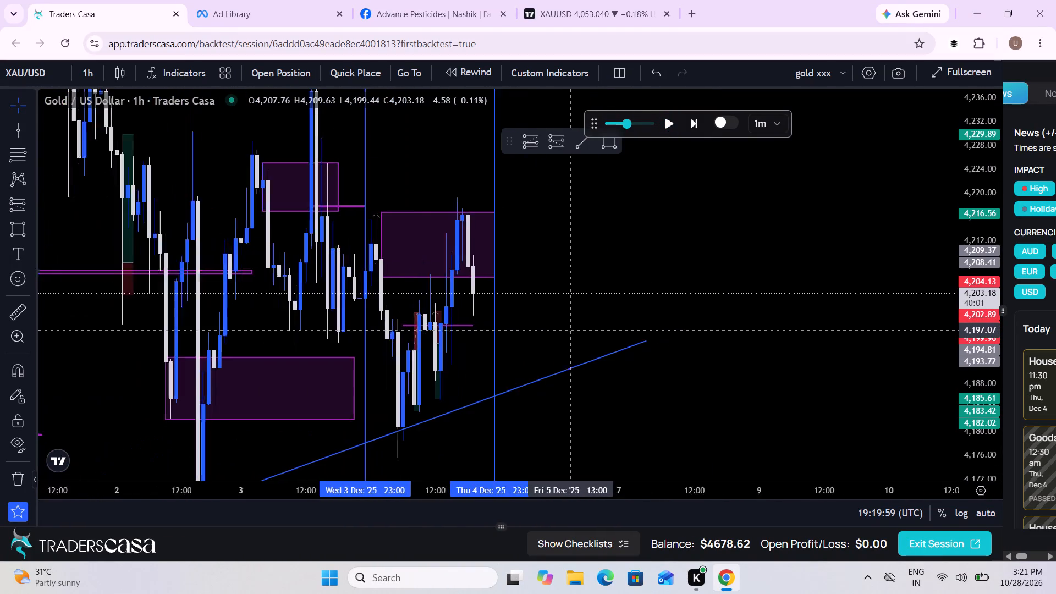
{"action": "scroll", "coordinate": [570, 329], "scroll_direction": "up", "scroll_amount": 1}
{"action": "left_click_drag", "start_coordinate": [420, 331], "coordinate": [729, 373]}
{"action": "scroll", "coordinate": [729, 373], "scroll_direction": "up", "scroll_amount": 3}
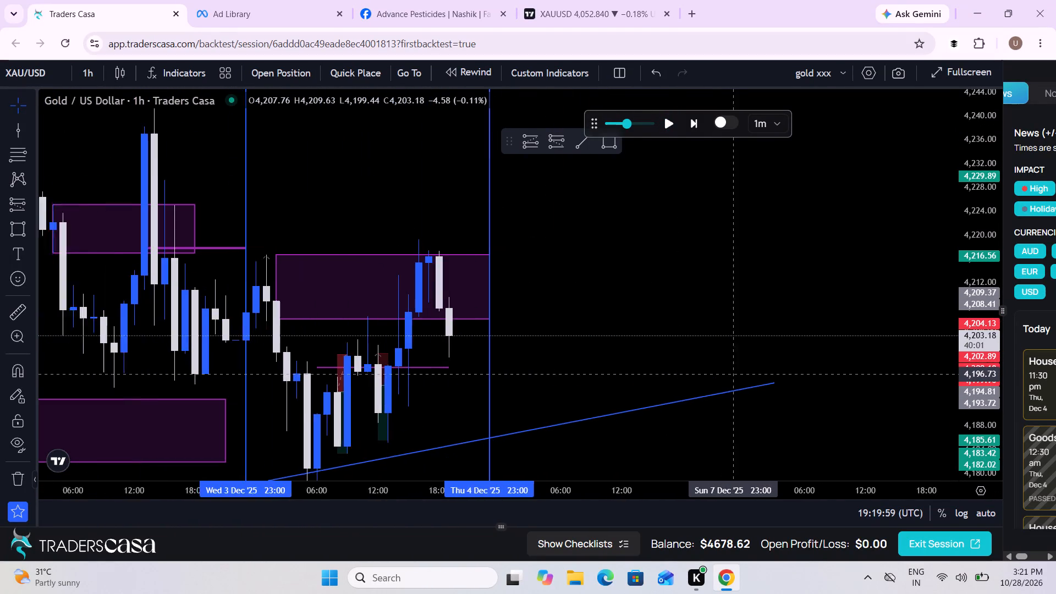
{"action": "scroll", "coordinate": [729, 373], "scroll_direction": "up", "scroll_amount": 1}
{"action": "left_click_drag", "start_coordinate": [566, 381], "coordinate": [782, 371]}
{"action": "scroll", "coordinate": [782, 371], "scroll_direction": "up", "scroll_amount": 2}
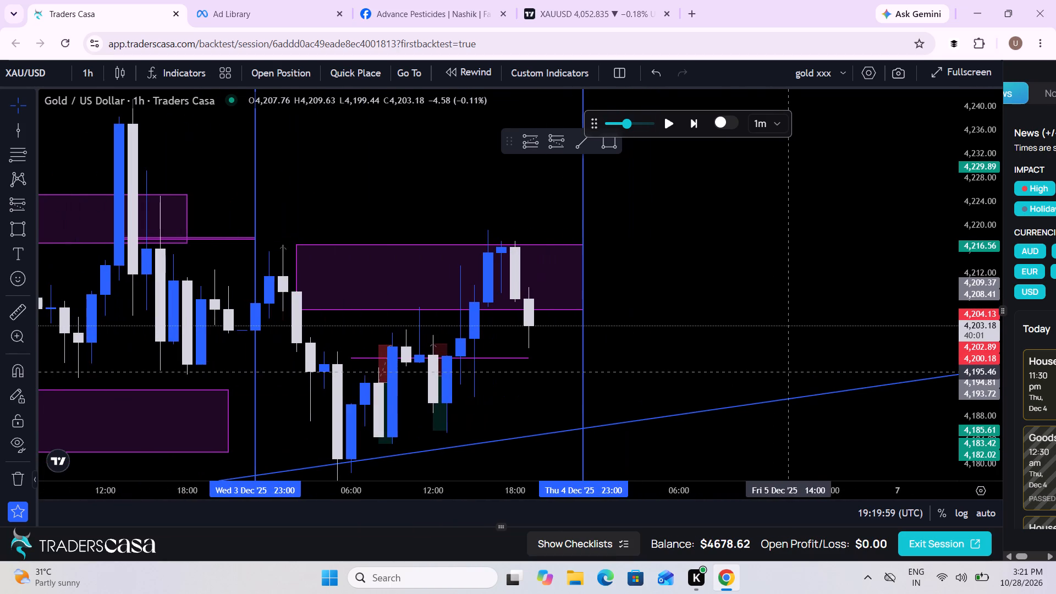
{"action": "left_click_drag", "start_coordinate": [708, 358], "coordinate": [636, 364]}
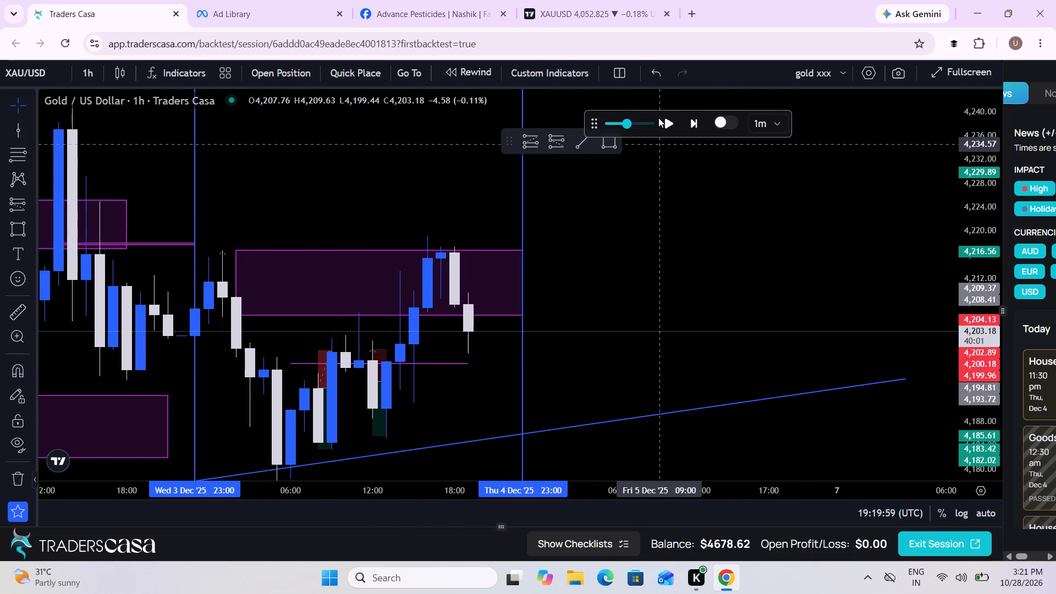
{"action": "left_click", "coordinate": [674, 122]}
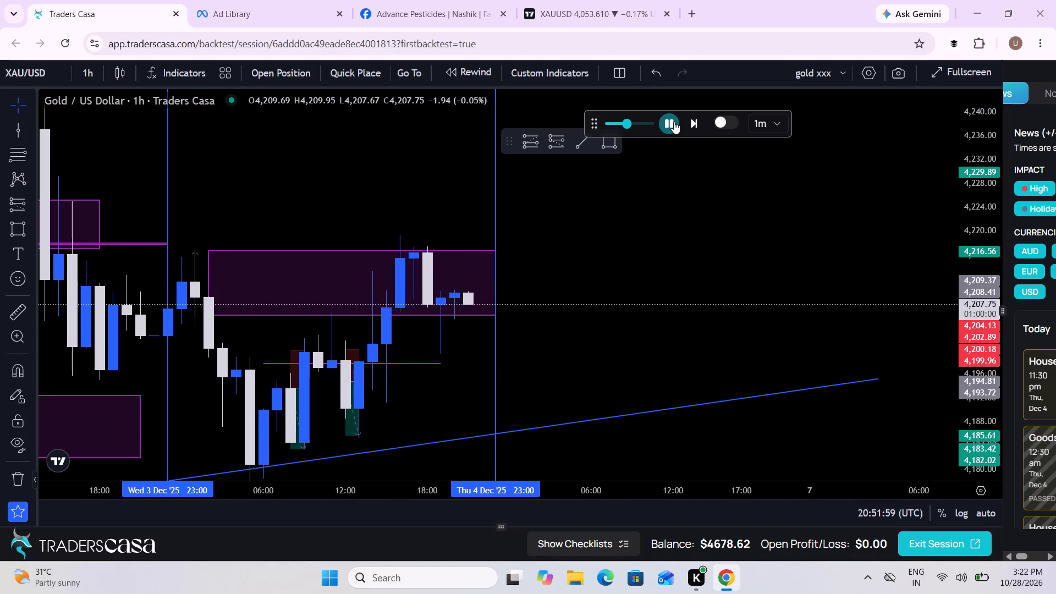
Increase the replay speed slightly.
{"action": "left_click", "coordinate": [641, 124]}
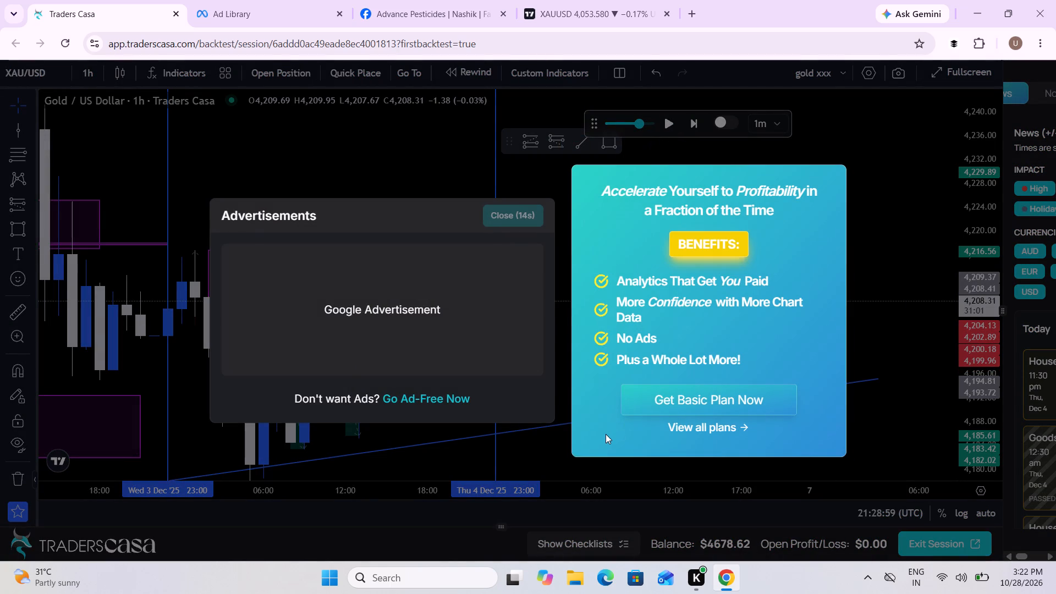
Dismiss the advertisement overlay once its countdown allows.
{"action": "scroll", "coordinate": [602, 435], "scroll_direction": "down", "scroll_amount": 1}
{"action": "scroll", "coordinate": [602, 435], "scroll_direction": "up", "scroll_amount": 1}
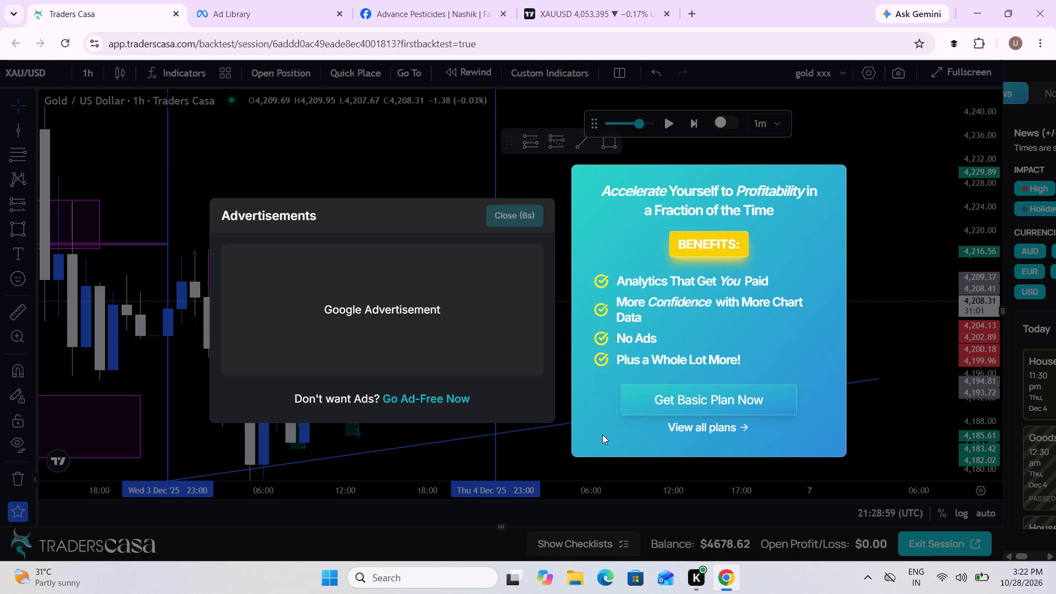
{"action": "scroll", "coordinate": [521, 226], "scroll_direction": "up", "scroll_amount": 3}
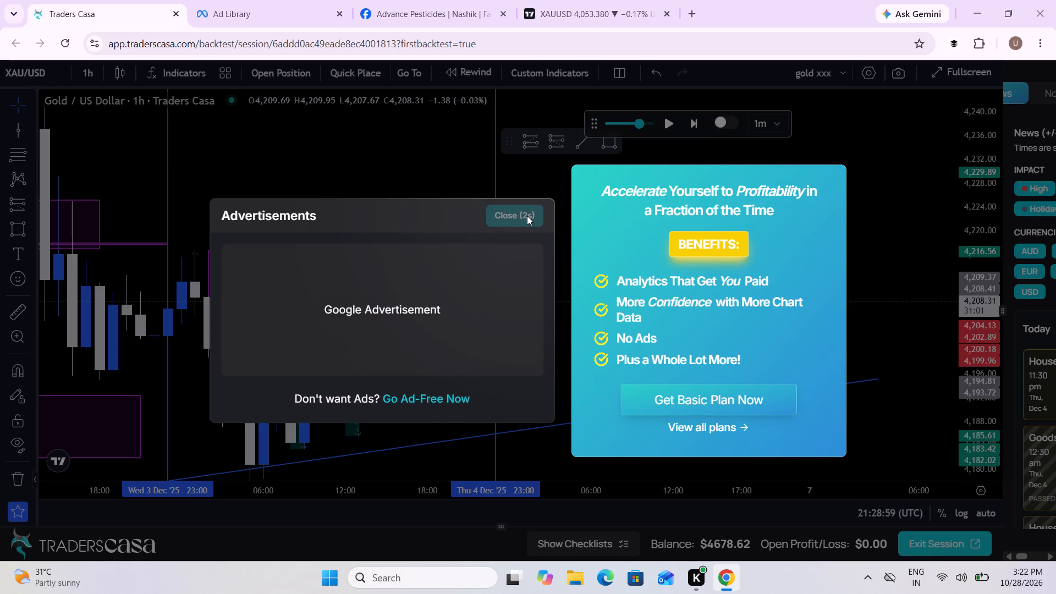
{"action": "left_click", "coordinate": [530, 216]}
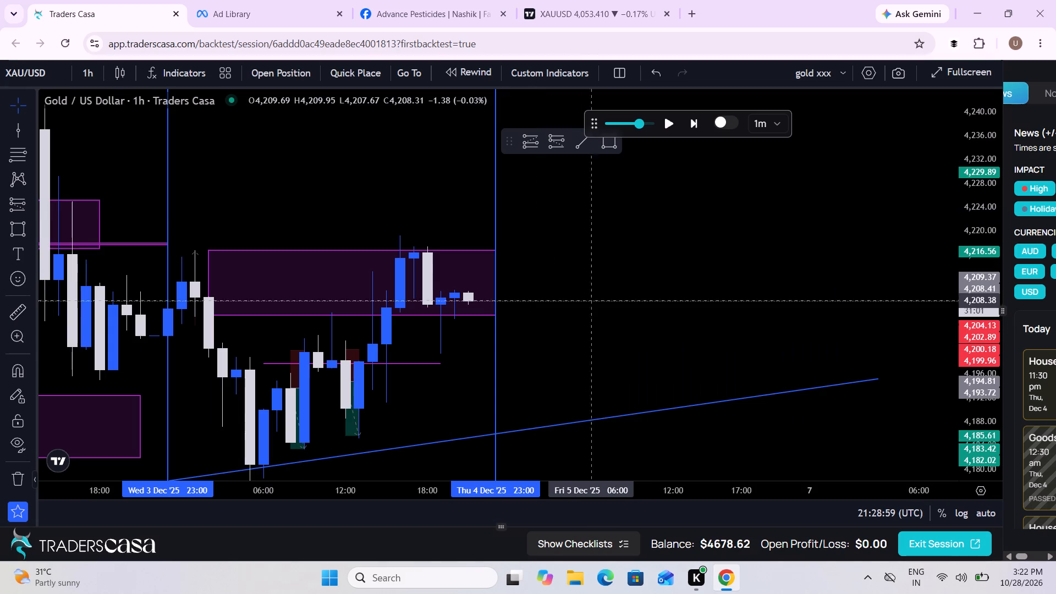
Play the replay from 21:28:59 UTC on the 1 hour chart, rescaling prices around the supply zone, and pause at 23:05:59.
{"action": "left_click_drag", "start_coordinate": [585, 347], "coordinate": [747, 318]}
{"action": "scroll", "coordinate": [747, 318], "scroll_direction": "up", "scroll_amount": 2}
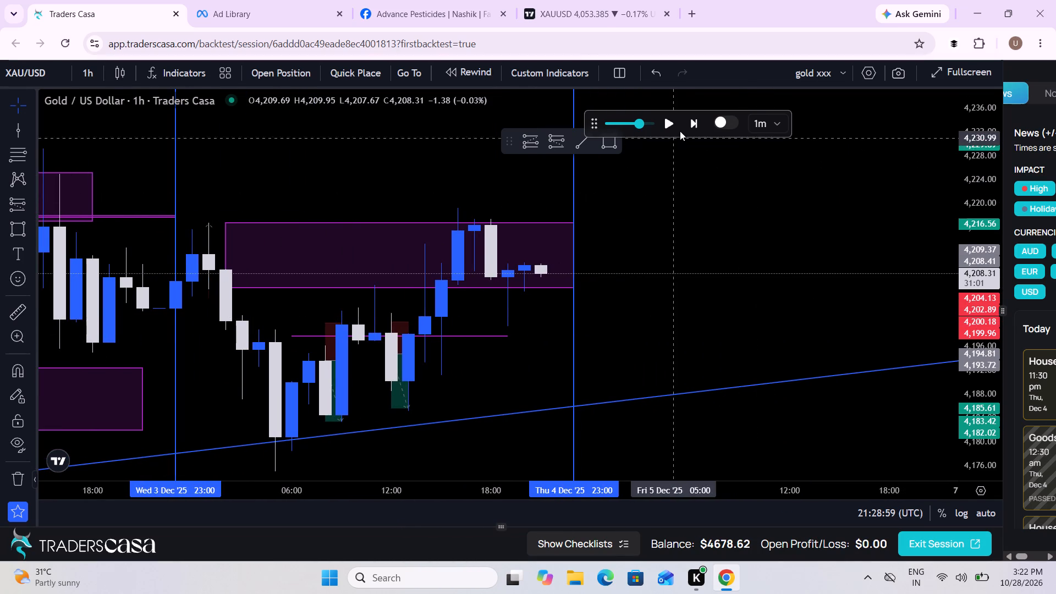
{"action": "left_click", "coordinate": [674, 128]}
{"action": "left_click_drag", "start_coordinate": [705, 300], "coordinate": [626, 331]}
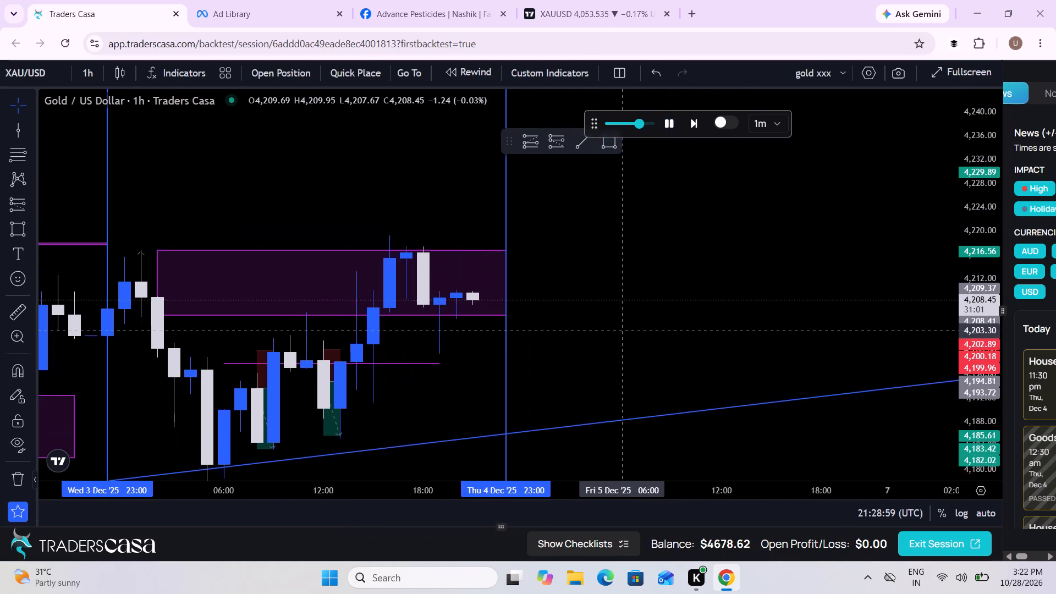
{"action": "scroll", "coordinate": [626, 331], "scroll_direction": "down", "scroll_amount": 3}
{"action": "left_click_drag", "start_coordinate": [707, 335], "coordinate": [669, 348]}
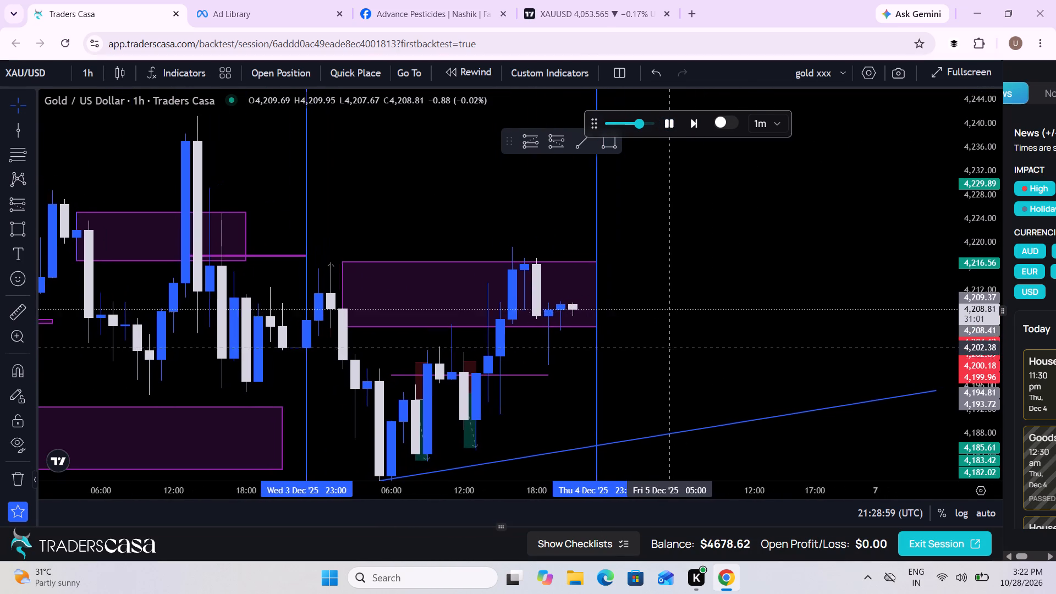
{"action": "left_click_drag", "start_coordinate": [669, 348], "coordinate": [669, 348]}
{"action": "scroll", "coordinate": [669, 348], "scroll_direction": "down", "scroll_amount": 1}
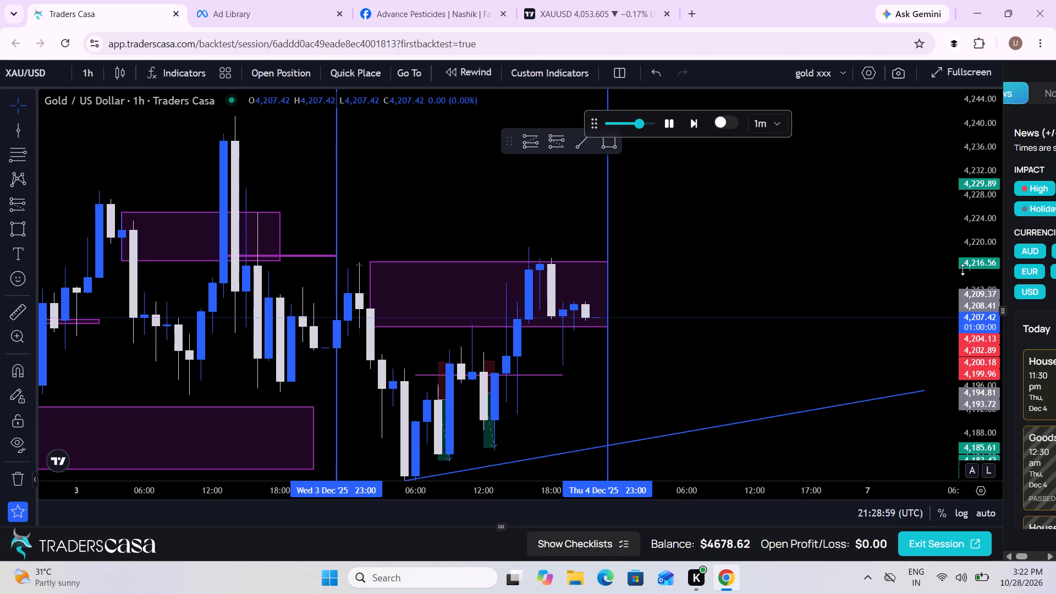
{"action": "left_click_drag", "start_coordinate": [963, 269], "coordinate": [950, 335]}
{"action": "left_click_drag", "start_coordinate": [780, 302], "coordinate": [724, 283]}
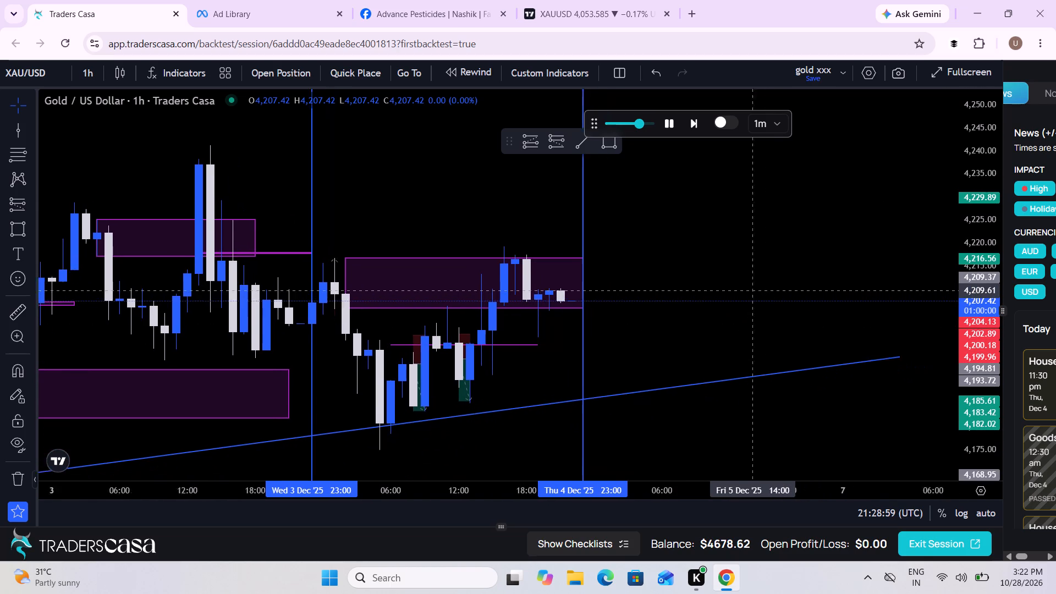
{"action": "left_click_drag", "start_coordinate": [724, 283], "coordinate": [721, 282]}
{"action": "scroll", "coordinate": [721, 282], "scroll_direction": "down", "scroll_amount": 1}
{"action": "left_click_drag", "start_coordinate": [986, 366], "coordinate": [970, 276]}
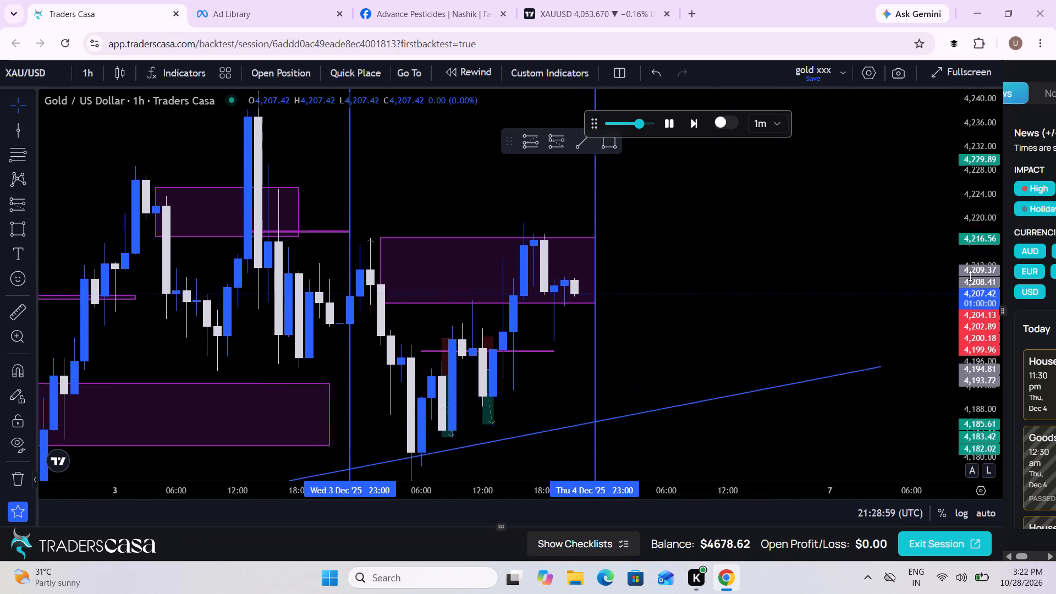
{"action": "left_click_drag", "start_coordinate": [970, 276], "coordinate": [969, 259]}
{"action": "left_click_drag", "start_coordinate": [765, 303], "coordinate": [765, 270]}
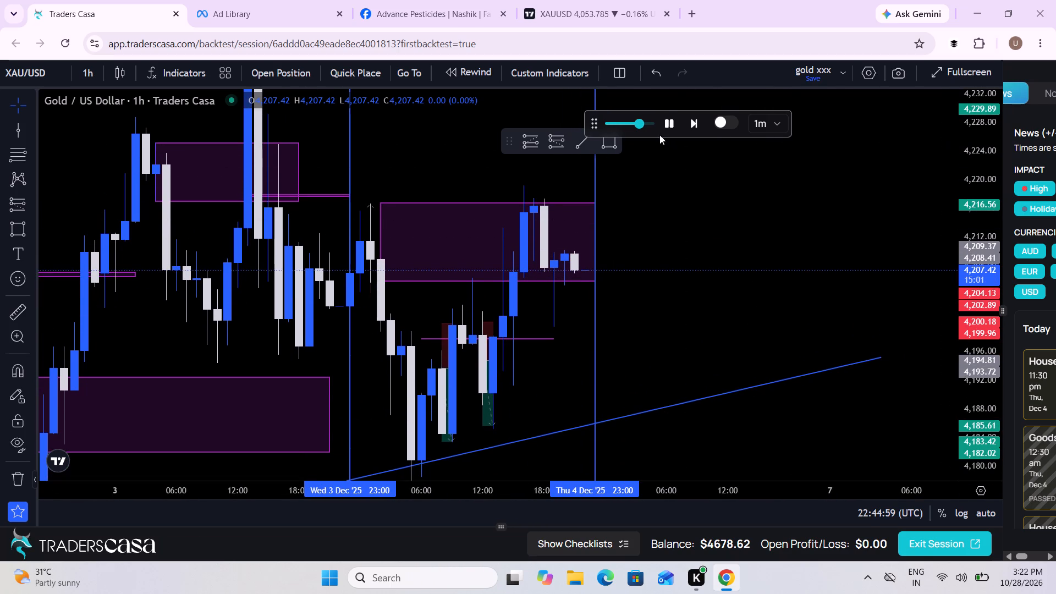
{"action": "left_click", "coordinate": [668, 120]}
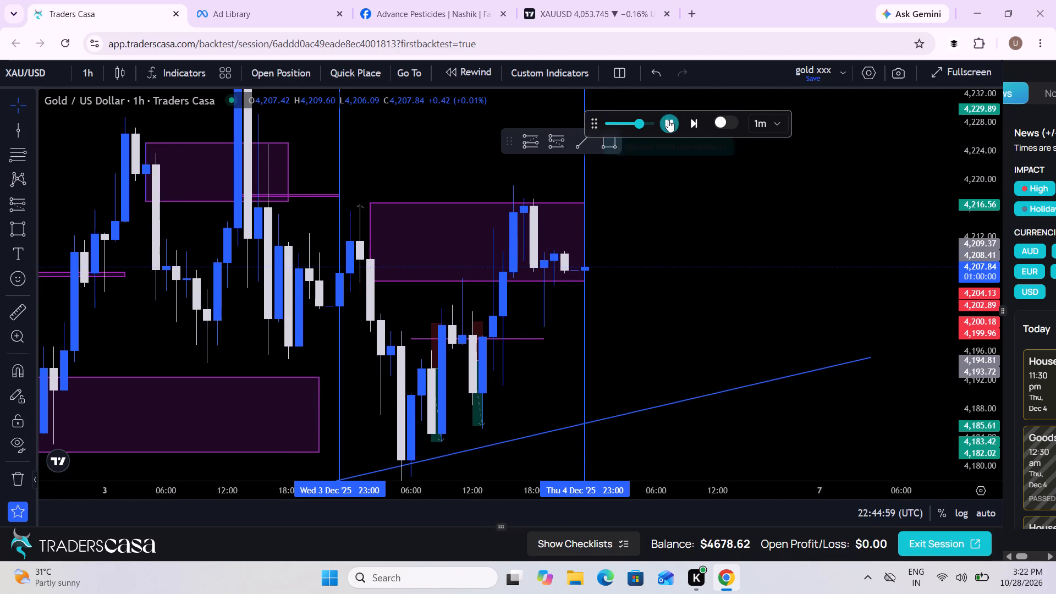
Switch the chart to 5 minutes and play the replay past the 4 December 23:00 line, pausing at 00:13:59 UTC.
{"action": "left_click_drag", "start_coordinate": [712, 300], "coordinate": [701, 300]}
{"action": "scroll", "coordinate": [701, 300], "scroll_direction": "up", "scroll_amount": 1}
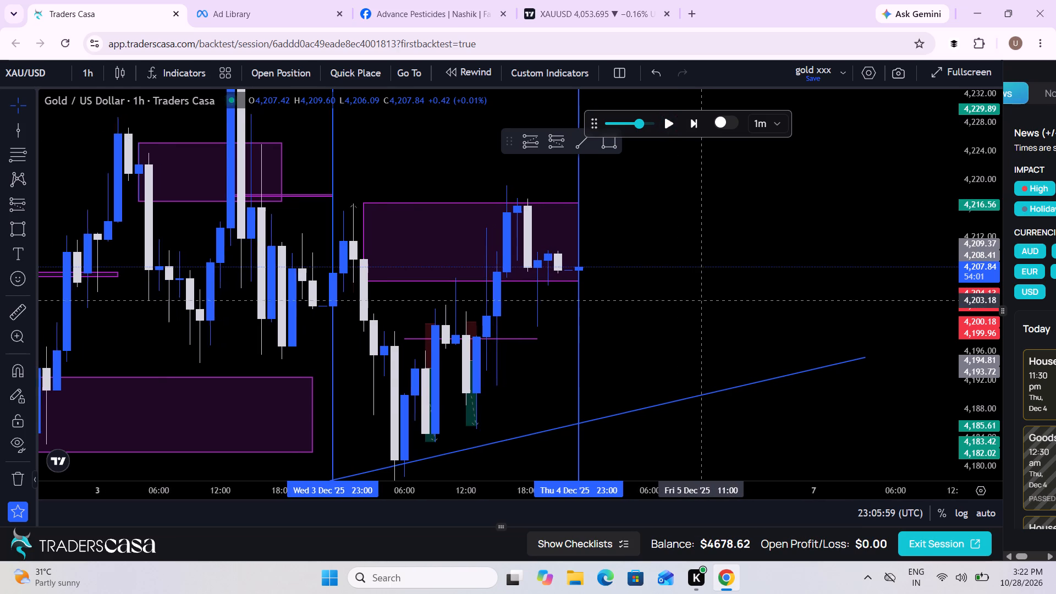
{"action": "scroll", "coordinate": [701, 300], "scroll_direction": "up", "scroll_amount": 2}
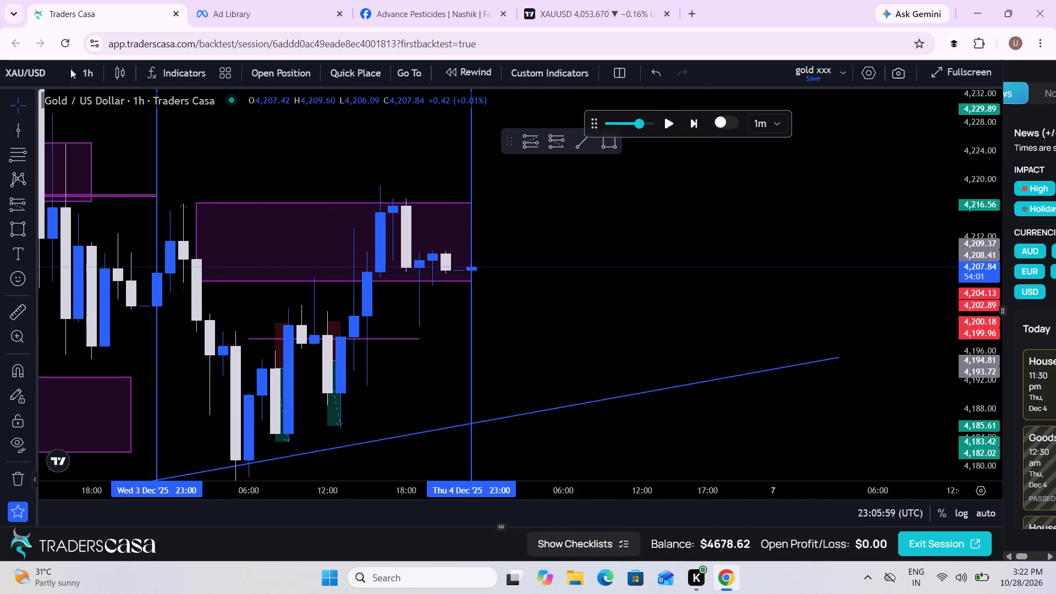
{"action": "left_click", "coordinate": [81, 75]}
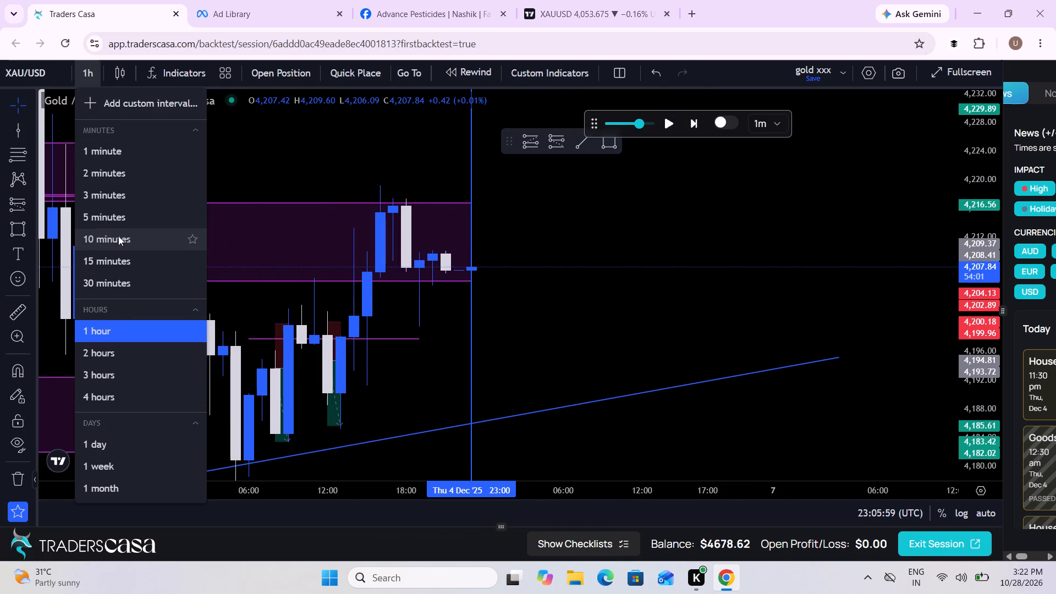
{"action": "left_click", "coordinate": [117, 220]}
{"action": "scroll", "coordinate": [517, 350], "scroll_direction": "down", "scroll_amount": 6}
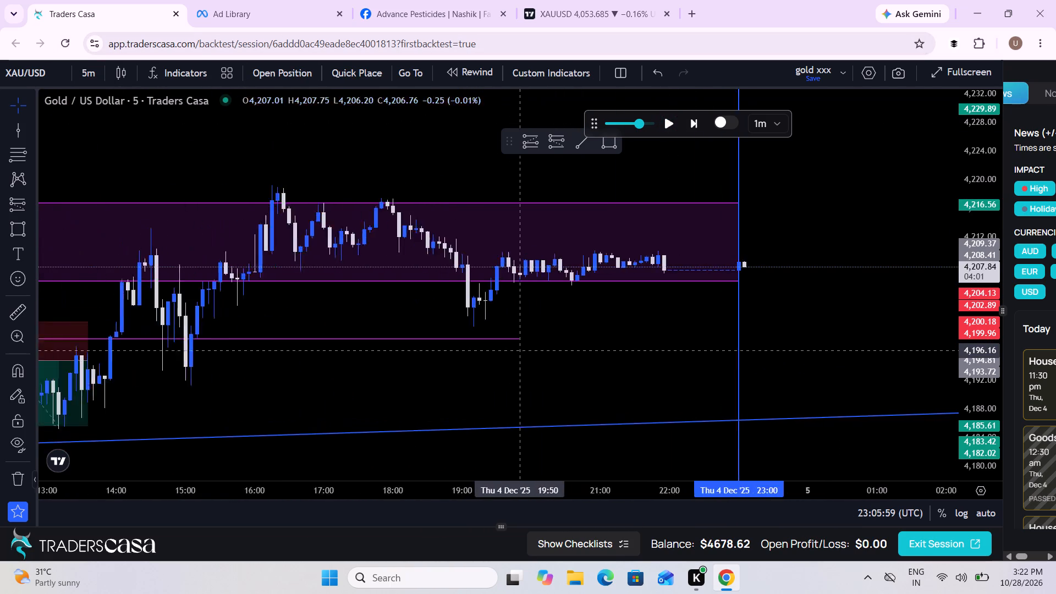
{"action": "left_click_drag", "start_coordinate": [755, 315], "coordinate": [574, 303]}
{"action": "scroll", "coordinate": [574, 303], "scroll_direction": "up", "scroll_amount": 2}
{"action": "left_click_drag", "start_coordinate": [985, 394], "coordinate": [969, 219]}
{"action": "left_click_drag", "start_coordinate": [791, 245], "coordinate": [714, 311]}
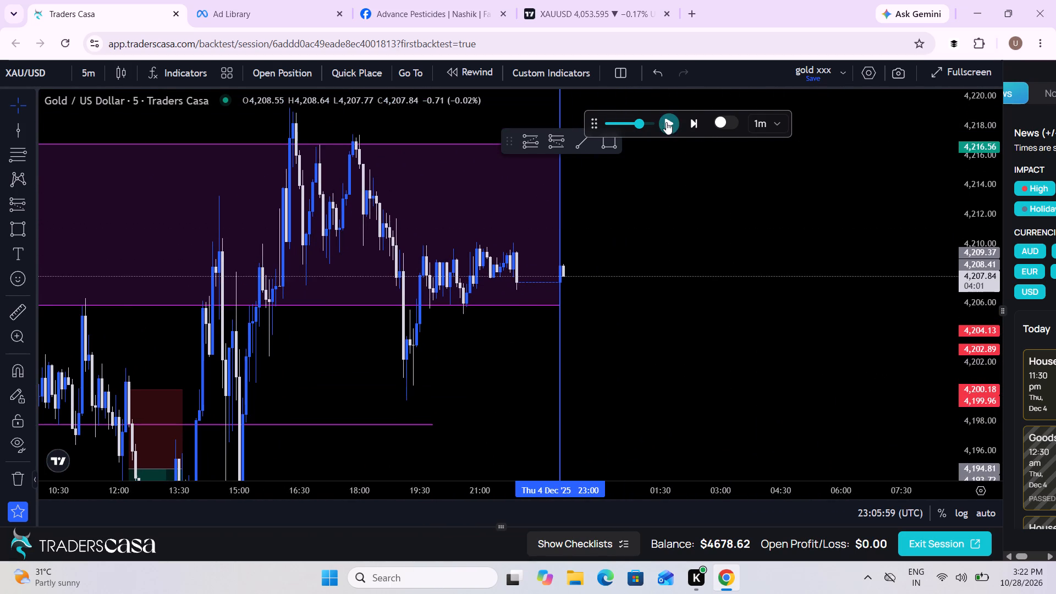
{"action": "left_click", "coordinate": [668, 124]}
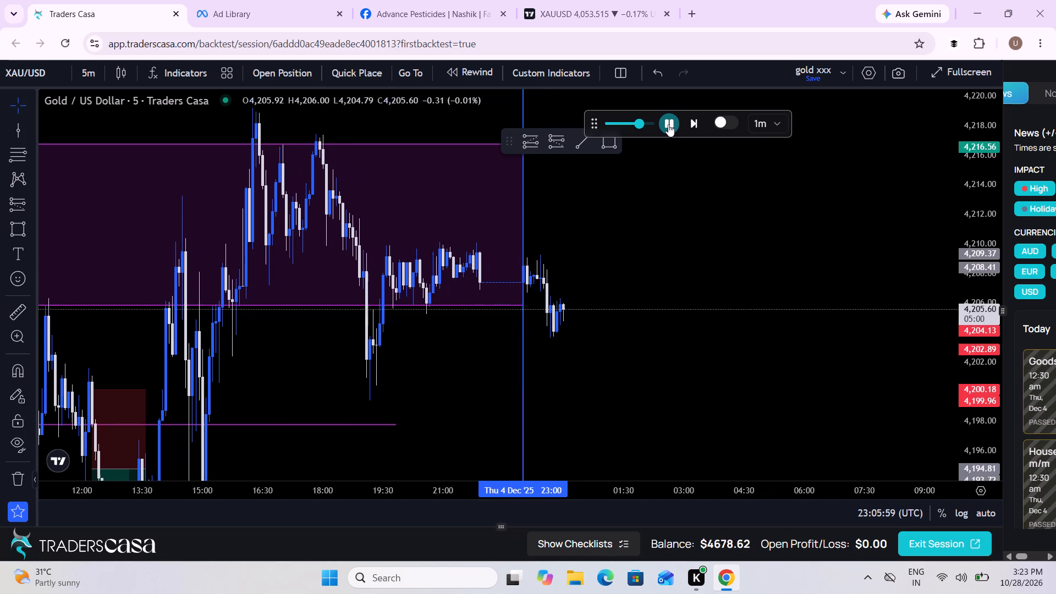
{"action": "left_click", "coordinate": [668, 124]}
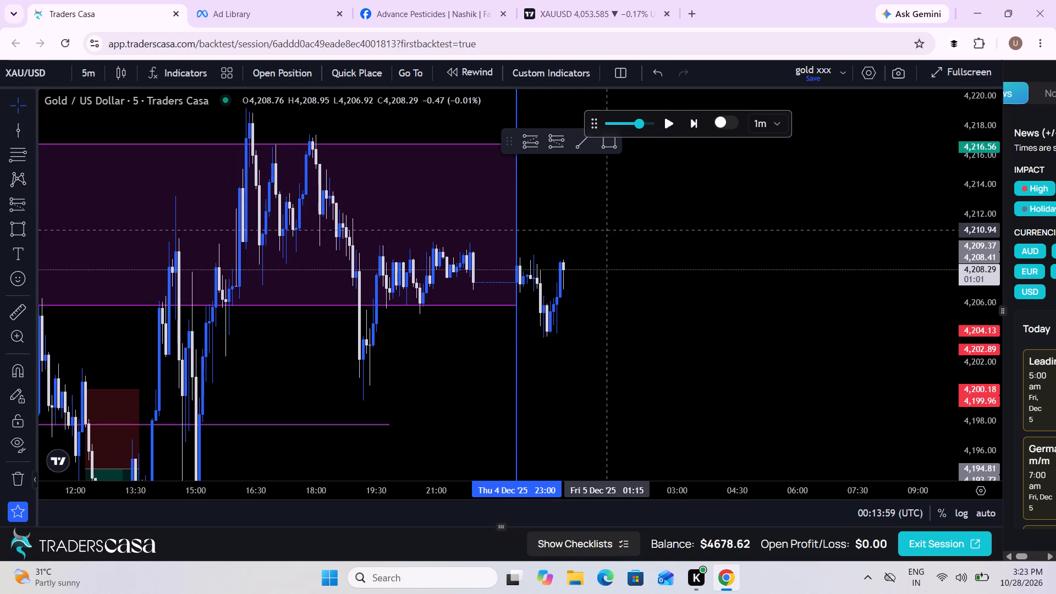
Play the replay onward from 00:13:59 UTC with the supply zone and latest candles in view, and pause at 00:27:59.
{"action": "scroll", "coordinate": [608, 230], "scroll_direction": "up", "scroll_amount": 2}
{"action": "left_click_drag", "start_coordinate": [566, 285], "coordinate": [646, 263]}
{"action": "scroll", "coordinate": [646, 263], "scroll_direction": "up", "scroll_amount": 1}
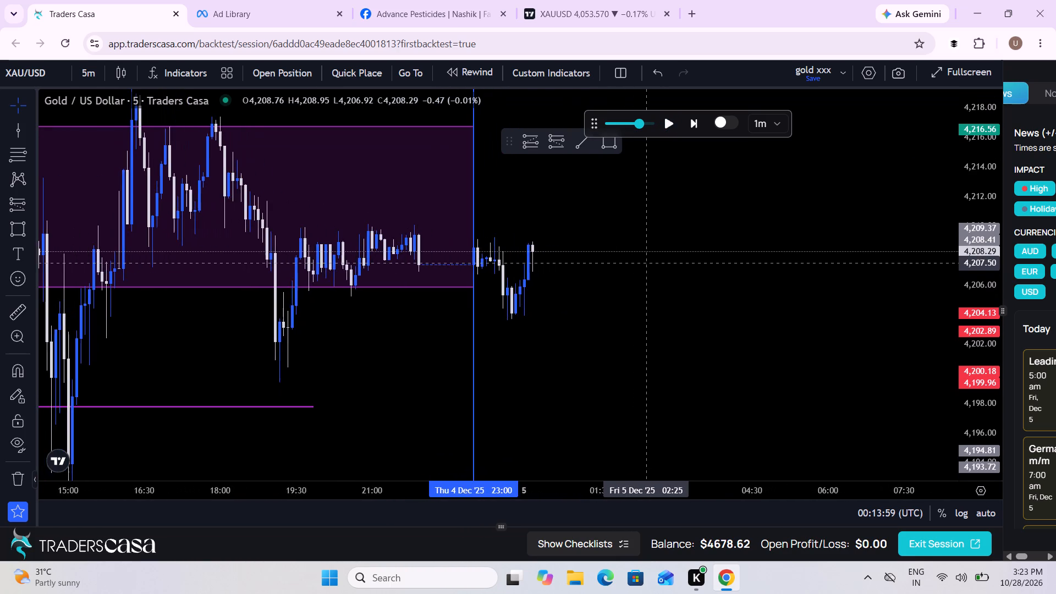
{"action": "scroll", "coordinate": [646, 263], "scroll_direction": "down", "scroll_amount": 3}
{"action": "left_click_drag", "start_coordinate": [646, 263], "coordinate": [634, 274]}
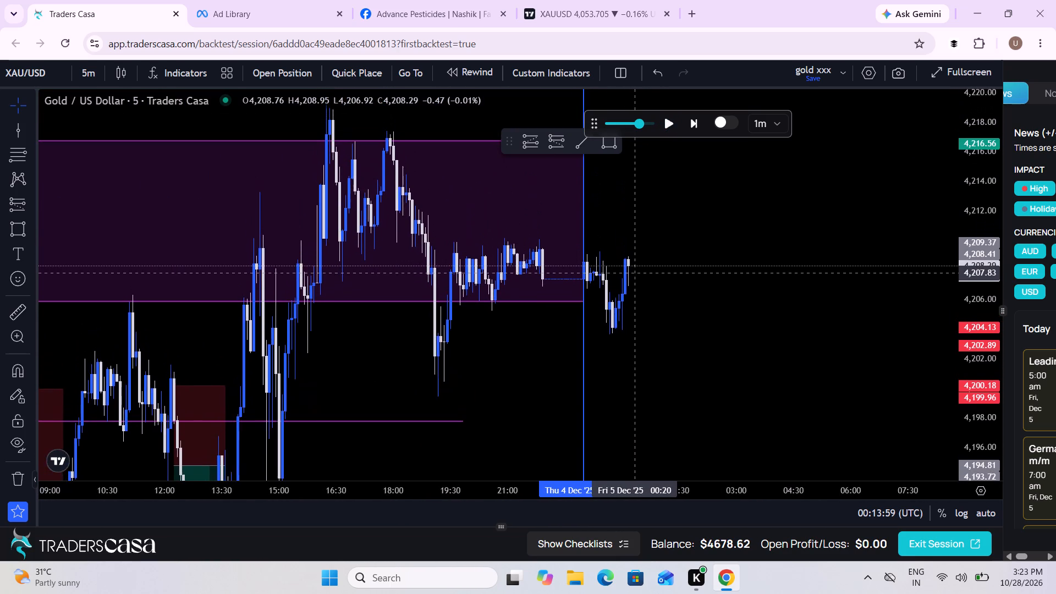
{"action": "left_click_drag", "start_coordinate": [634, 274], "coordinate": [626, 285]}
{"action": "left_click", "coordinate": [665, 123]}
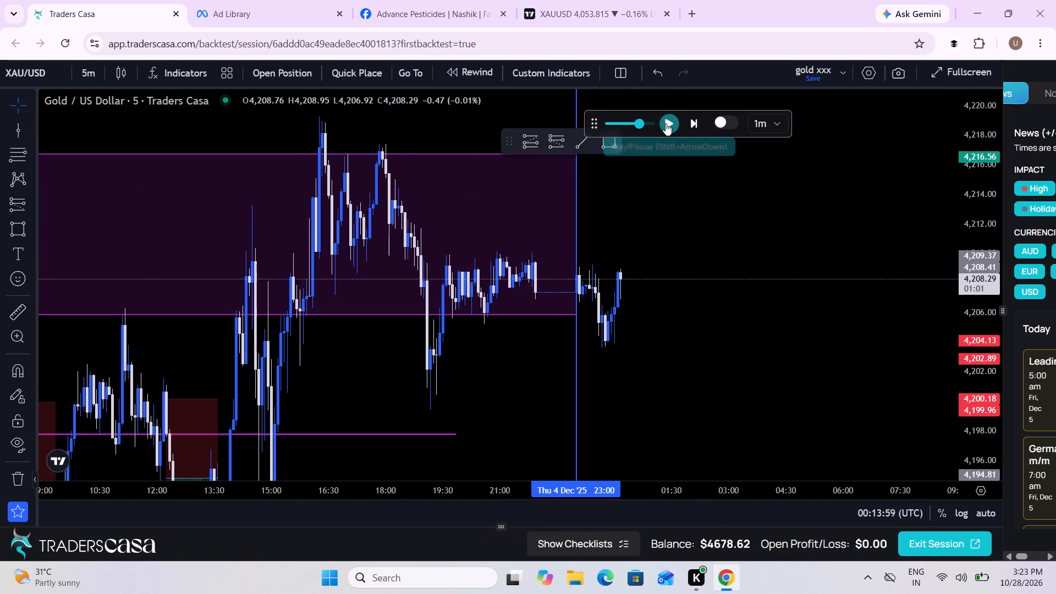
{"action": "left_click", "coordinate": [665, 123]}
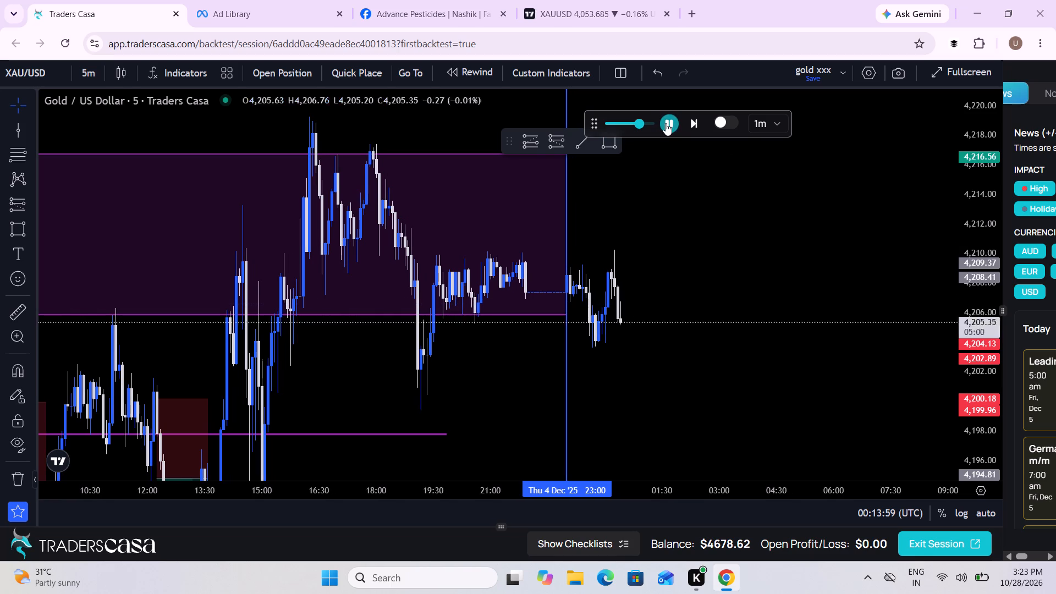
Measure the price move from the post-23:00 swing low up to the swing high around midnight on 5 December.
{"action": "scroll", "coordinate": [663, 280], "scroll_direction": "up", "scroll_amount": 2}
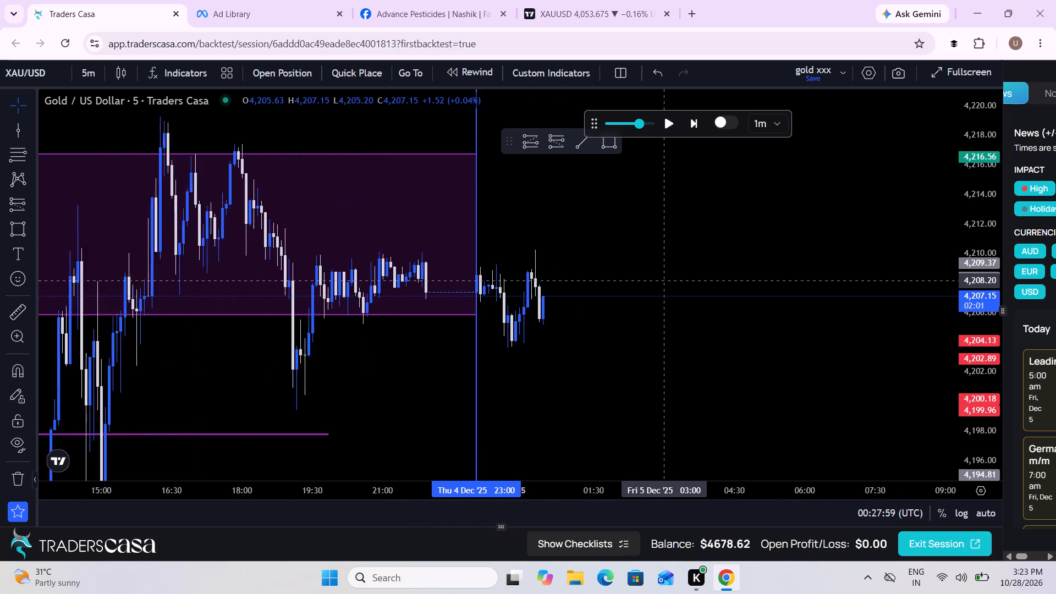
{"action": "scroll", "coordinate": [663, 280], "scroll_direction": "up", "scroll_amount": 1}
{"action": "scroll", "coordinate": [603, 327], "scroll_direction": "up", "scroll_amount": 2}
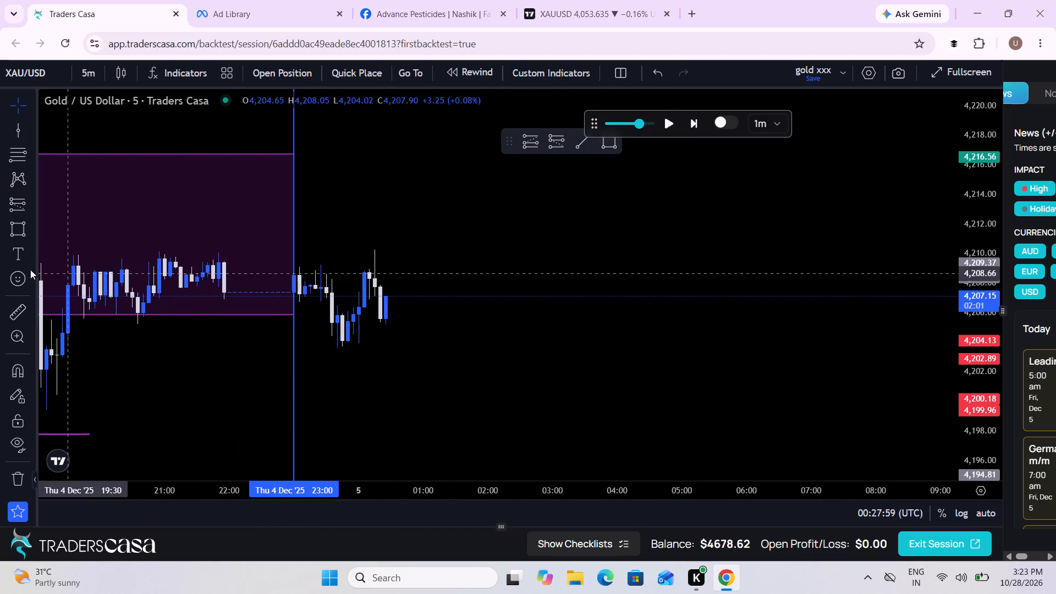
{"action": "left_click", "coordinate": [14, 309]}
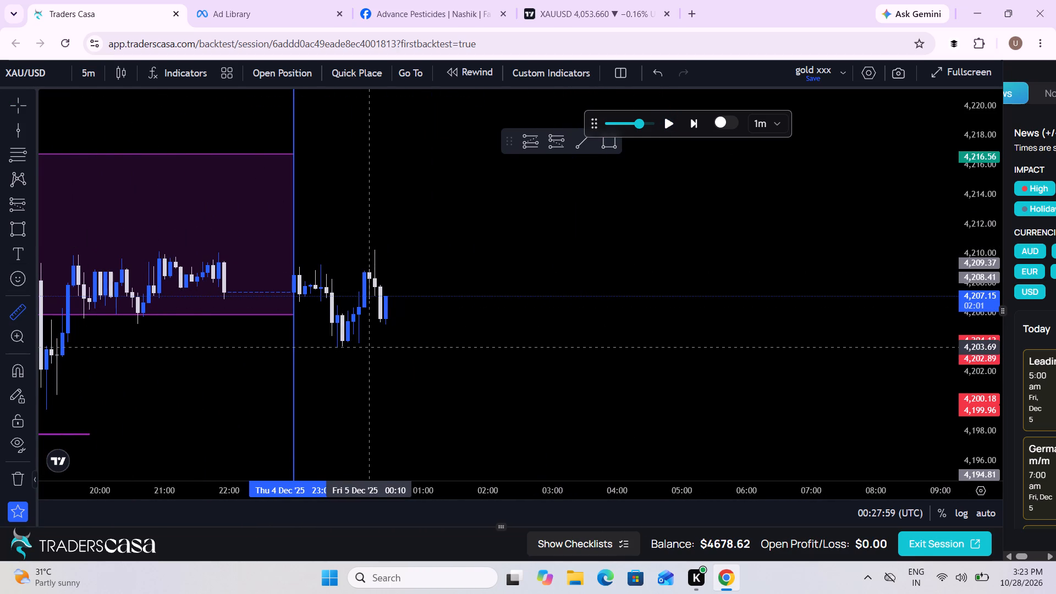
{"action": "left_click", "coordinate": [370, 347]}
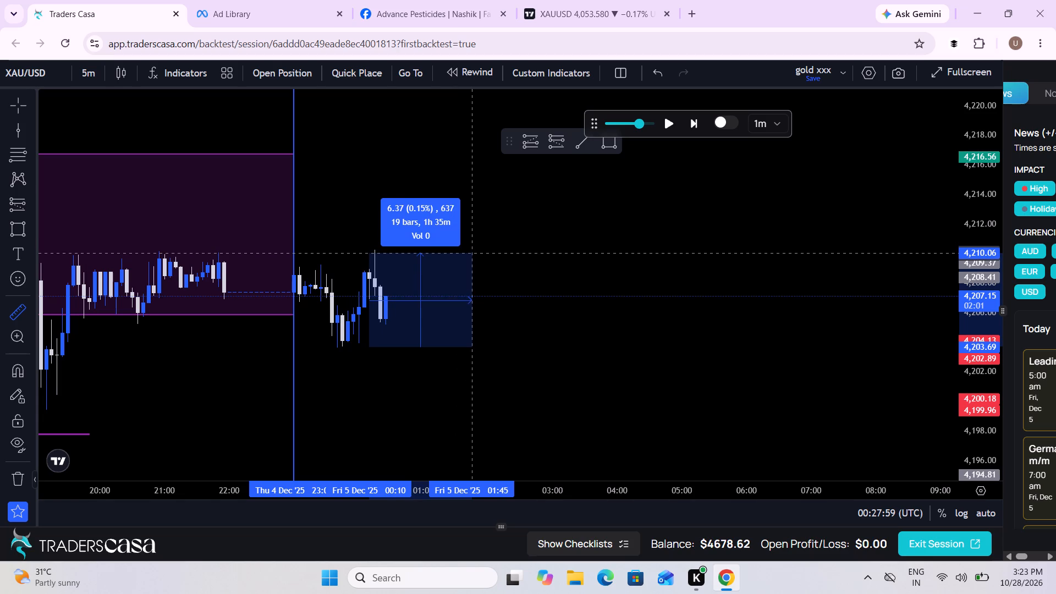
{"action": "left_click", "coordinate": [474, 250]}
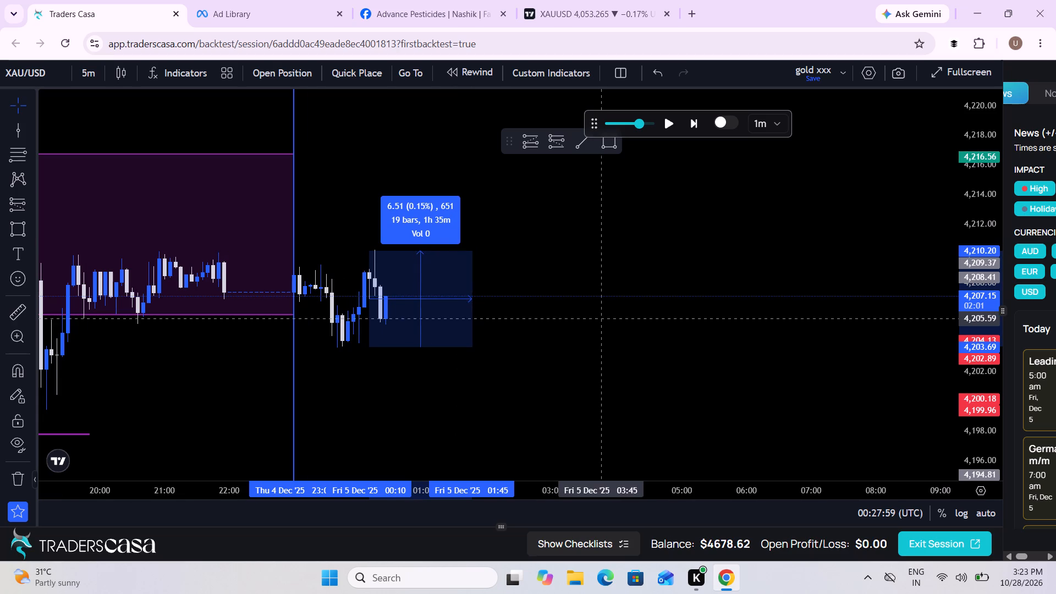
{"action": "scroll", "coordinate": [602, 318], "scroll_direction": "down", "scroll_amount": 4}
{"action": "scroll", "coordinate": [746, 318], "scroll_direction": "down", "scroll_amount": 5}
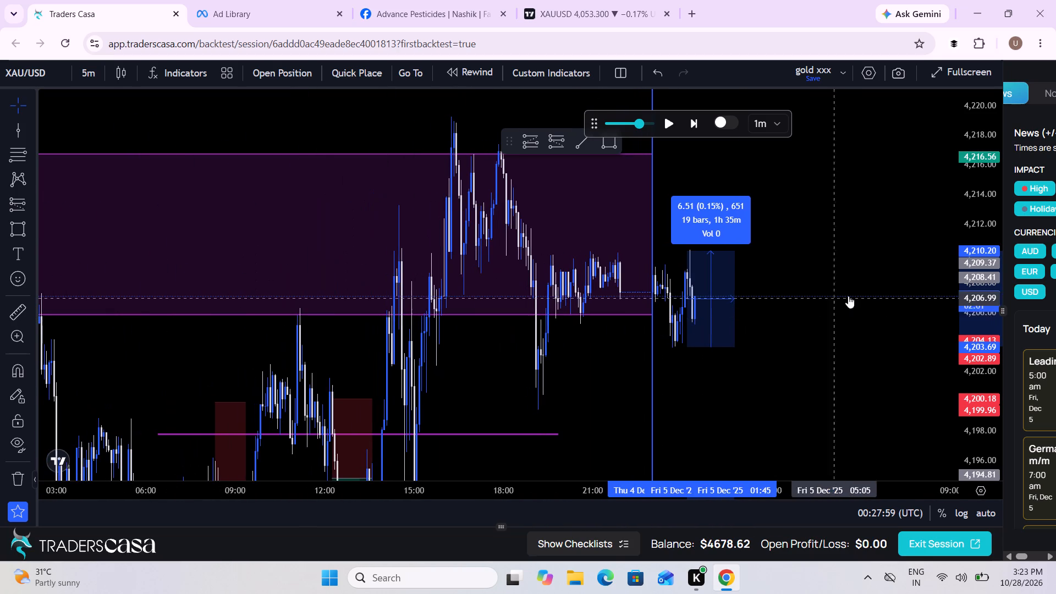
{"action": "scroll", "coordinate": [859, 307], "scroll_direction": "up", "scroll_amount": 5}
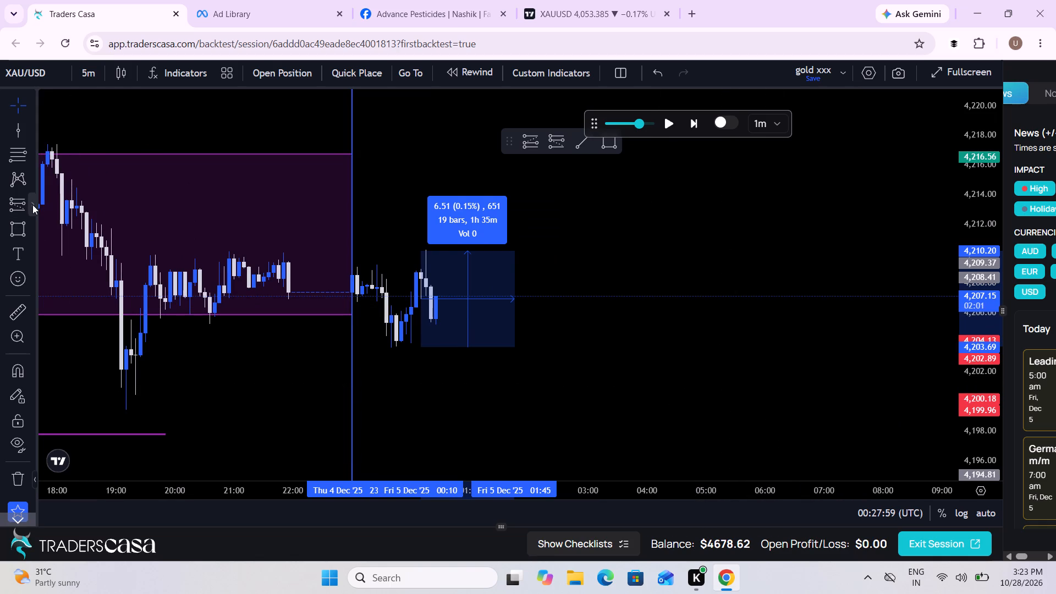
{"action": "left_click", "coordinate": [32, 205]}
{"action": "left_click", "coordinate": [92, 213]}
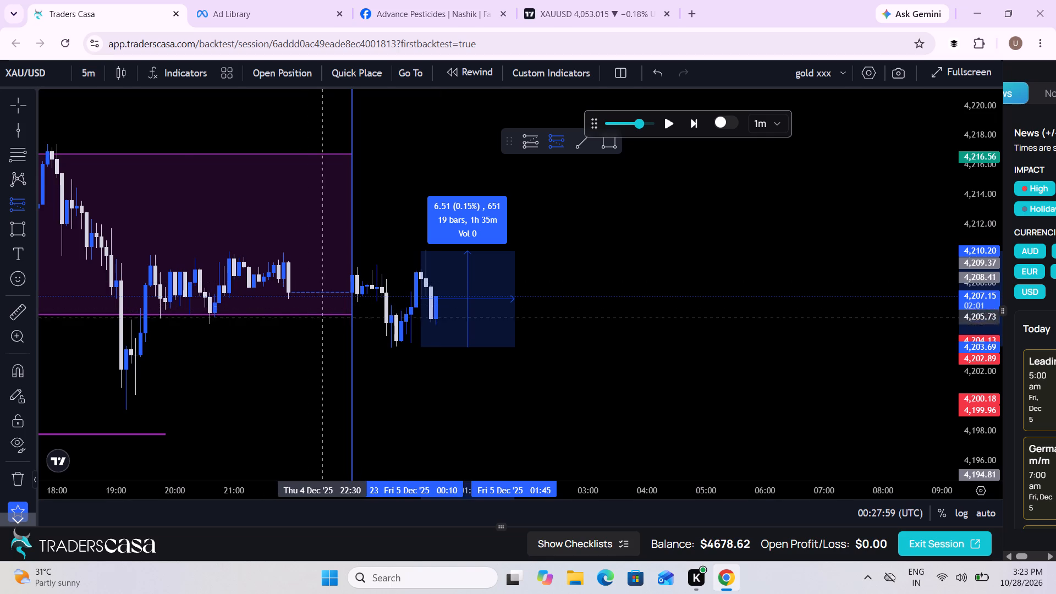
Slow the replay speed and play the 5 minute chart from 00:27:59 UTC, pausing at 00:42:59.
{"action": "left_click", "coordinate": [618, 125]}
{"action": "left_click", "coordinate": [670, 122]}
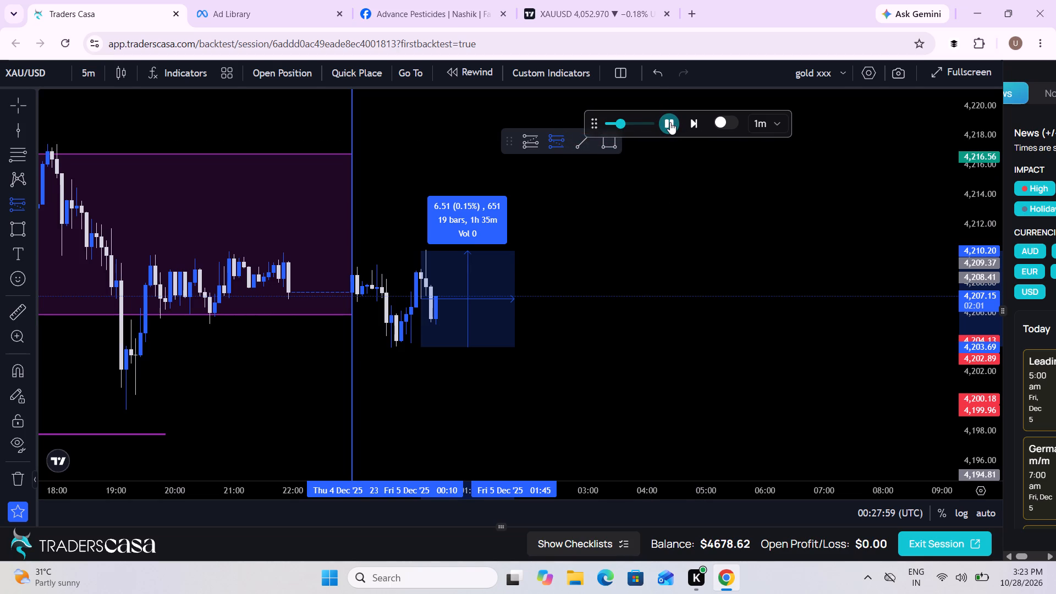
{"action": "left_click", "coordinate": [670, 122]}
{"action": "left_click", "coordinate": [670, 122]}
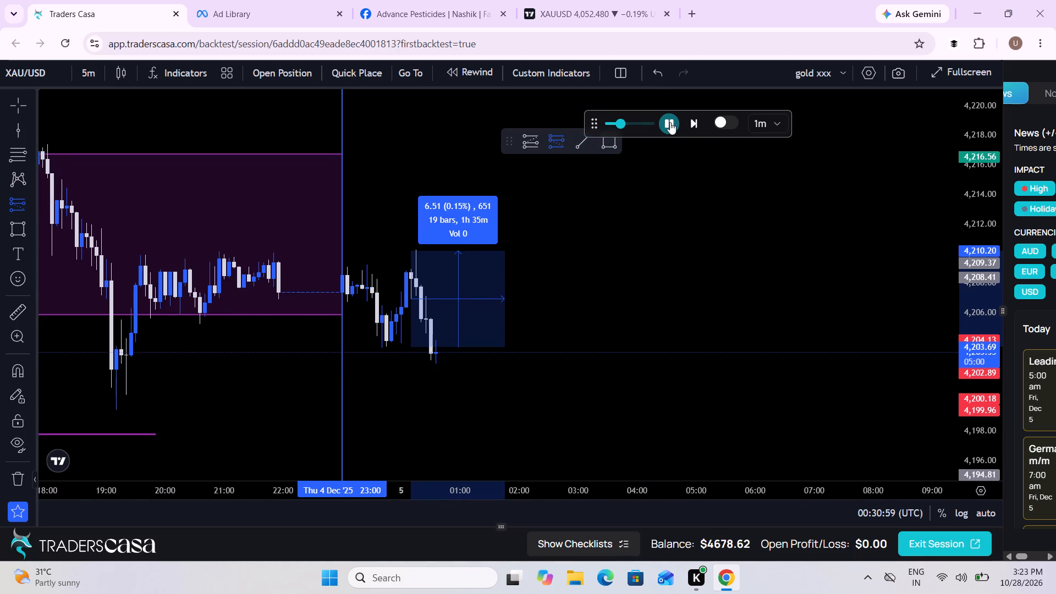
{"action": "left_click", "coordinate": [670, 122]}
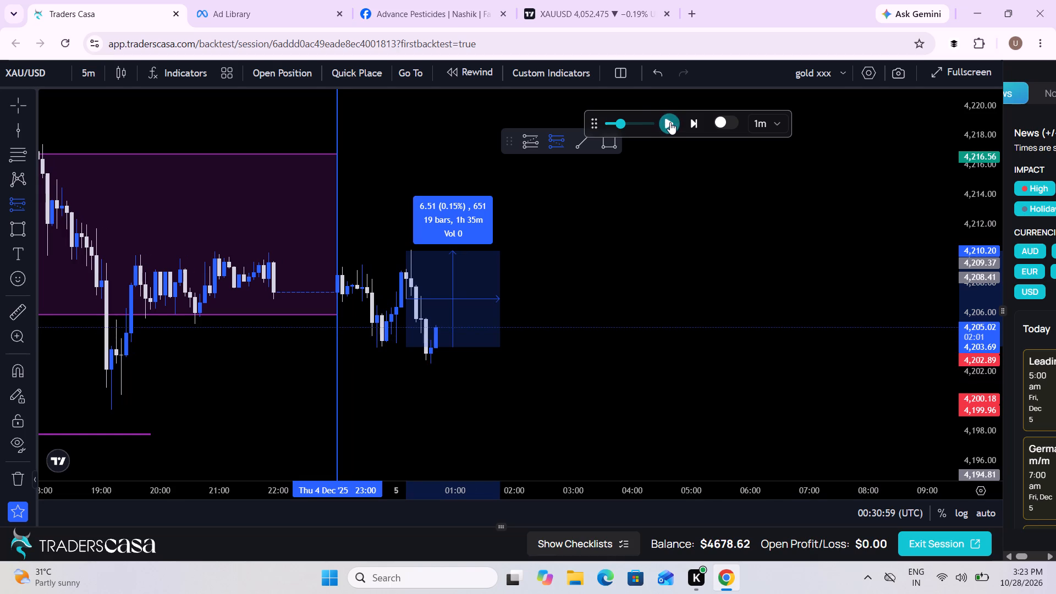
Measure the price drop from the early 5 December swing high down to the latest low.
{"action": "left_click", "coordinate": [16, 304]}
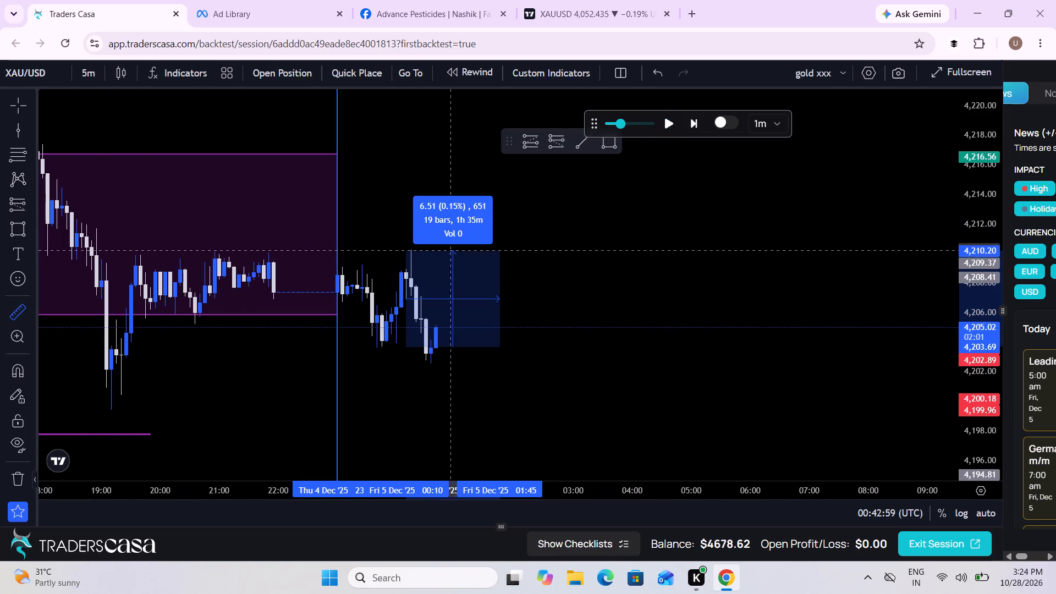
{"action": "left_click", "coordinate": [445, 250]}
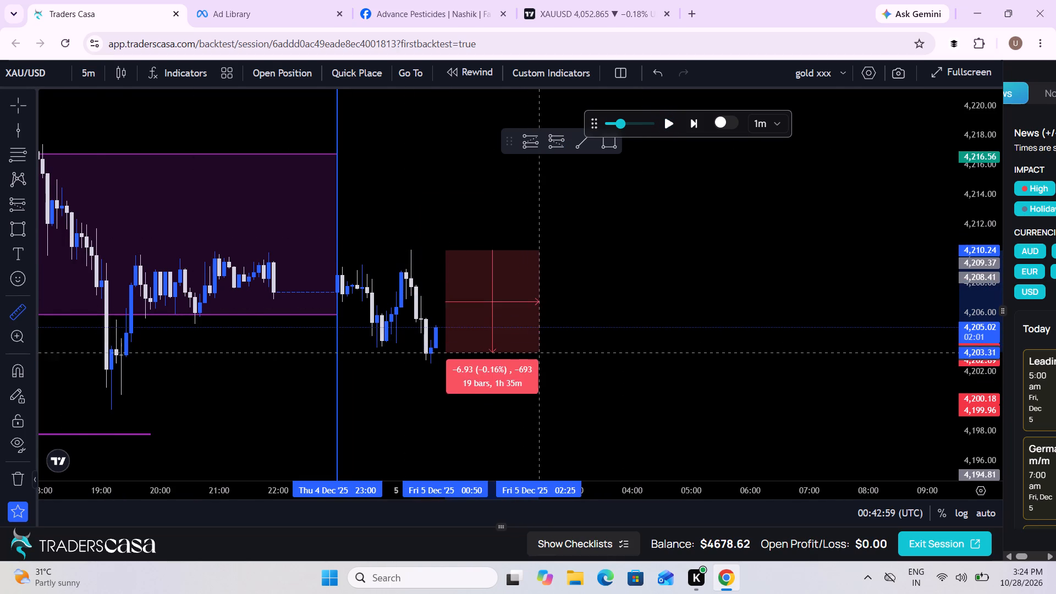
{"action": "left_click", "coordinate": [549, 362]}
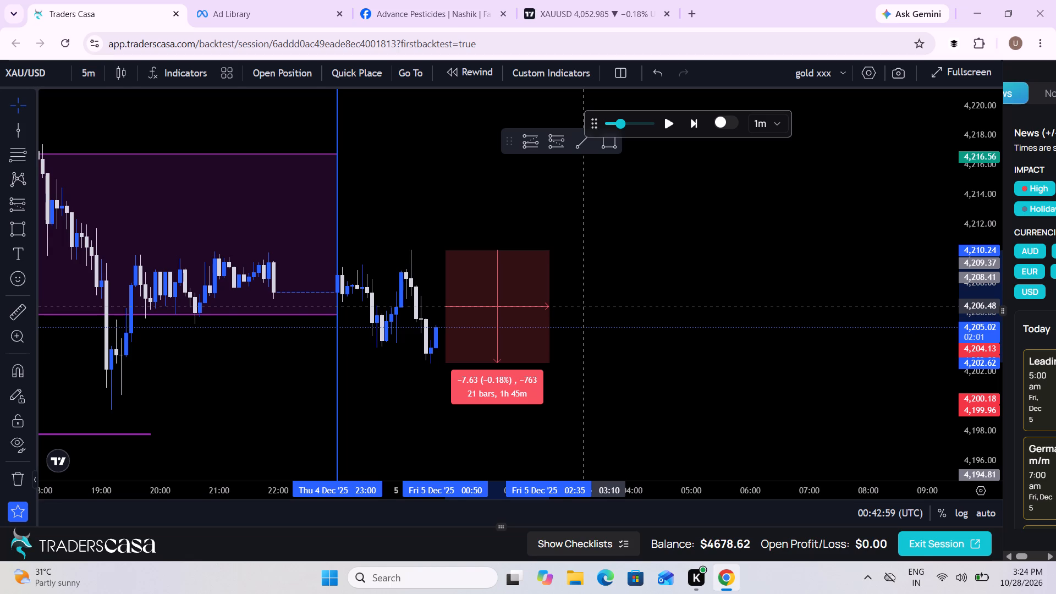
Place a short position projection at the latest candle, starting at 00:45 on 5 December with entry at about 4,206.34.
{"action": "left_click", "coordinate": [31, 210]}
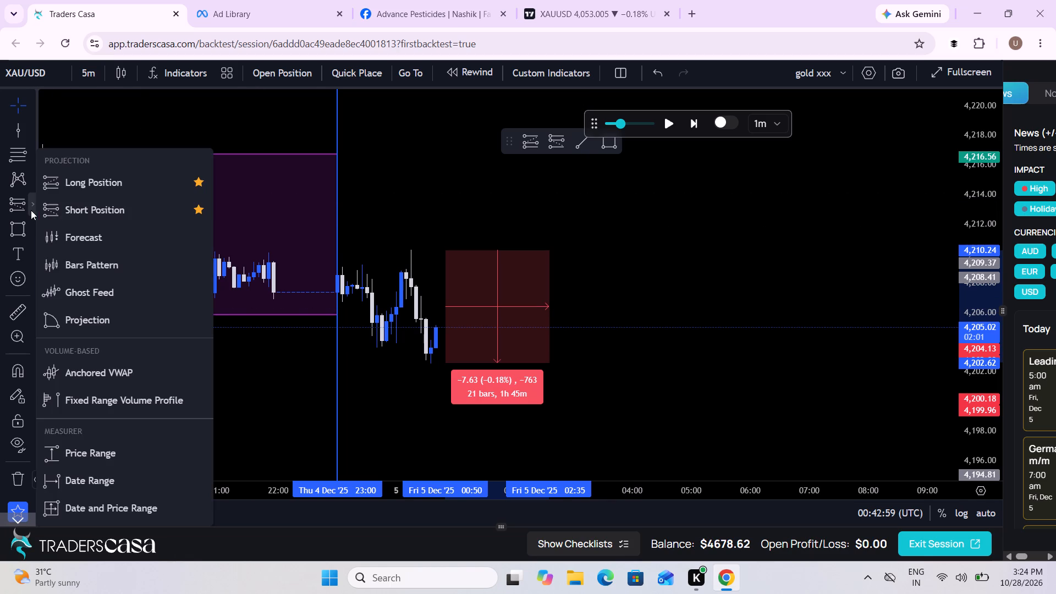
{"action": "left_click", "coordinate": [99, 211]}
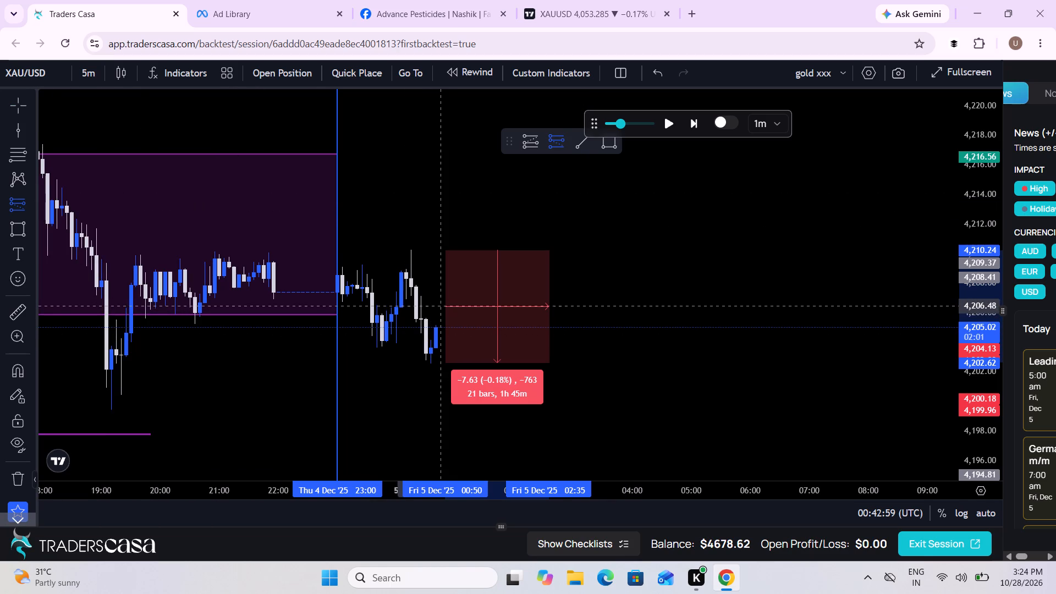
{"action": "left_click", "coordinate": [442, 307]}
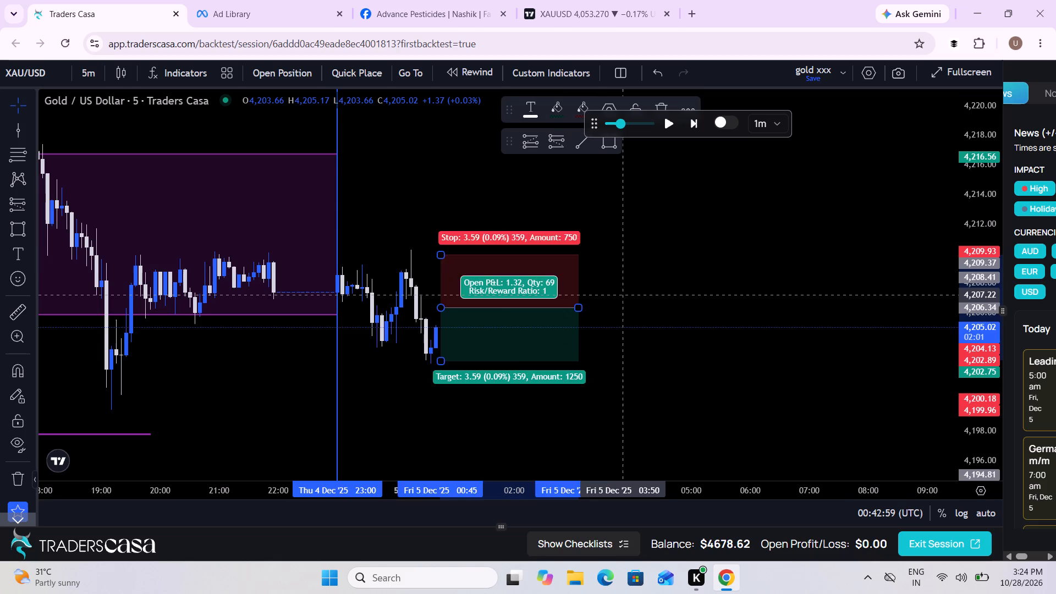
Play the replay from 00:42:59 UTC with the short position and latest candles in view, and pause at 01:04:59.
{"action": "left_click_drag", "start_coordinate": [623, 295], "coordinate": [597, 204]}
{"action": "scroll", "coordinate": [597, 204], "scroll_direction": "down", "scroll_amount": 4}
{"action": "scroll", "coordinate": [656, 302], "scroll_direction": "up", "scroll_amount": 4}
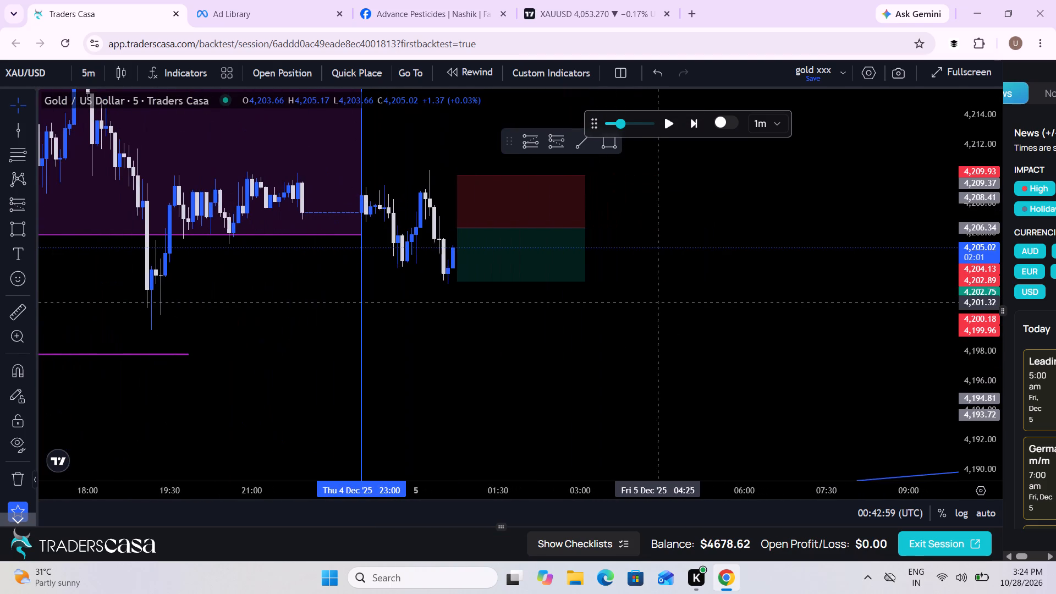
{"action": "left_click_drag", "start_coordinate": [656, 302], "coordinate": [668, 339]}
{"action": "left_click", "coordinate": [665, 126]}
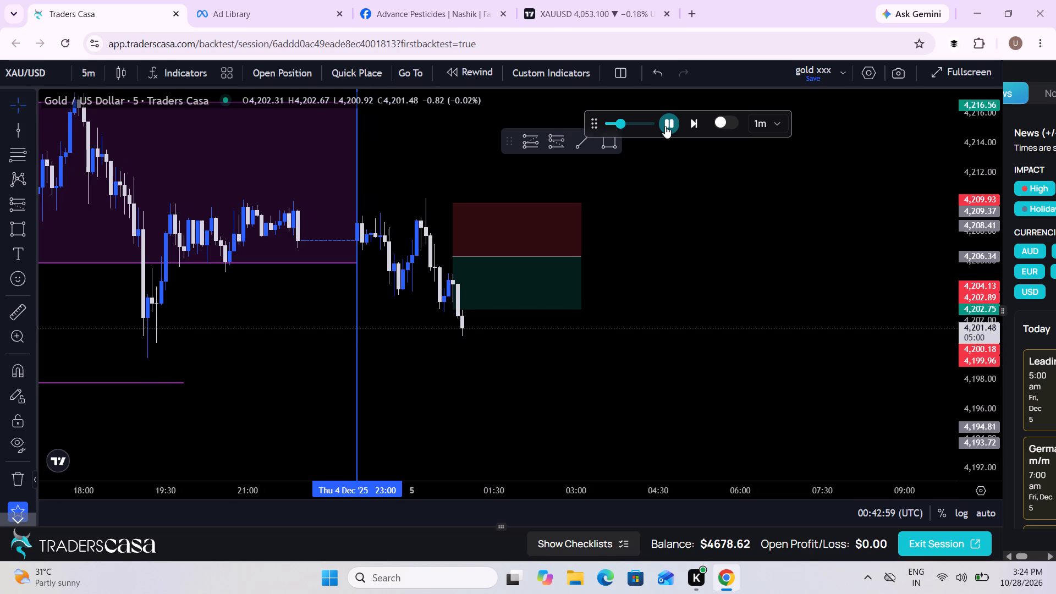
{"action": "left_click", "coordinate": [665, 126]}
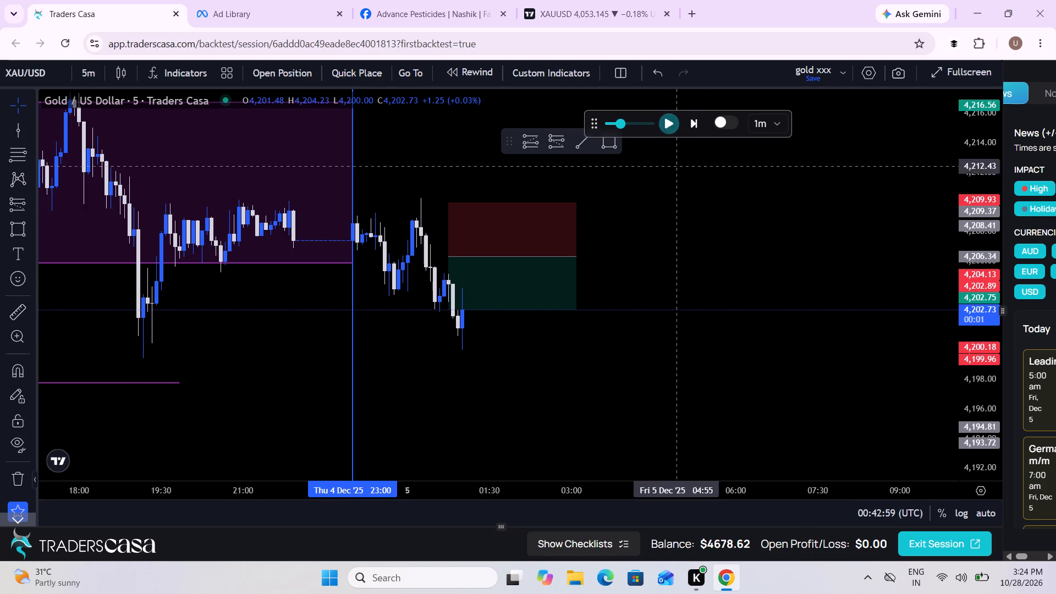
{"action": "left_click", "coordinate": [697, 357]}
Measure the drop from the early 5 December swing high to the new low at about 4,200.
{"action": "left_click", "coordinate": [17, 312]}
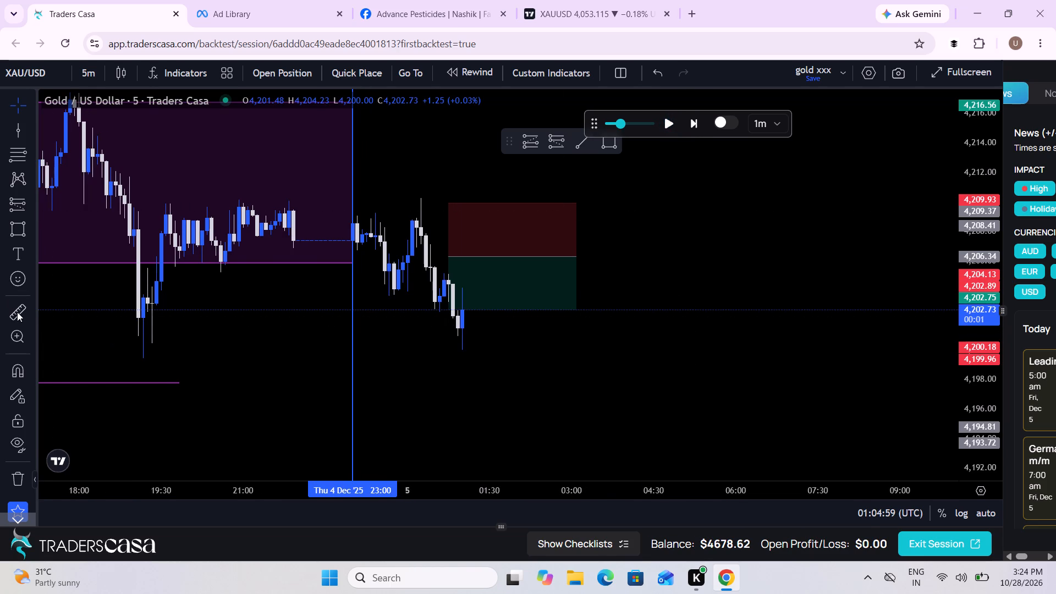
{"action": "left_click", "coordinate": [437, 199]}
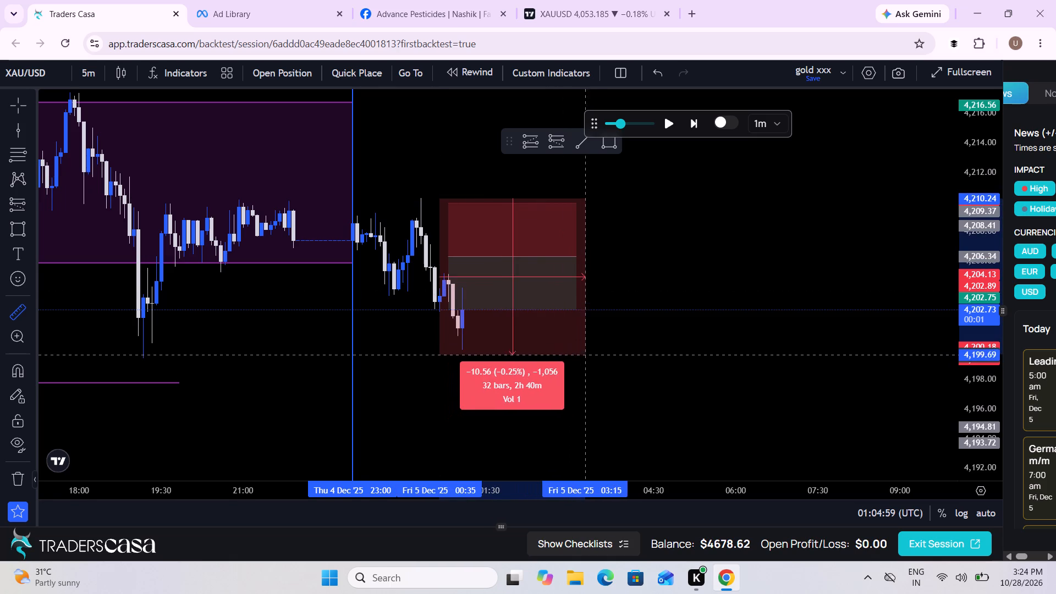
{"action": "left_click", "coordinate": [610, 349]}
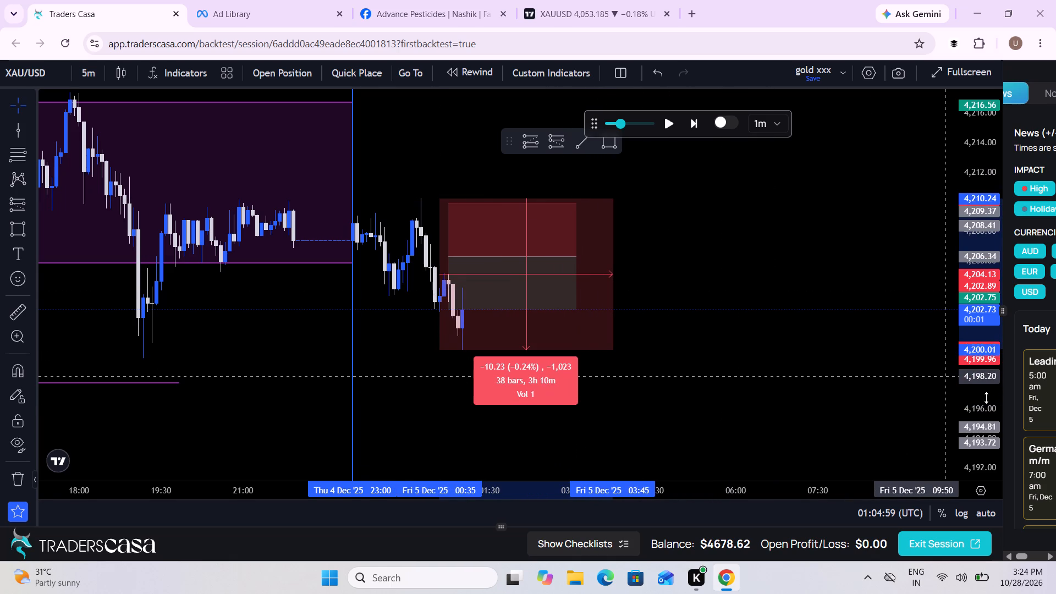
Move the short position so its entry sits at about 4,205.20 and it starts at 00:50 on 5 December.
{"action": "left_click_drag", "start_coordinate": [985, 398], "coordinate": [959, 205]}
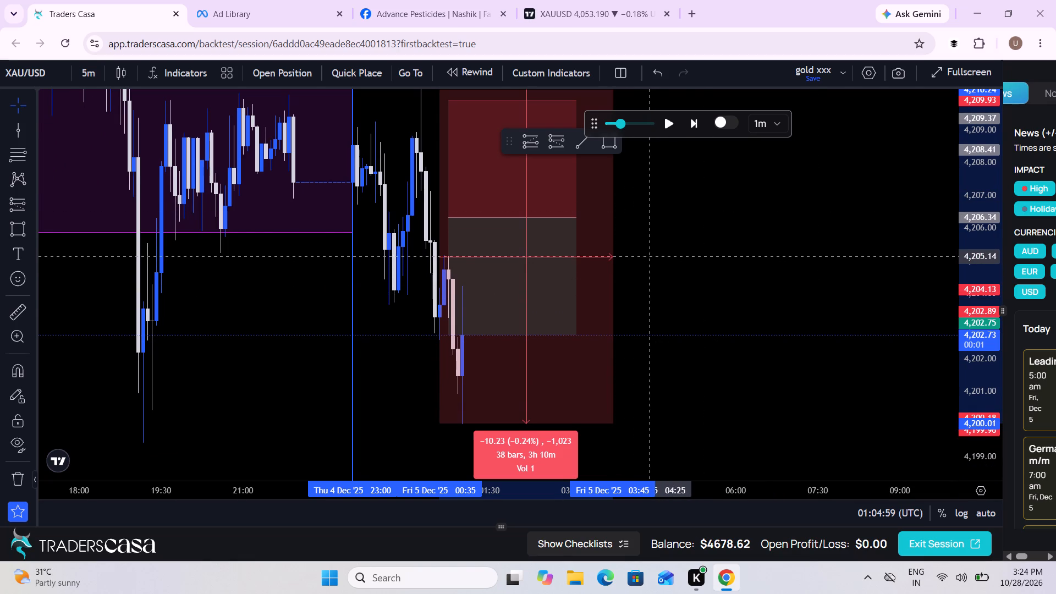
{"action": "left_click_drag", "start_coordinate": [540, 229], "coordinate": [537, 266]}
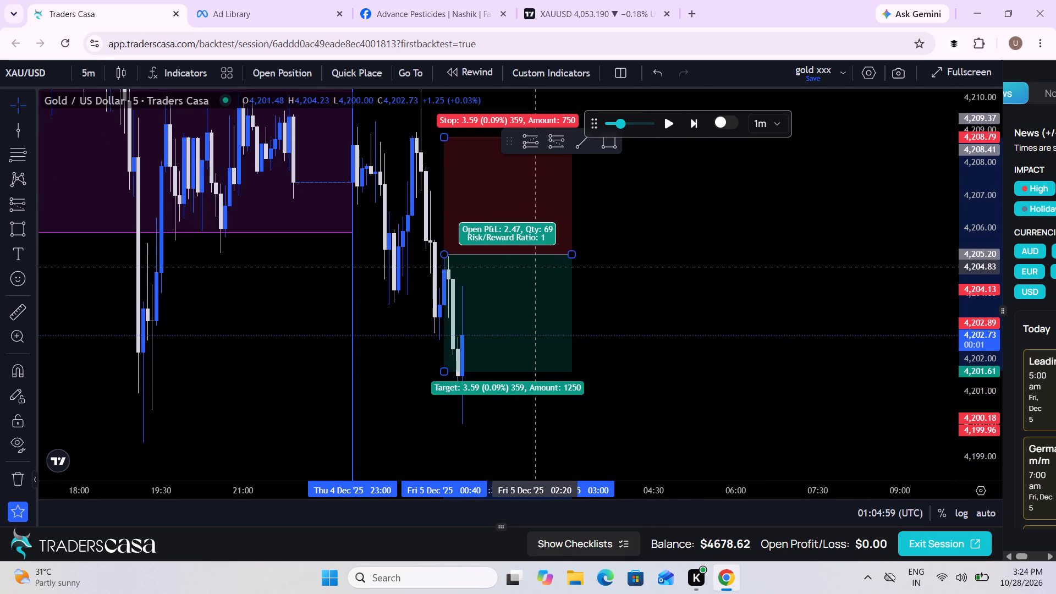
{"action": "left_click_drag", "start_coordinate": [537, 266], "coordinate": [542, 266]}
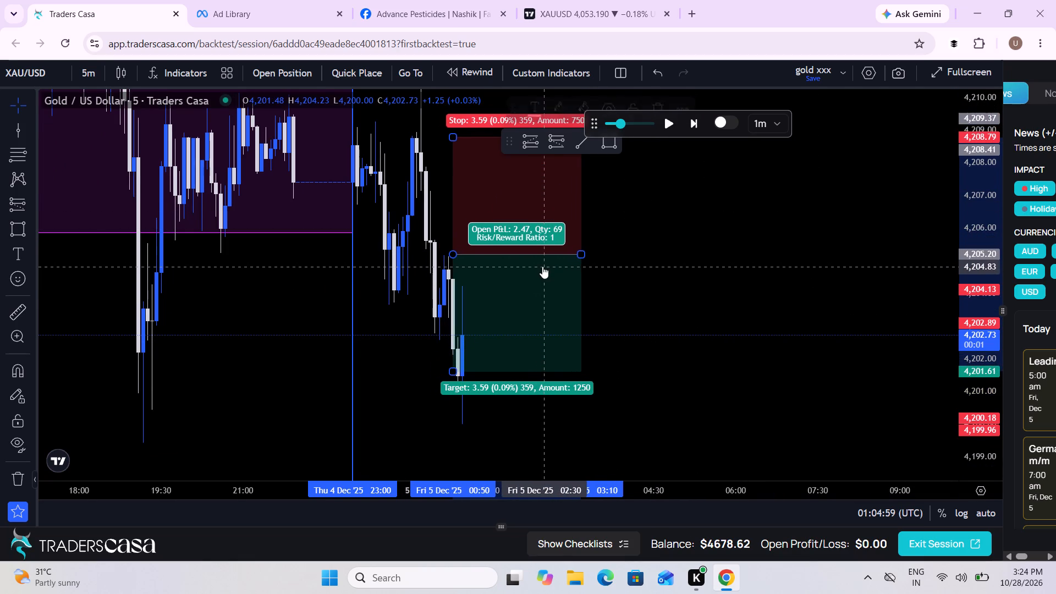
Play the replay in short bursts from 01:04:59 UTC, rescaling prices to keep the falling candles in view, and pause at 01:23:59.
{"action": "left_click_drag", "start_coordinate": [722, 292], "coordinate": [714, 275]}
{"action": "scroll", "coordinate": [714, 275], "scroll_direction": "down", "scroll_amount": 2}
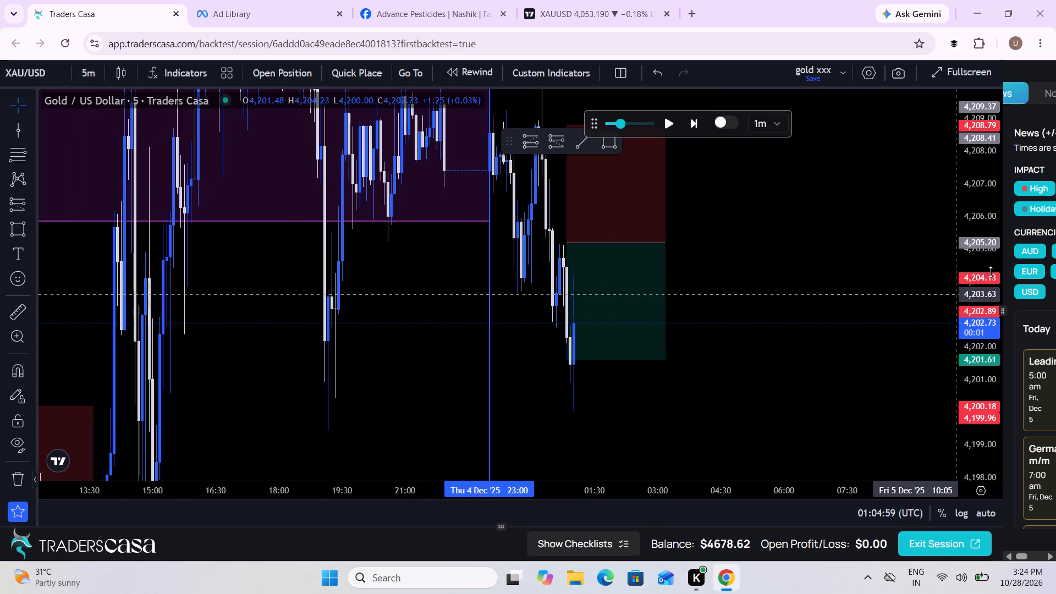
{"action": "left_click_drag", "start_coordinate": [989, 266], "coordinate": [937, 405]}
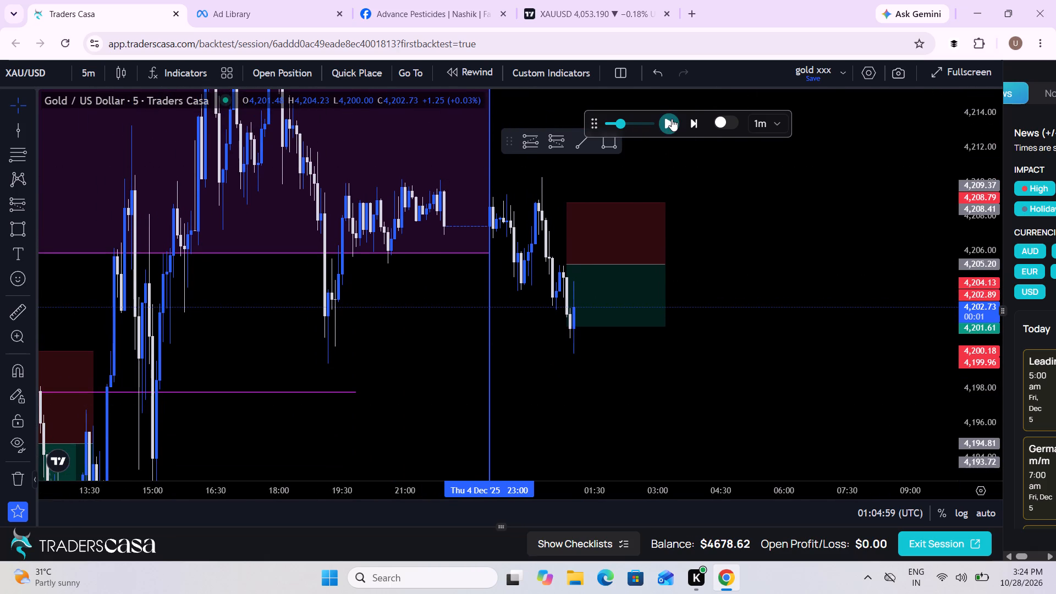
{"action": "left_click", "coordinate": [672, 119]}
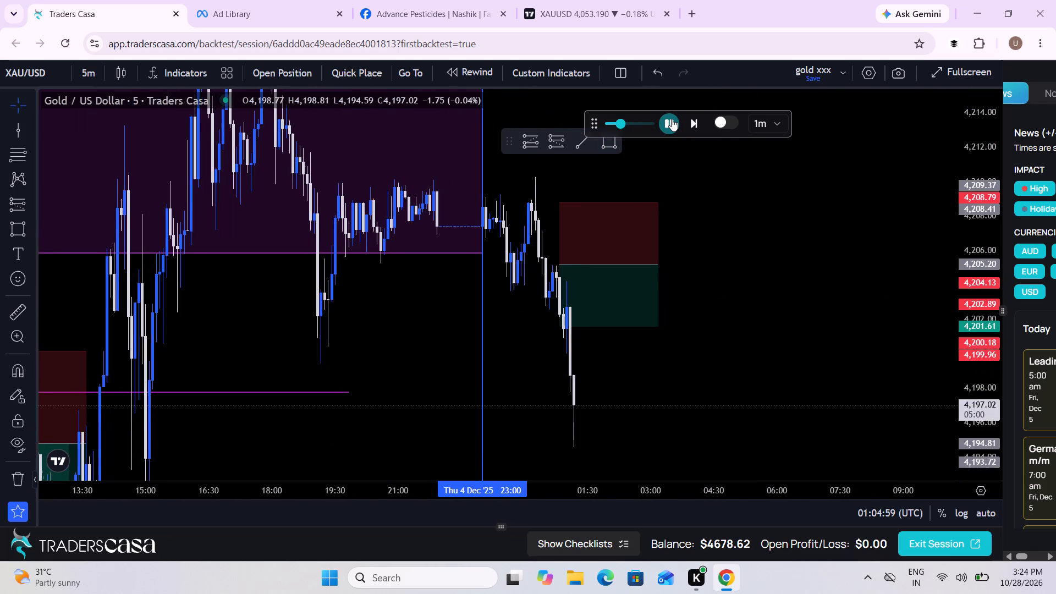
{"action": "left_click", "coordinate": [672, 119]}
{"action": "left_click_drag", "start_coordinate": [975, 317], "coordinate": [943, 415]}
{"action": "left_click", "coordinate": [665, 122]}
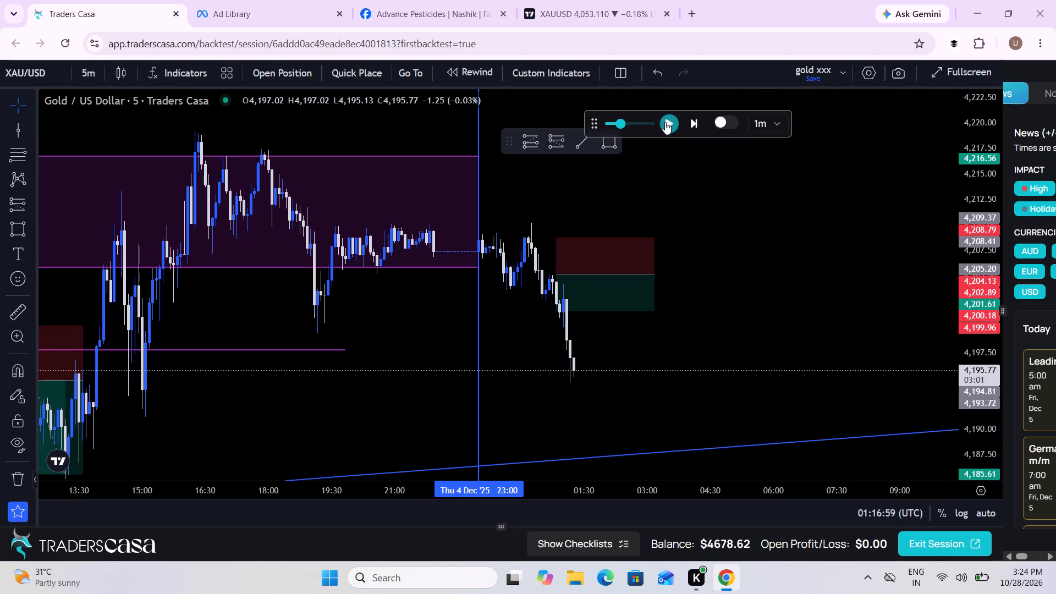
{"action": "left_click", "coordinate": [665, 122]}
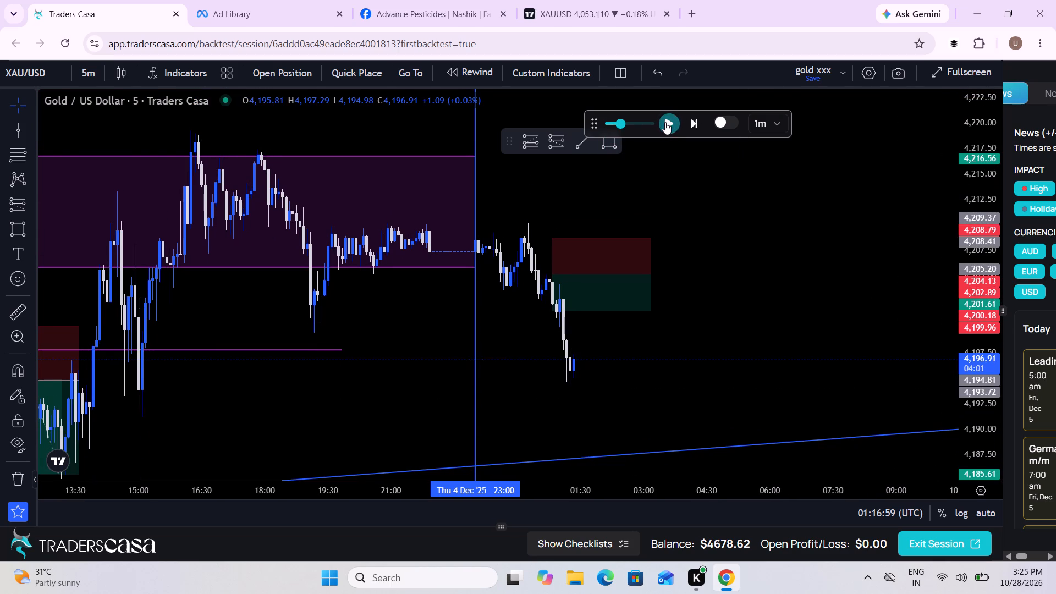
{"action": "left_click", "coordinate": [665, 122]}
{"action": "left_click", "coordinate": [665, 122]}
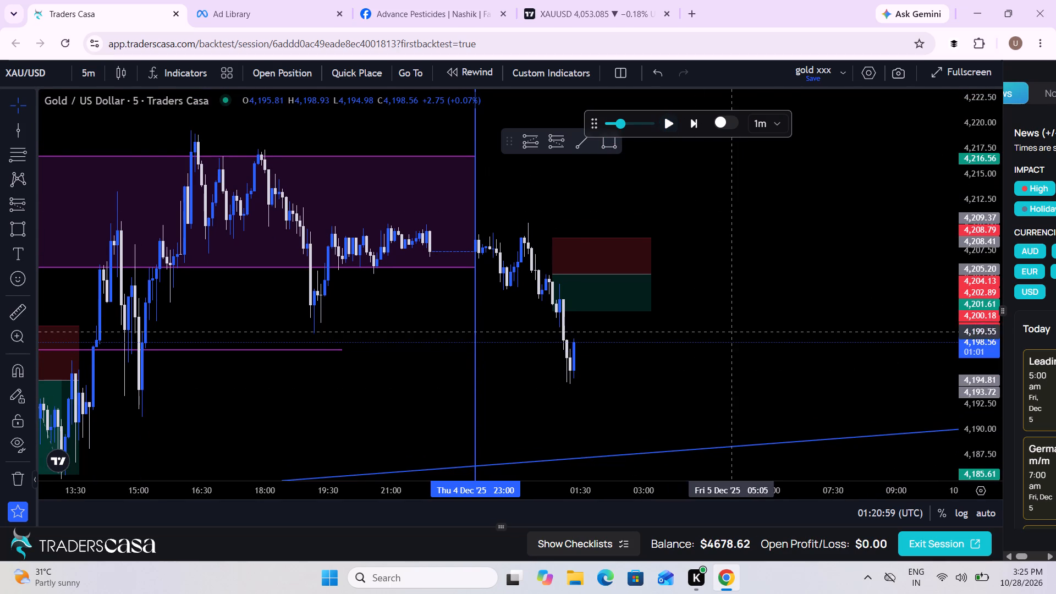
Measure the full drop from the early 5 December swing high to the lowest candle after 01:00.
{"action": "left_click", "coordinate": [21, 309]}
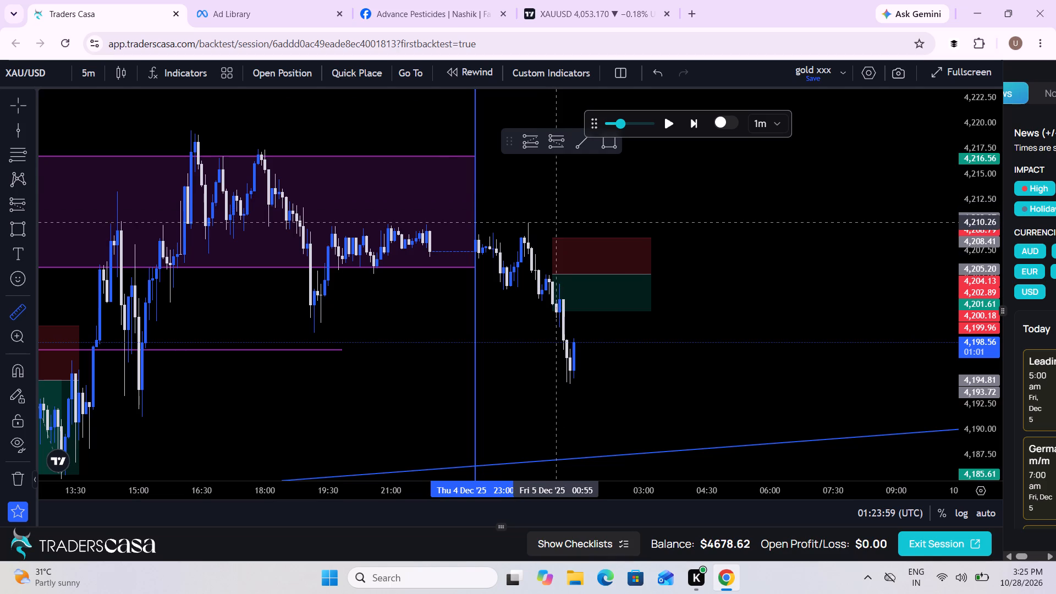
{"action": "left_click", "coordinate": [558, 223]}
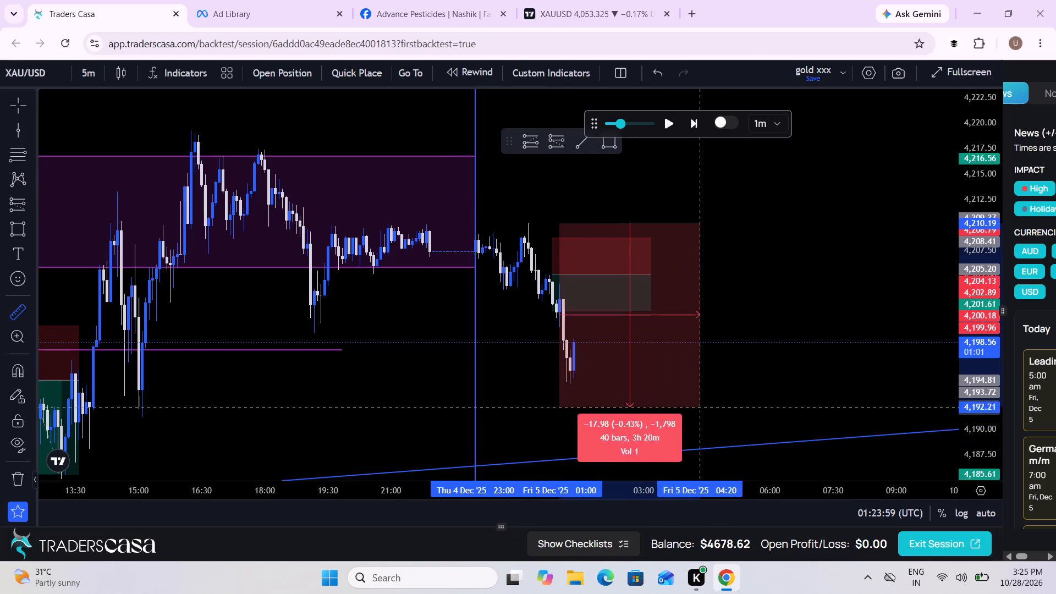
{"action": "left_click", "coordinate": [729, 383]}
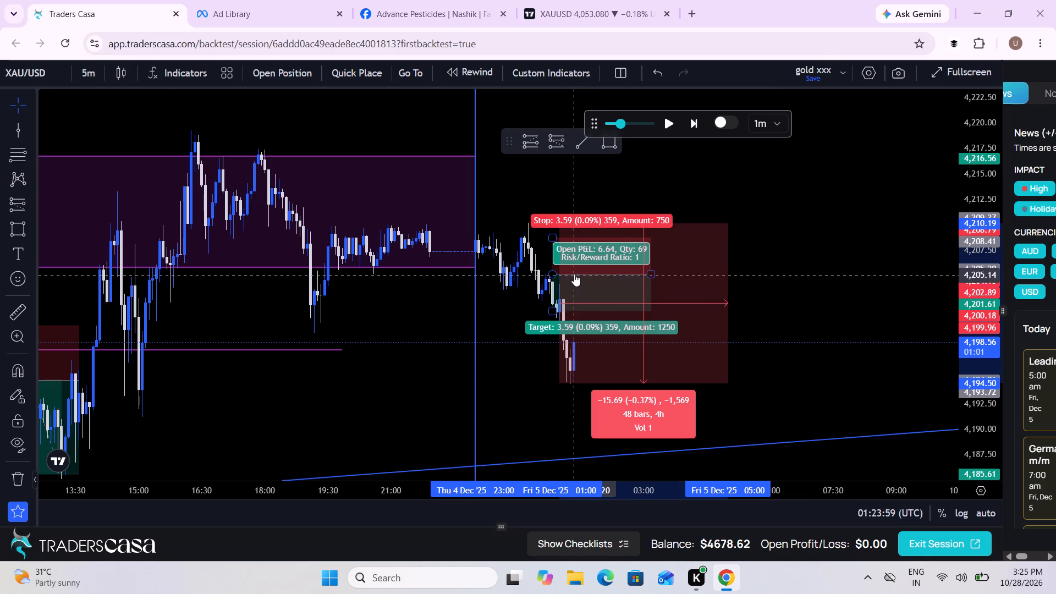
Move the short position so its entry sits at about 4,202.10 and it starts at 01:20 on 5 December.
{"action": "left_click_drag", "start_coordinate": [574, 274], "coordinate": [586, 302]}
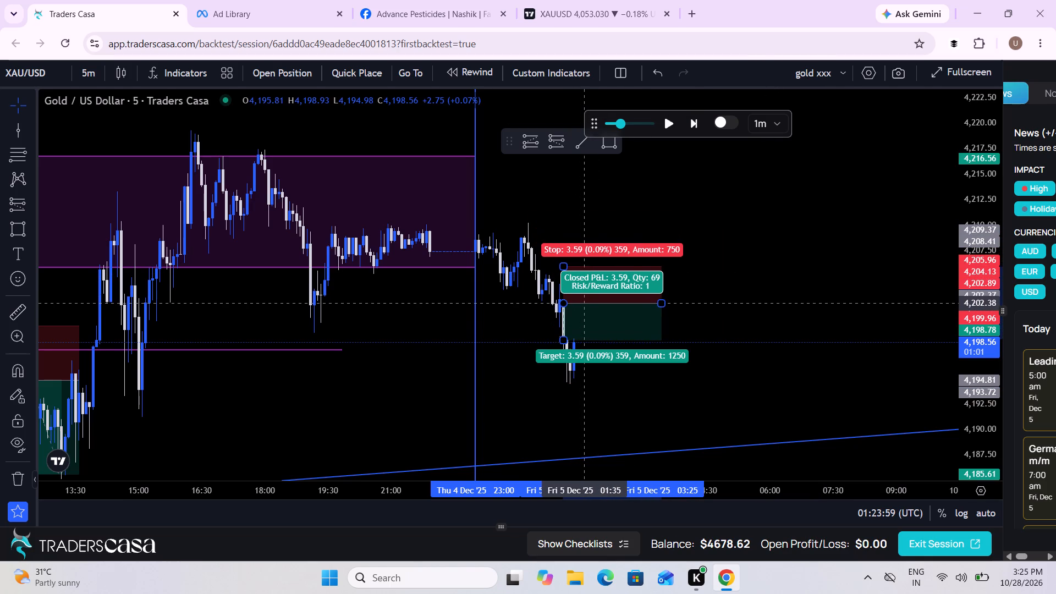
{"action": "left_click_drag", "start_coordinate": [586, 302], "coordinate": [593, 305]}
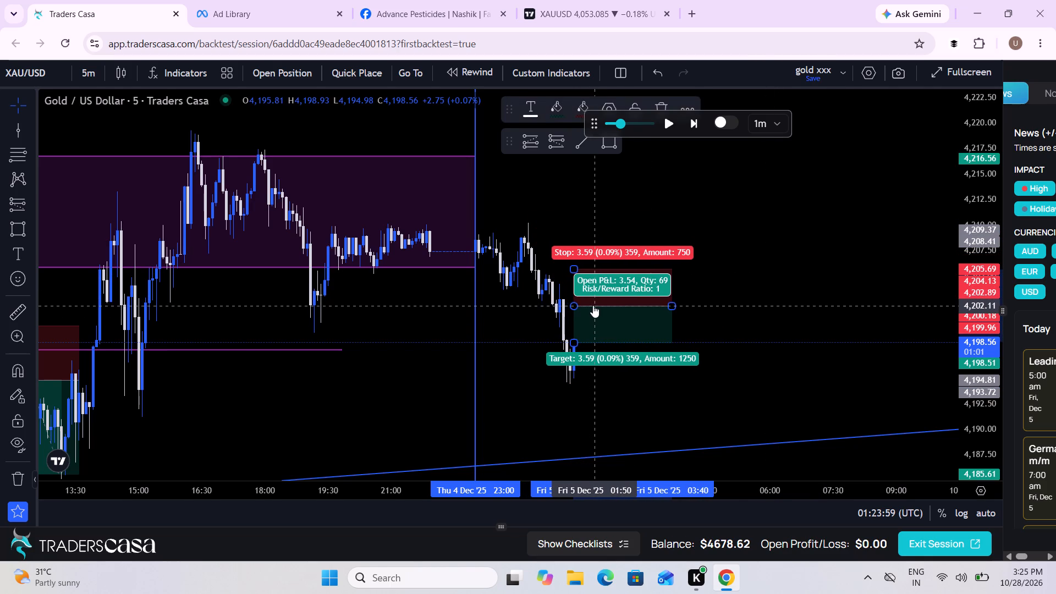
{"action": "left_click", "coordinate": [744, 322]}
Play the replay from 01:23:59 UTC with the short position in close view and pause at 01:37:59.
{"action": "scroll", "coordinate": [744, 322], "scroll_direction": "up", "scroll_amount": 3}
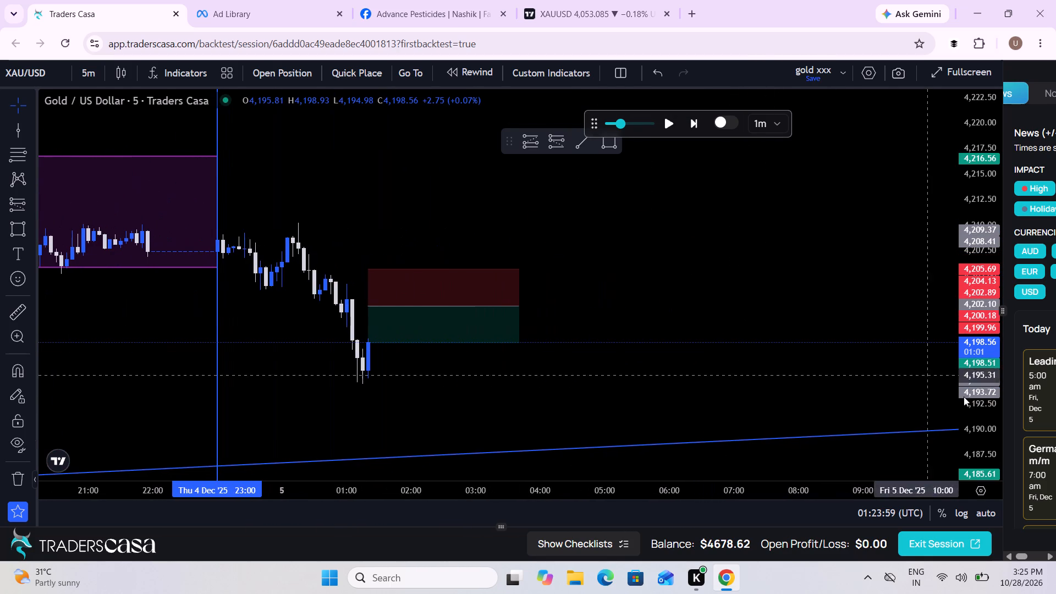
{"action": "left_click_drag", "start_coordinate": [975, 428], "coordinate": [964, 320]}
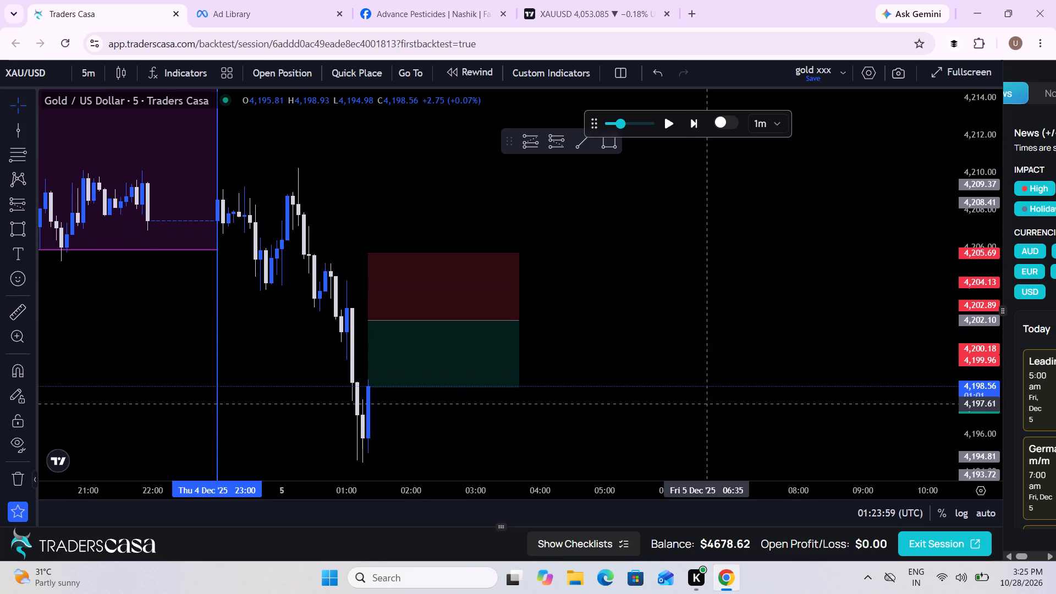
{"action": "left_click_drag", "start_coordinate": [683, 408], "coordinate": [803, 328]}
{"action": "scroll", "coordinate": [803, 328], "scroll_direction": "up", "scroll_amount": 2}
{"action": "left_click", "coordinate": [675, 129]}
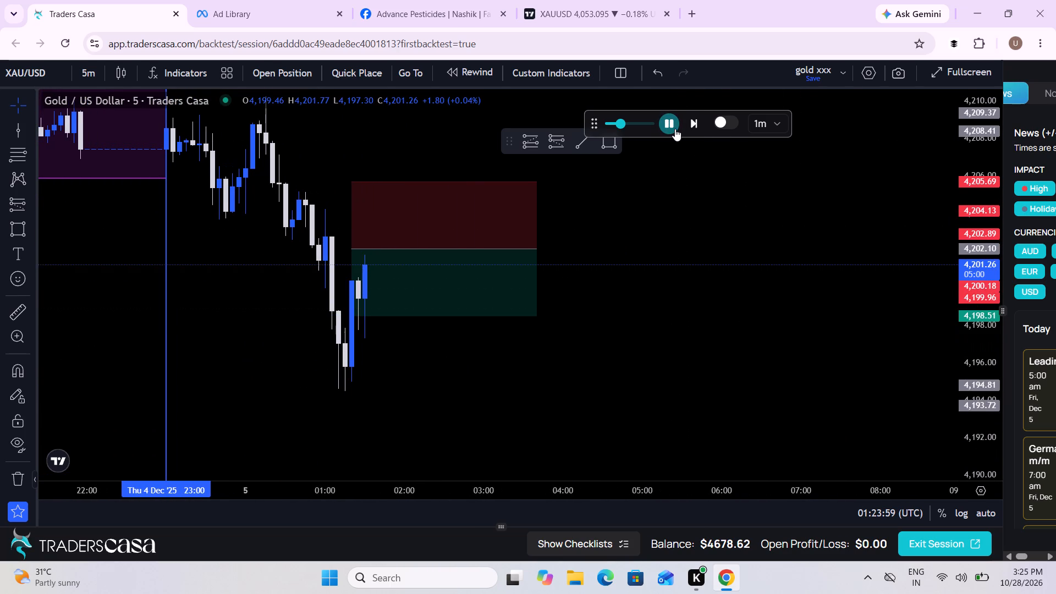
{"action": "left_click", "coordinate": [675, 129]}
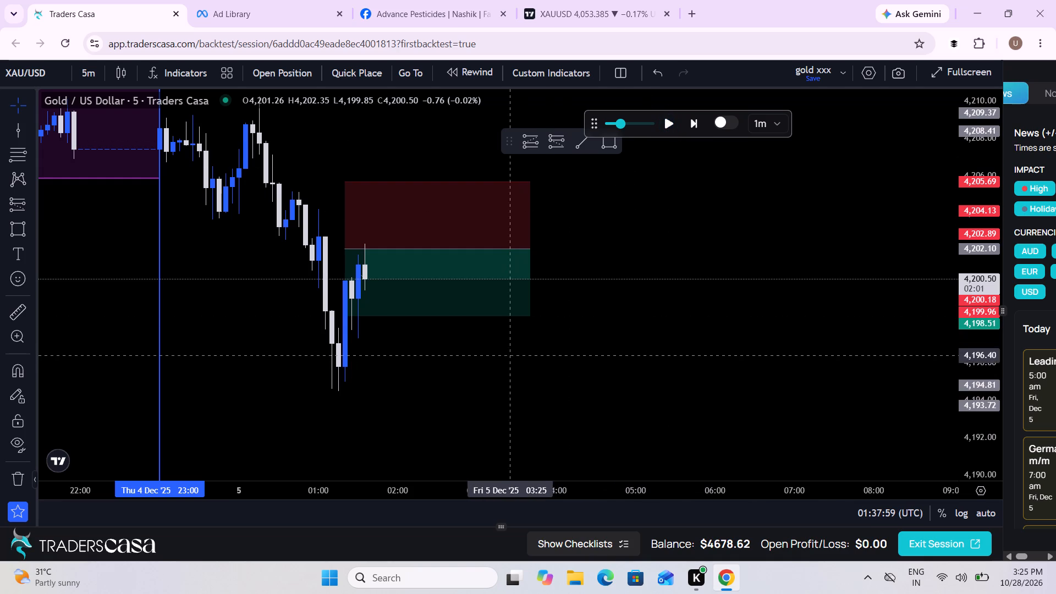
Extend the short position's target down to about 4,188.97.
{"action": "left_click_drag", "start_coordinate": [509, 357], "coordinate": [538, 324]}
{"action": "scroll", "coordinate": [538, 324], "scroll_direction": "down", "scroll_amount": 4}
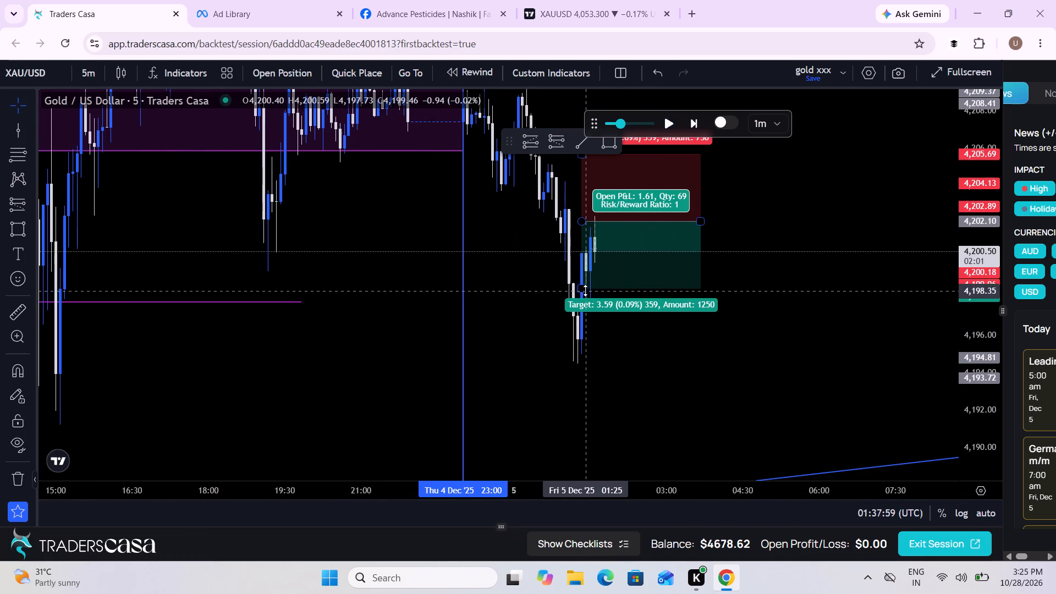
{"action": "left_click_drag", "start_coordinate": [581, 290], "coordinate": [585, 466]}
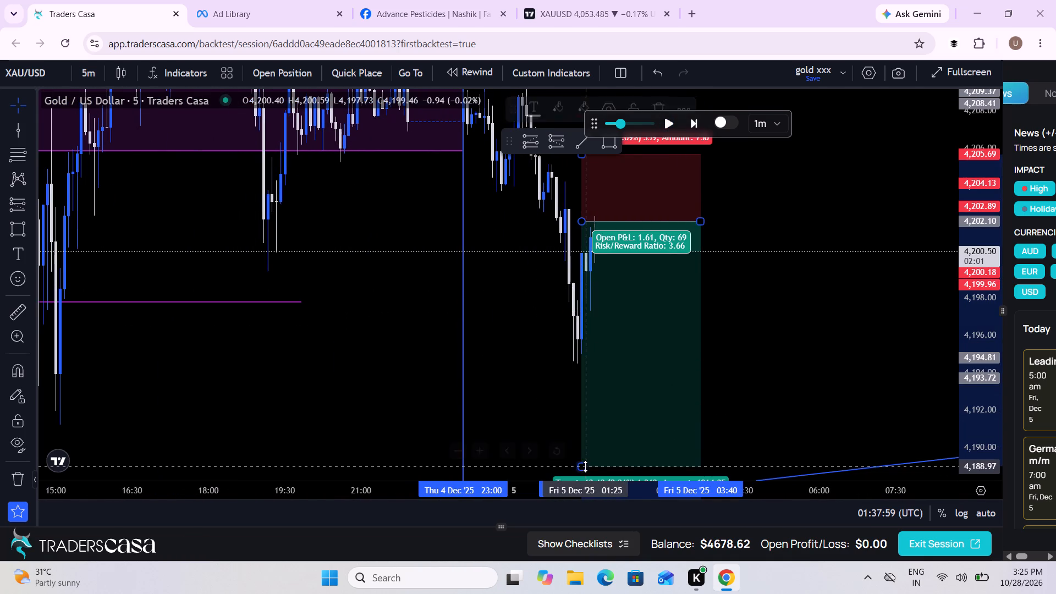
Resume the replay from 01:37:59 with the whole short position in view and pause at 01:49:59.
{"action": "left_click_drag", "start_coordinate": [510, 322], "coordinate": [457, 253]}
{"action": "scroll", "coordinate": [457, 253], "scroll_direction": "down", "scroll_amount": 4}
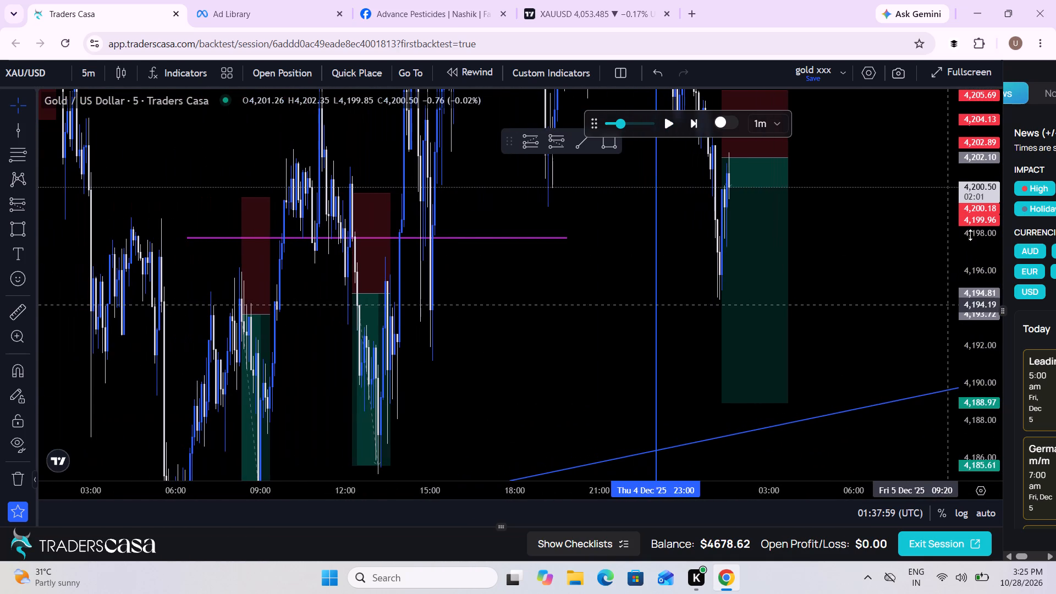
{"action": "left_click_drag", "start_coordinate": [970, 225], "coordinate": [939, 407]}
{"action": "left_click_drag", "start_coordinate": [870, 259], "coordinate": [867, 329]}
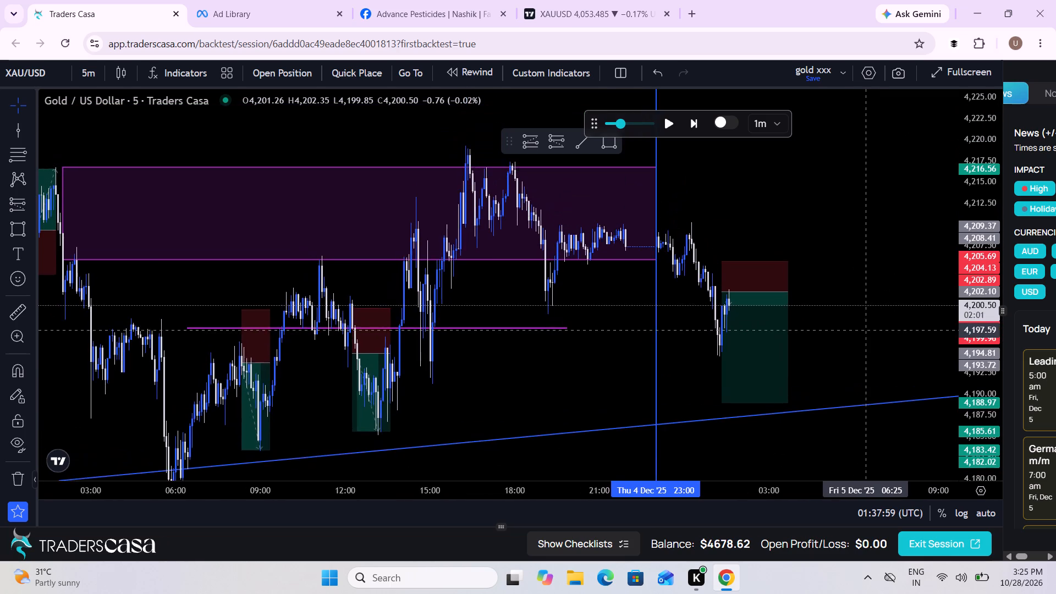
{"action": "scroll", "coordinate": [867, 329], "scroll_direction": "up", "scroll_amount": 4}
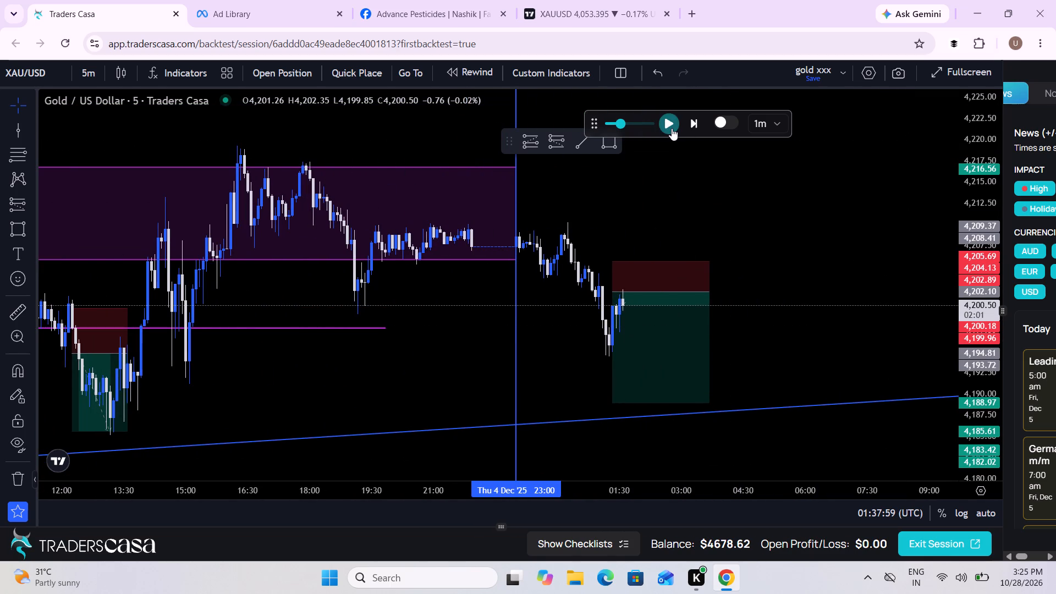
{"action": "left_click", "coordinate": [672, 128]}
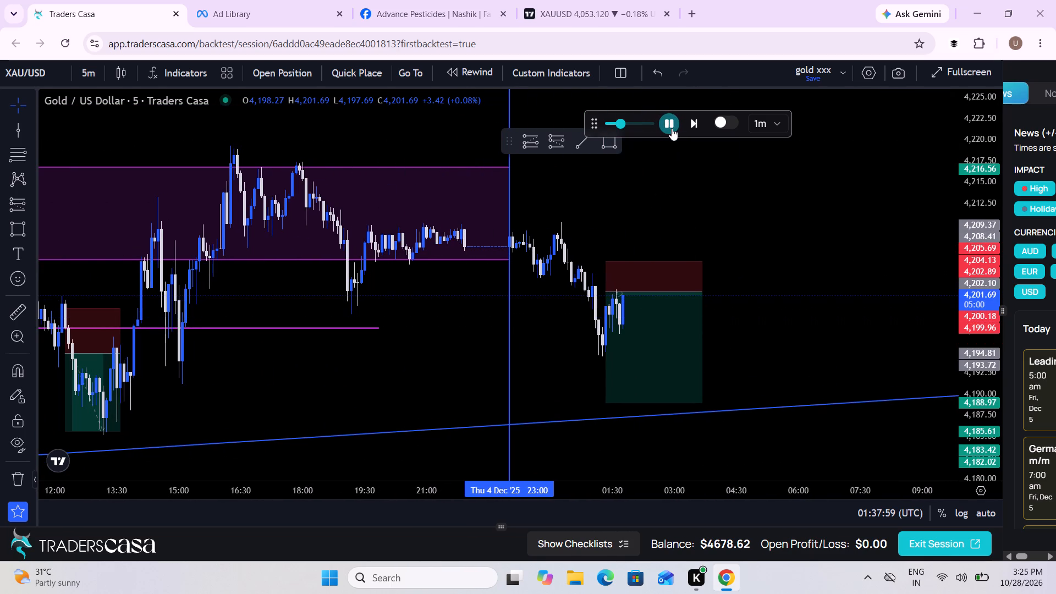
{"action": "left_click", "coordinate": [672, 128]}
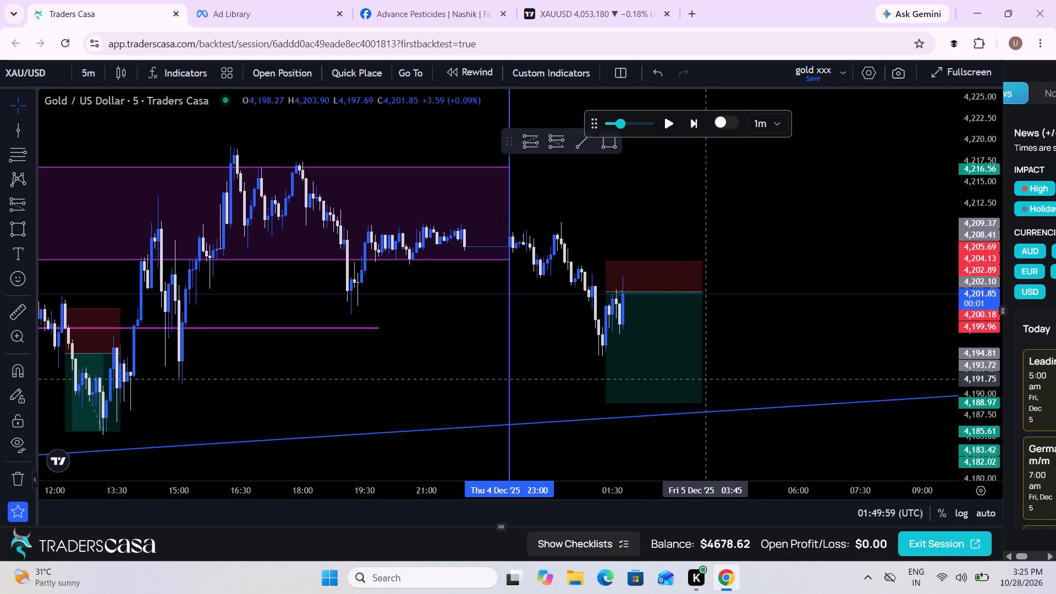
Switch the chart to the 1 hour timeframe and examine the candles around the marked short position.
{"action": "scroll", "coordinate": [694, 370], "scroll_direction": "up", "scroll_amount": 2}
{"action": "left_click", "coordinate": [86, 70]}
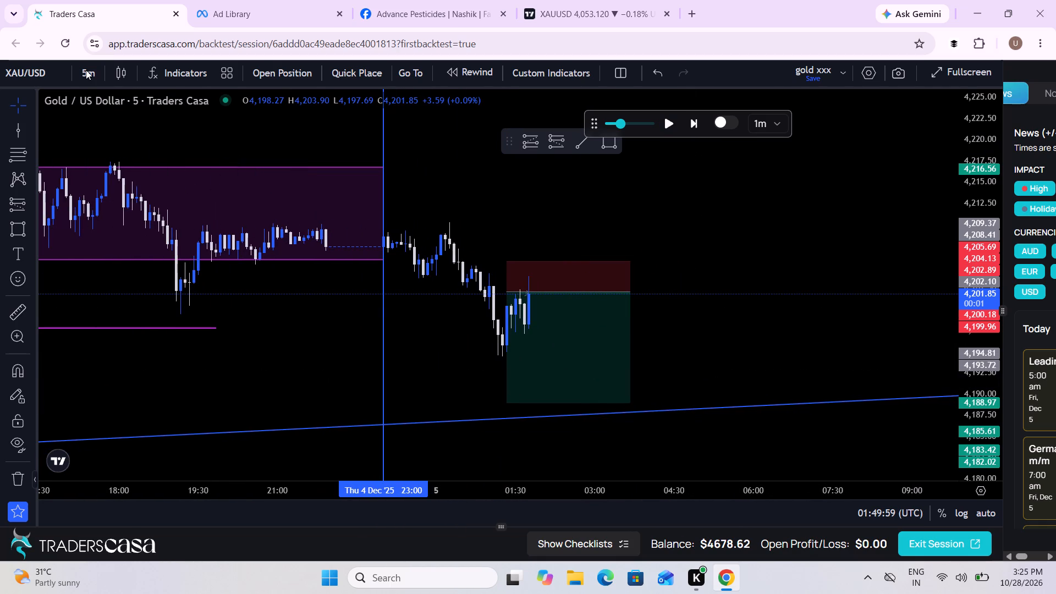
{"action": "left_click", "coordinate": [118, 341]}
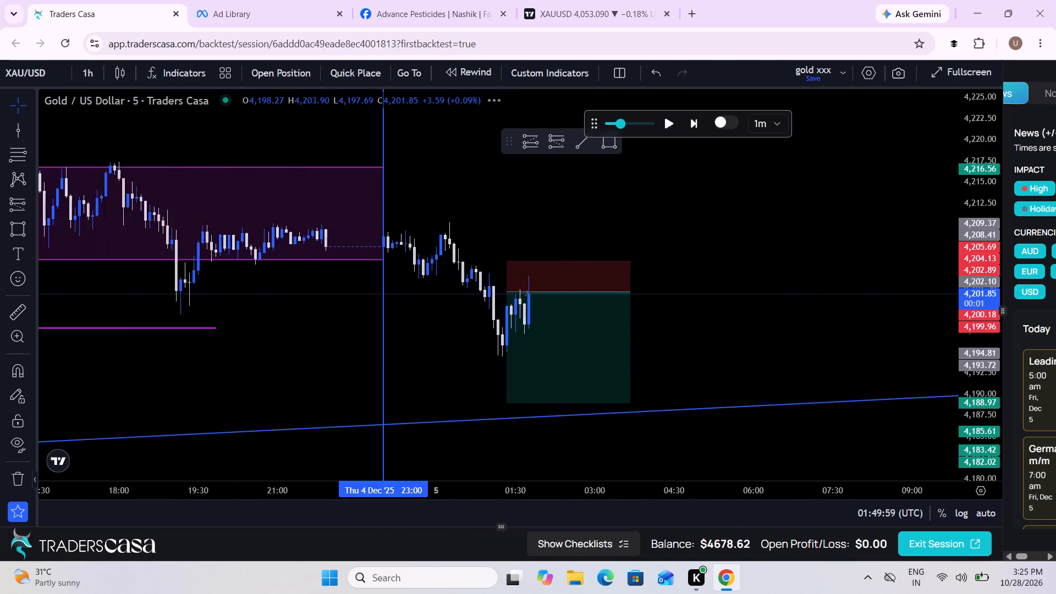
{"action": "scroll", "coordinate": [238, 308], "scroll_direction": "up", "scroll_amount": 4}
{"action": "left_click_drag", "start_coordinate": [127, 299], "coordinate": [547, 317]}
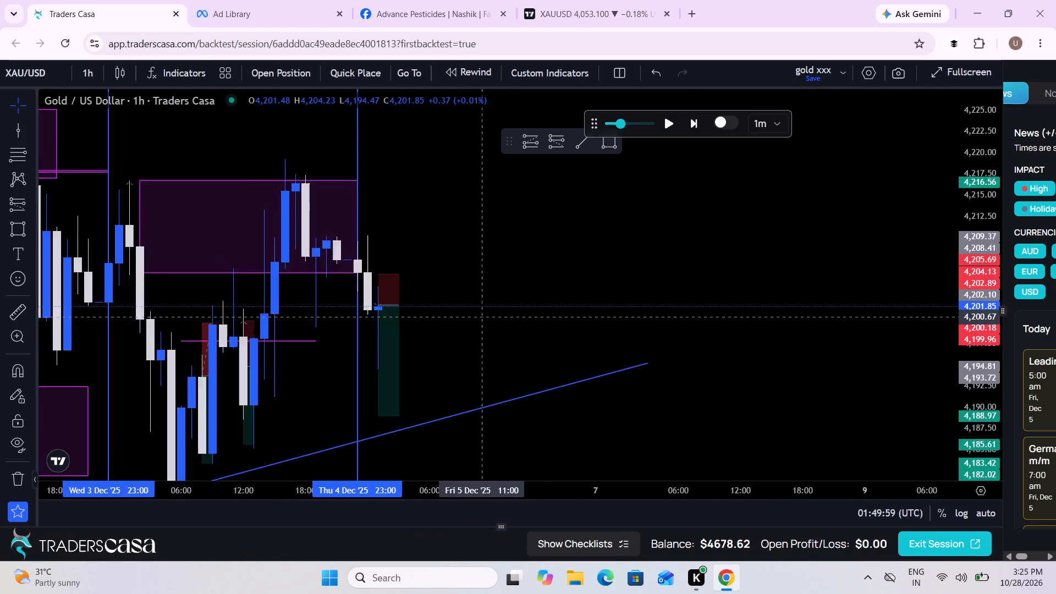
{"action": "left_click_drag", "start_coordinate": [547, 317], "coordinate": [624, 324]}
{"action": "scroll", "coordinate": [624, 324], "scroll_direction": "up", "scroll_amount": 2}
{"action": "left_click_drag", "start_coordinate": [586, 356], "coordinate": [624, 335]}
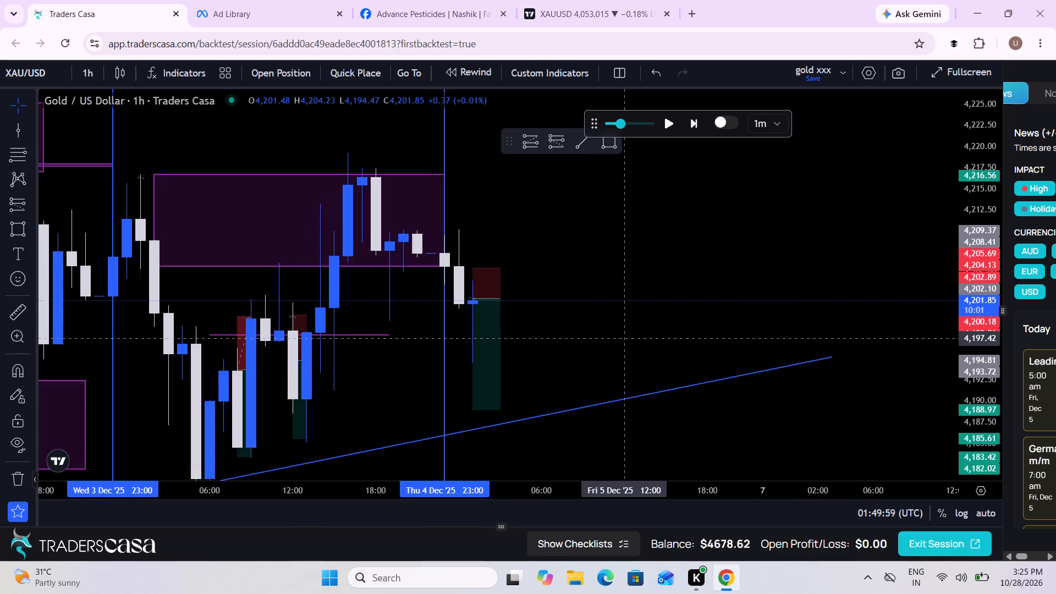
{"action": "left_click_drag", "start_coordinate": [624, 335], "coordinate": [625, 335]}
{"action": "scroll", "coordinate": [625, 335], "scroll_direction": "down", "scroll_amount": 2}
Place a sell limit trade from the short position: entry 4202.1, take profit 4188.97, stop loss 4205.69, risk 2.2%.
{"action": "left_click", "coordinate": [577, 329]}
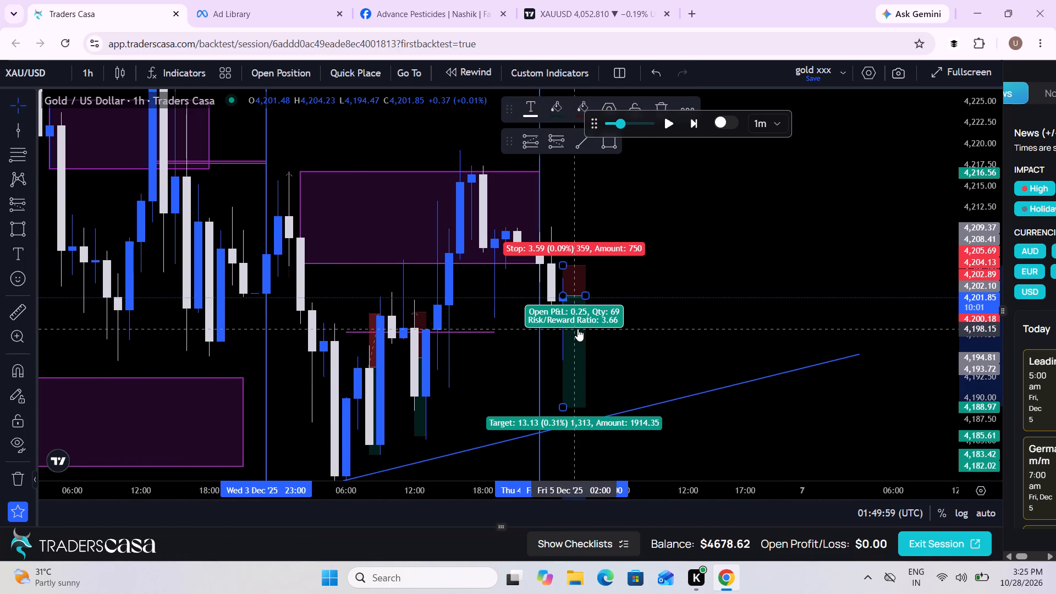
{"action": "left_click", "coordinate": [290, 78]}
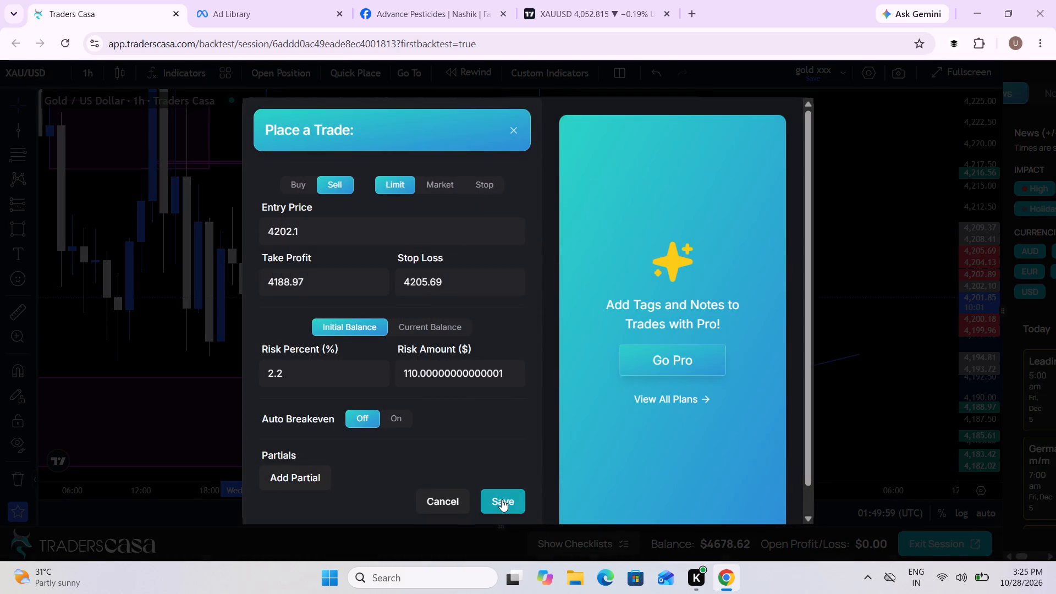
{"action": "left_click", "coordinate": [502, 499]}
Play the replay on the 1 hour chart from 01:49:59 to follow the sell trade and pause at 02:48:59.
{"action": "left_click_drag", "start_coordinate": [760, 342], "coordinate": [973, 350]}
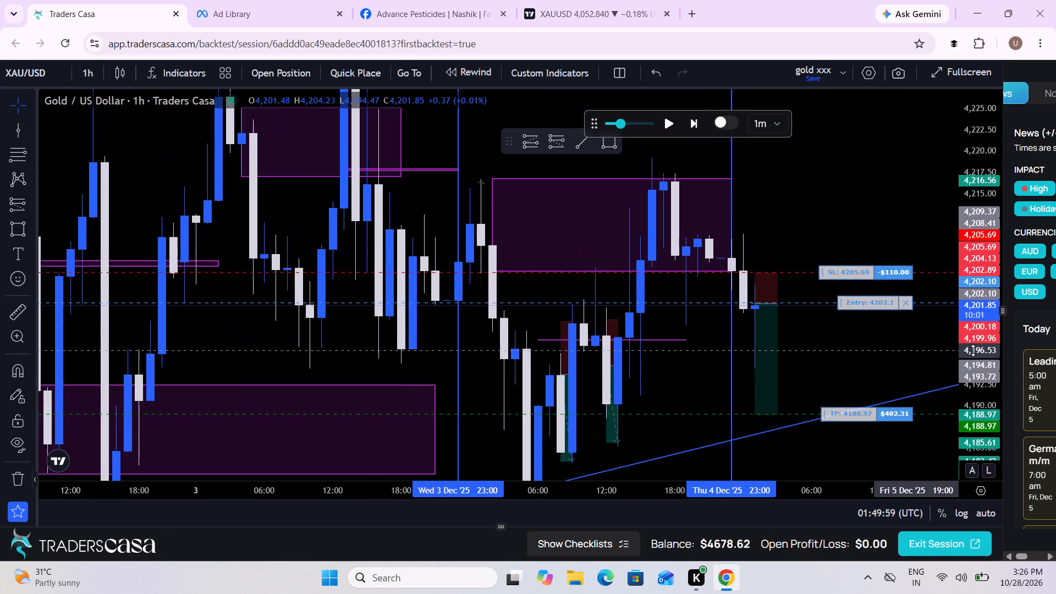
{"action": "scroll", "coordinate": [973, 350], "scroll_direction": "up", "scroll_amount": 4}
{"action": "scroll", "coordinate": [911, 354], "scroll_direction": "up", "scroll_amount": 4}
{"action": "left_click_drag", "start_coordinate": [856, 353], "coordinate": [790, 295]}
{"action": "left_click", "coordinate": [669, 122]}
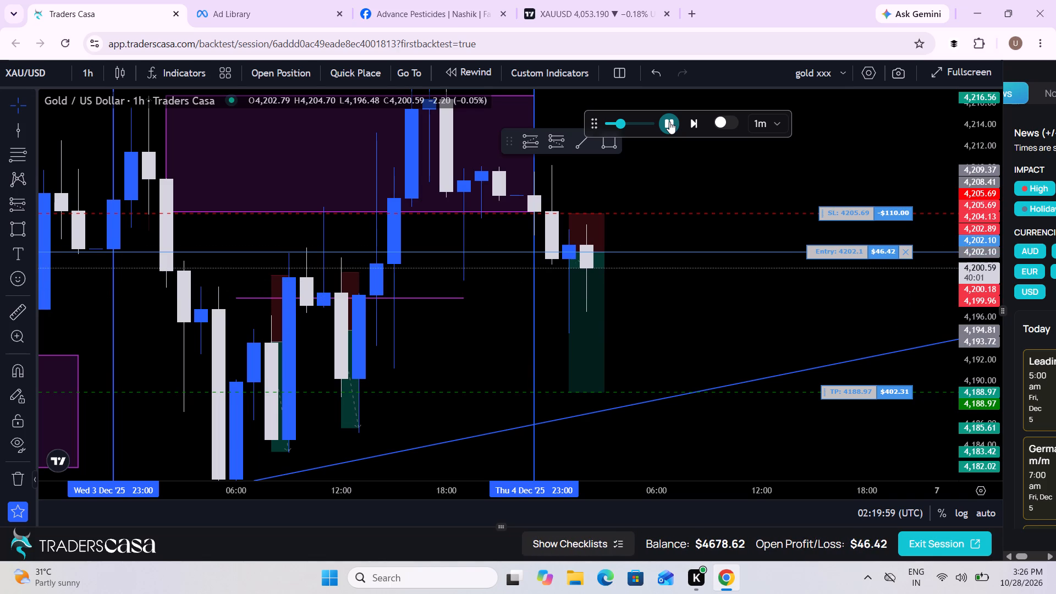
{"action": "left_click", "coordinate": [669, 122]}
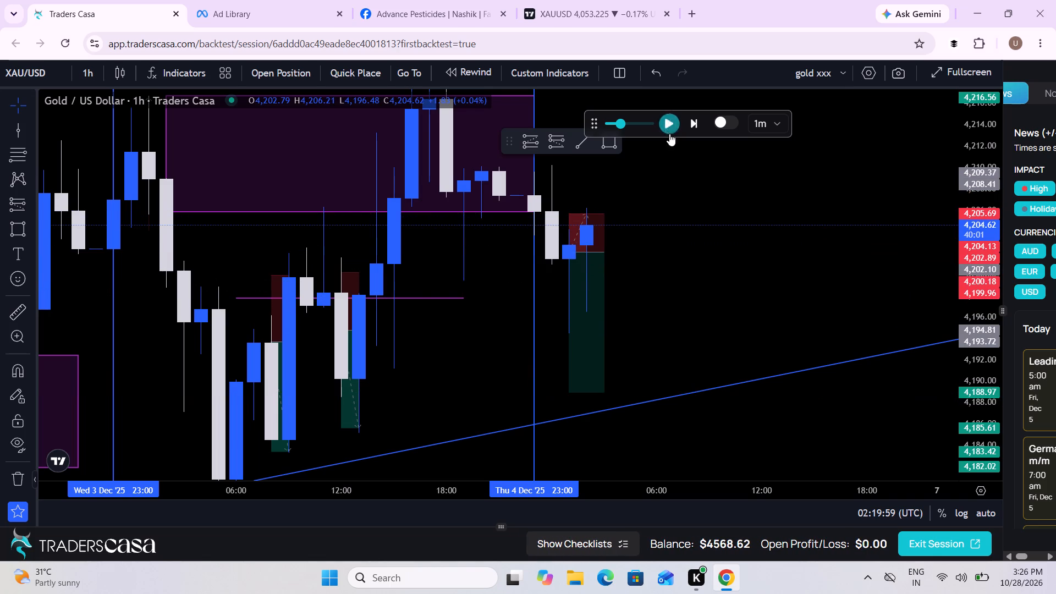
Switch the chart back to the 5 minute timeframe.
{"action": "left_click", "coordinate": [84, 64]}
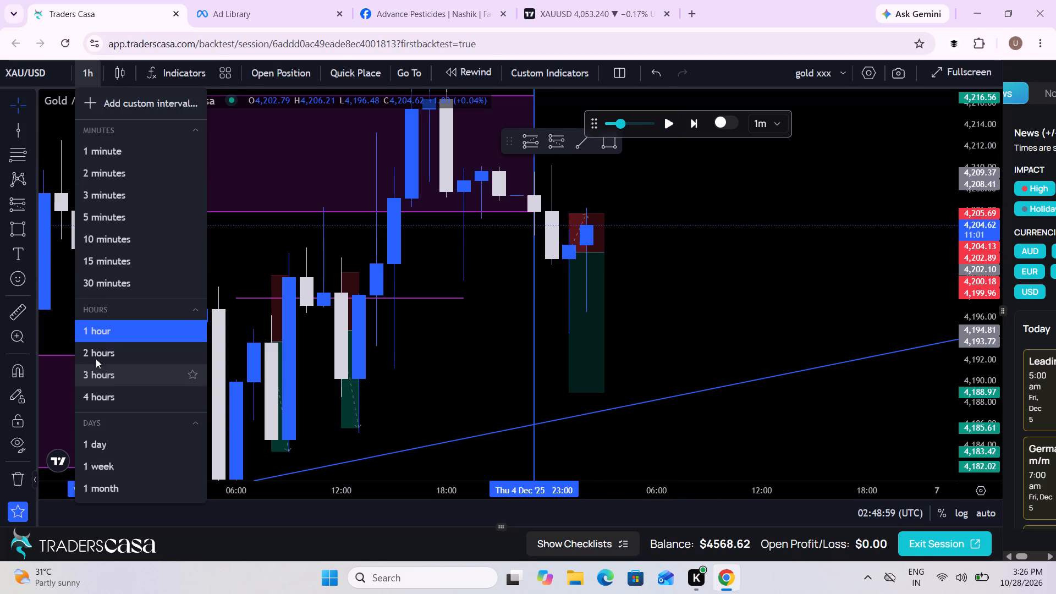
{"action": "left_click", "coordinate": [116, 220]}
Shorten the short position to end at 02:20 on 5 December and raise its target to about 4,197.07.
{"action": "scroll", "coordinate": [459, 342], "scroll_direction": "down", "scroll_amount": 6}
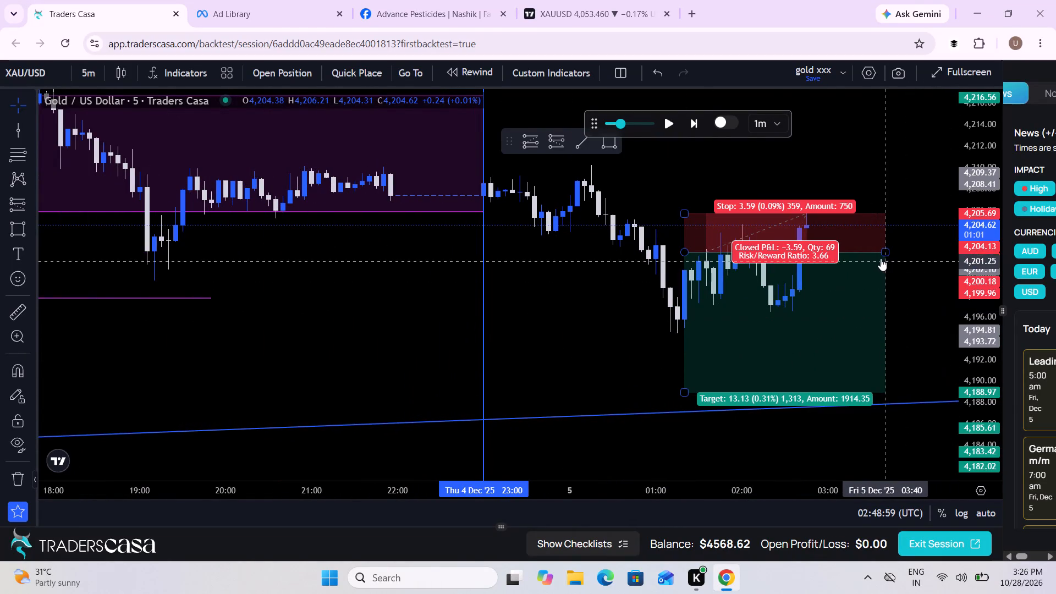
{"action": "left_click_drag", "start_coordinate": [884, 251], "coordinate": [776, 253]}
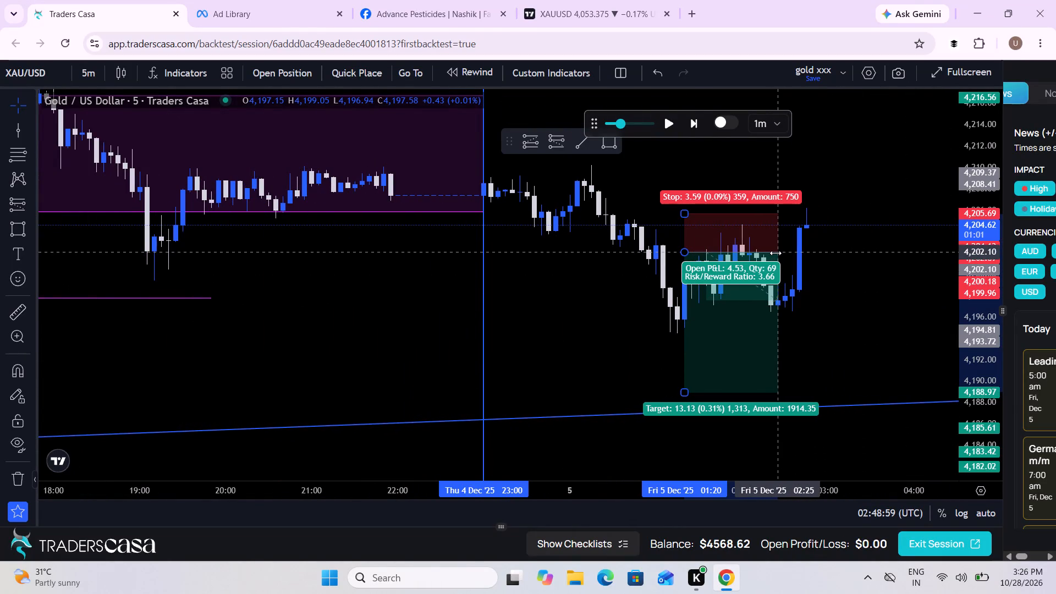
{"action": "left_click_drag", "start_coordinate": [776, 253], "coordinate": [773, 254]}
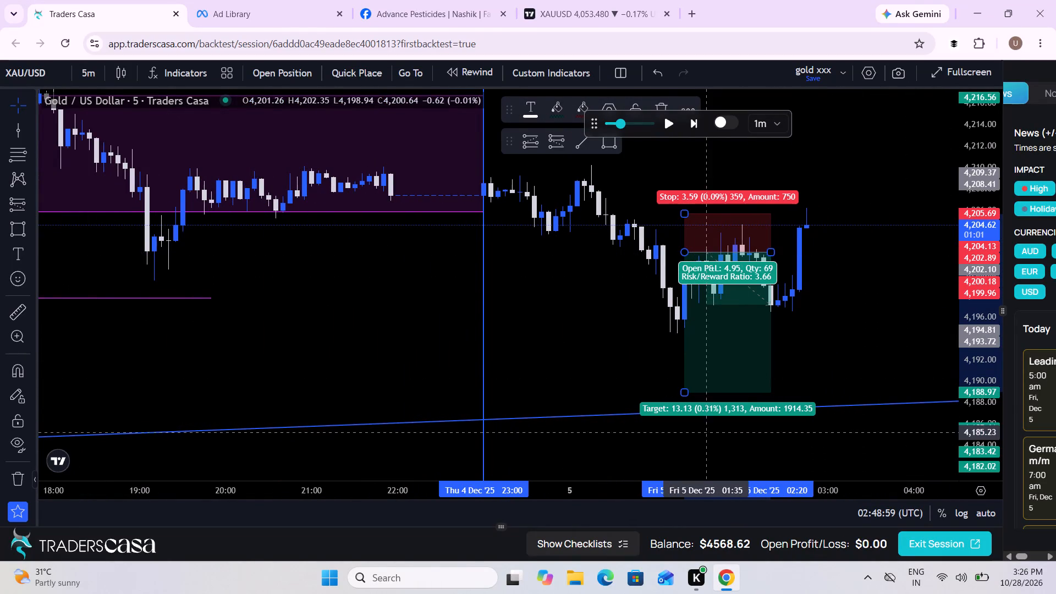
{"action": "left_click_drag", "start_coordinate": [686, 394], "coordinate": [722, 310]}
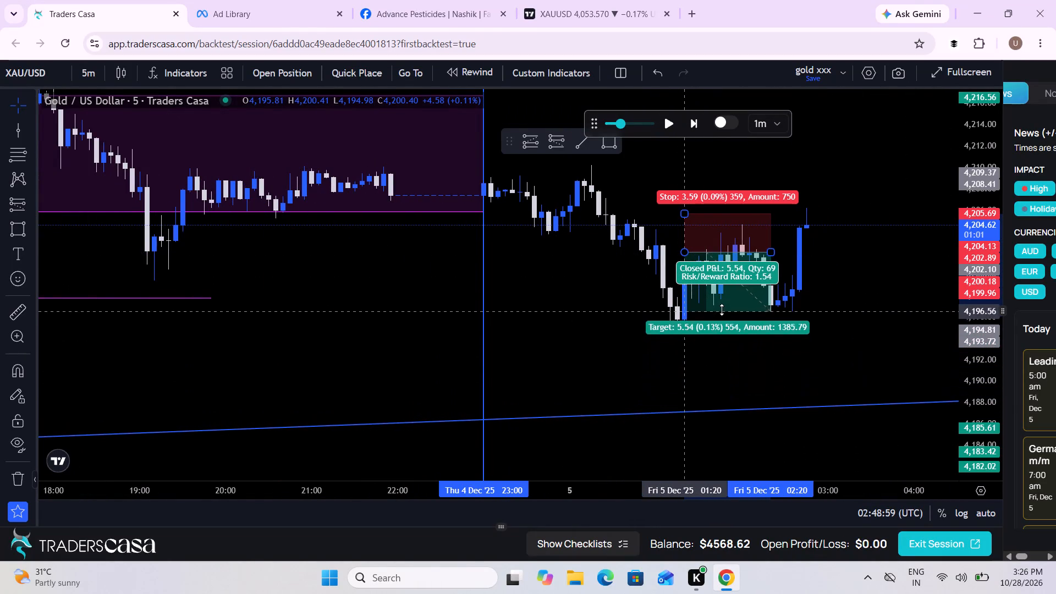
{"action": "left_click_drag", "start_coordinate": [722, 310], "coordinate": [722, 306]}
Play the replay on the 5 minute chart from 02:48:59 UTC and pause at 02:52:59.
{"action": "left_click_drag", "start_coordinate": [911, 332], "coordinate": [819, 344]}
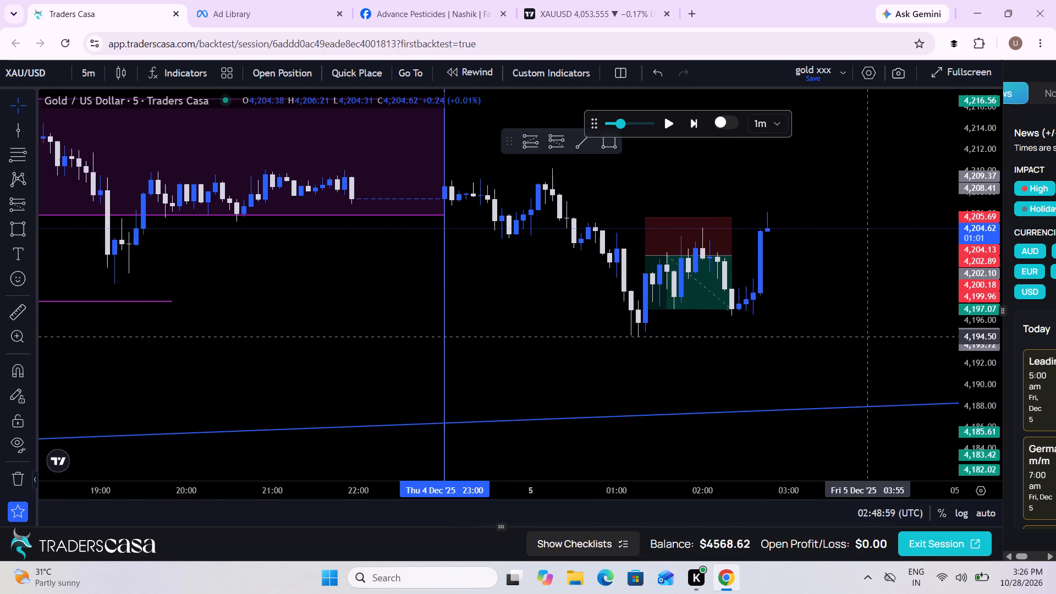
{"action": "left_click_drag", "start_coordinate": [819, 344], "coordinate": [630, 375]}
{"action": "scroll", "coordinate": [630, 375], "scroll_direction": "down", "scroll_amount": 3}
{"action": "left_click_drag", "start_coordinate": [764, 400], "coordinate": [730, 400]}
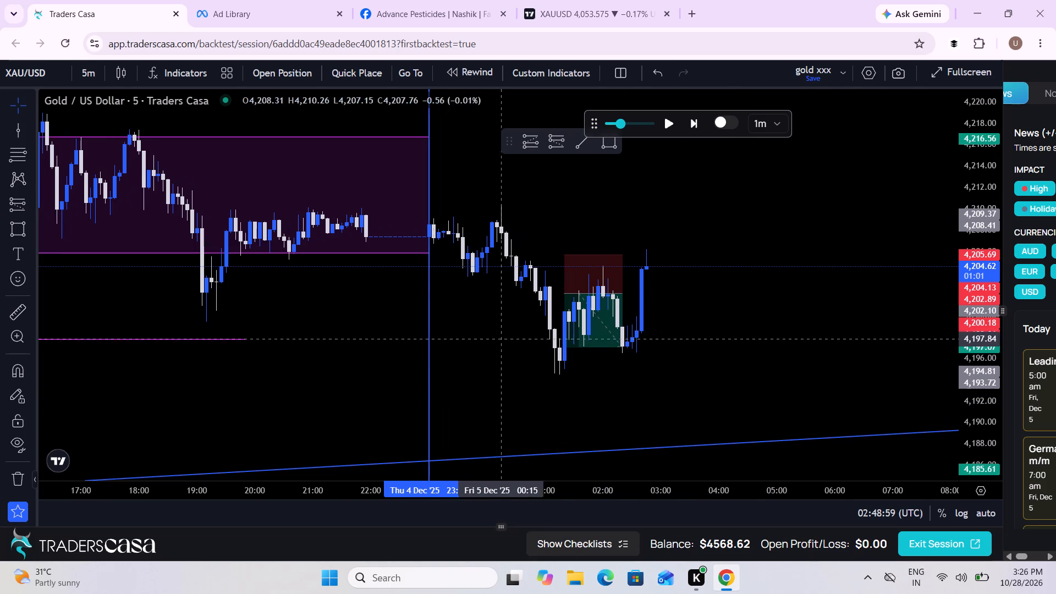
{"action": "left_click_drag", "start_coordinate": [459, 349], "coordinate": [521, 386]}
{"action": "scroll", "coordinate": [521, 386], "scroll_direction": "up", "scroll_amount": 2}
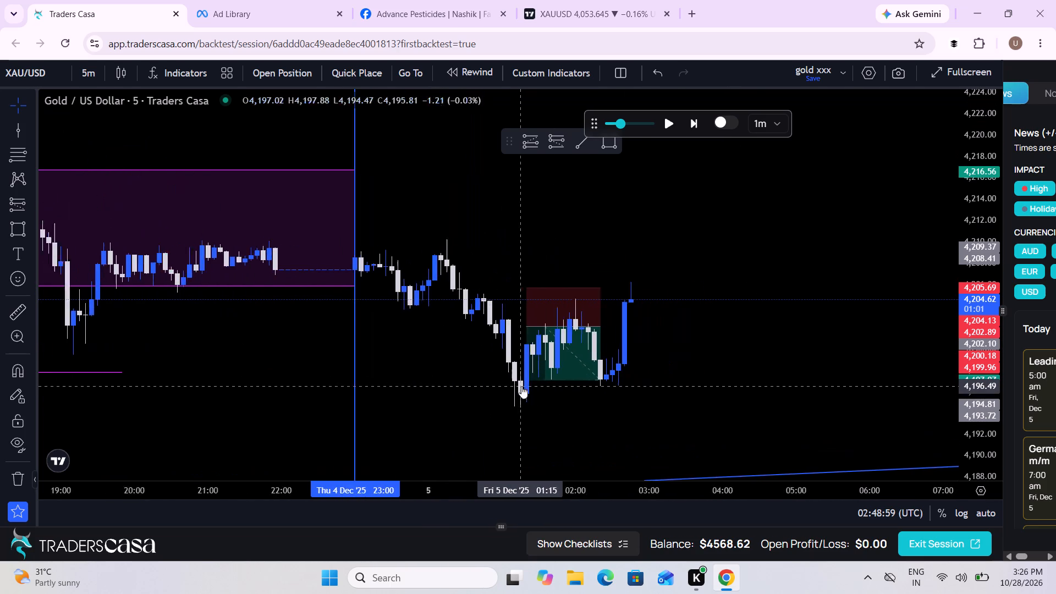
{"action": "scroll", "coordinate": [521, 386], "scroll_direction": "up", "scroll_amount": 1}
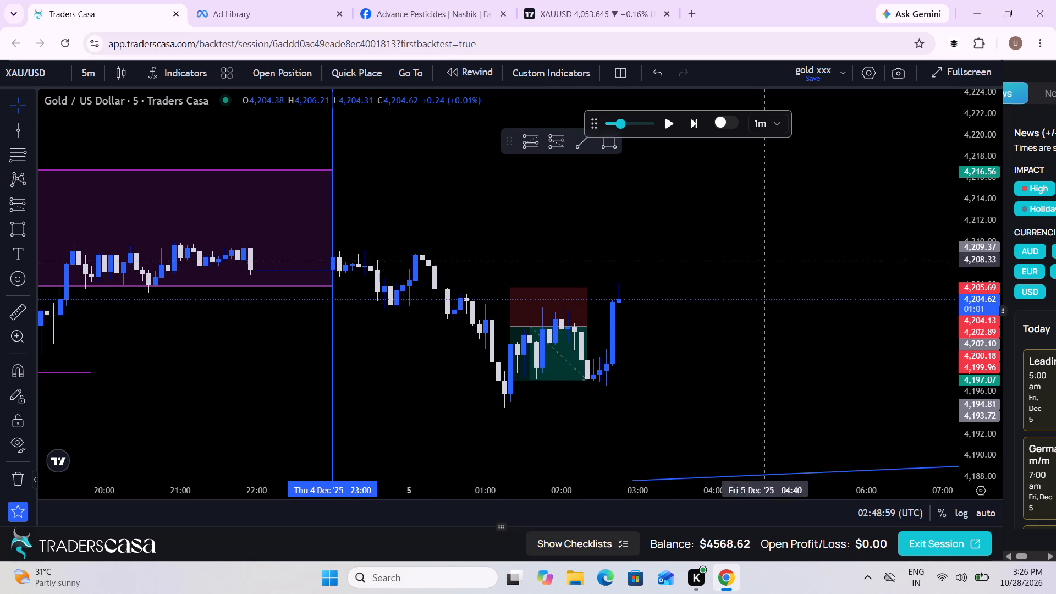
{"action": "left_click", "coordinate": [669, 122]}
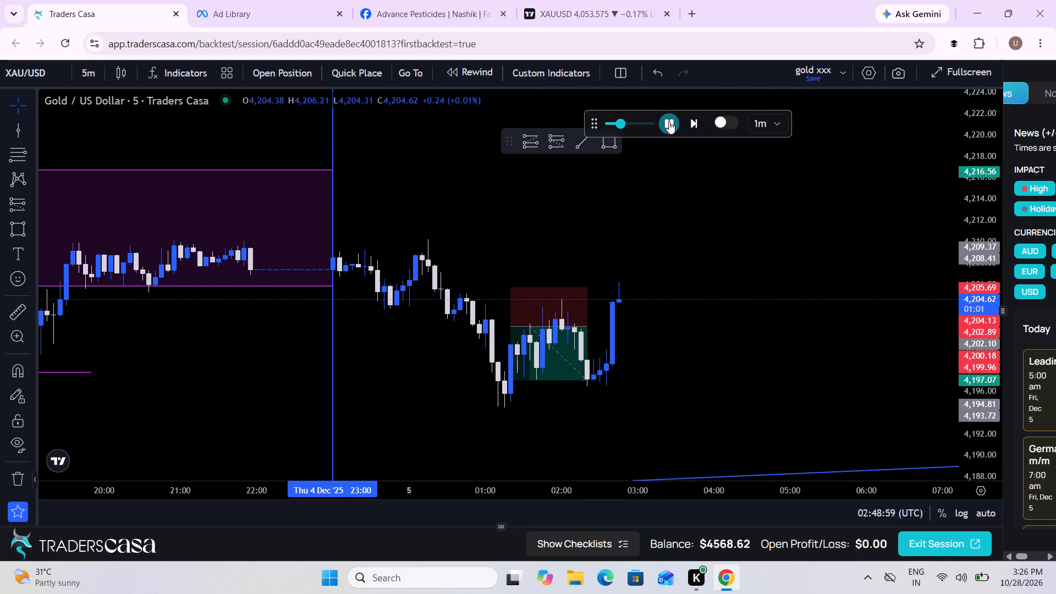
{"action": "left_click", "coordinate": [669, 122]}
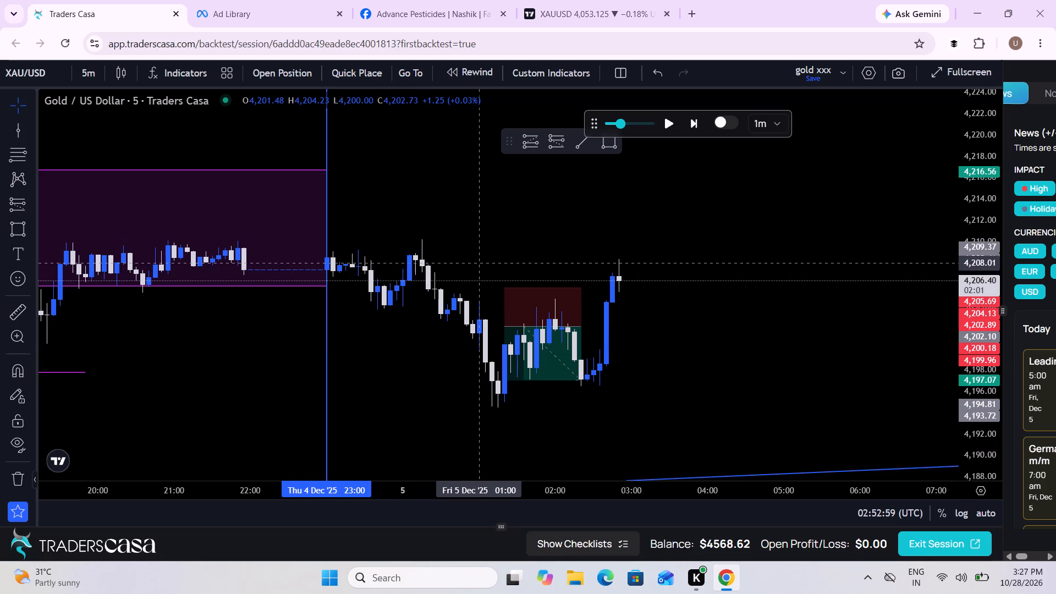
Measure the price range from about 4,210.13 down to 4,194.37, spanning 01:10 to 05:15 on 5 December.
{"action": "left_click_drag", "start_coordinate": [476, 263], "coordinate": [471, 263]}
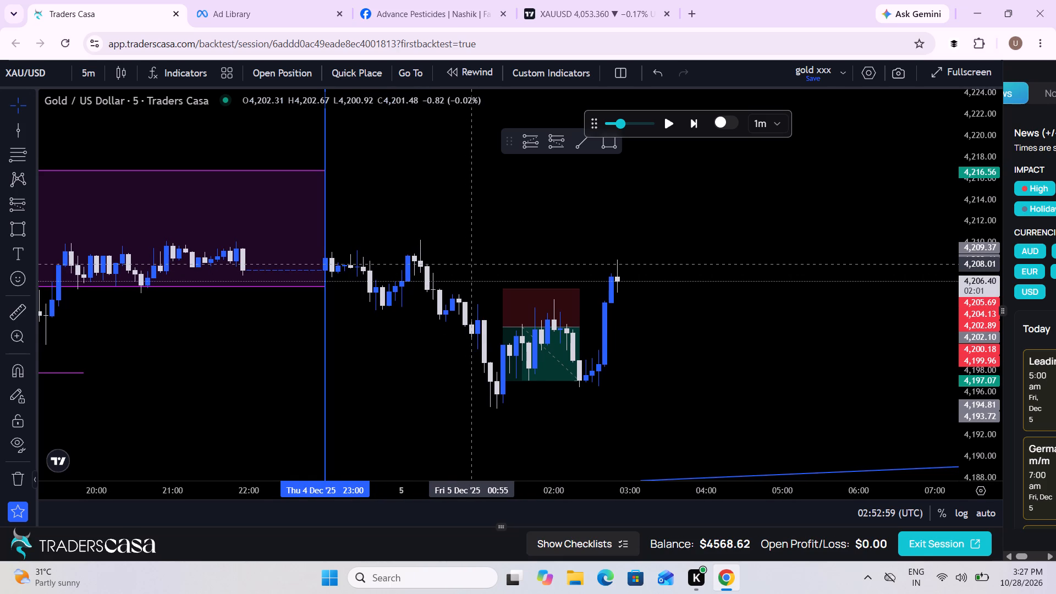
{"action": "left_click", "coordinate": [25, 305]}
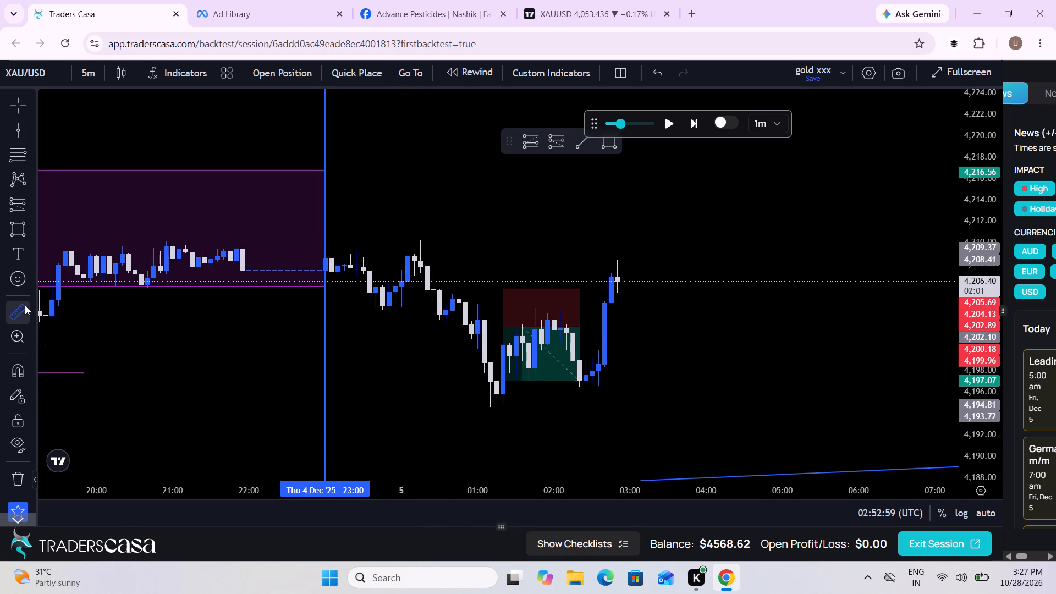
{"action": "left_click", "coordinate": [493, 241]}
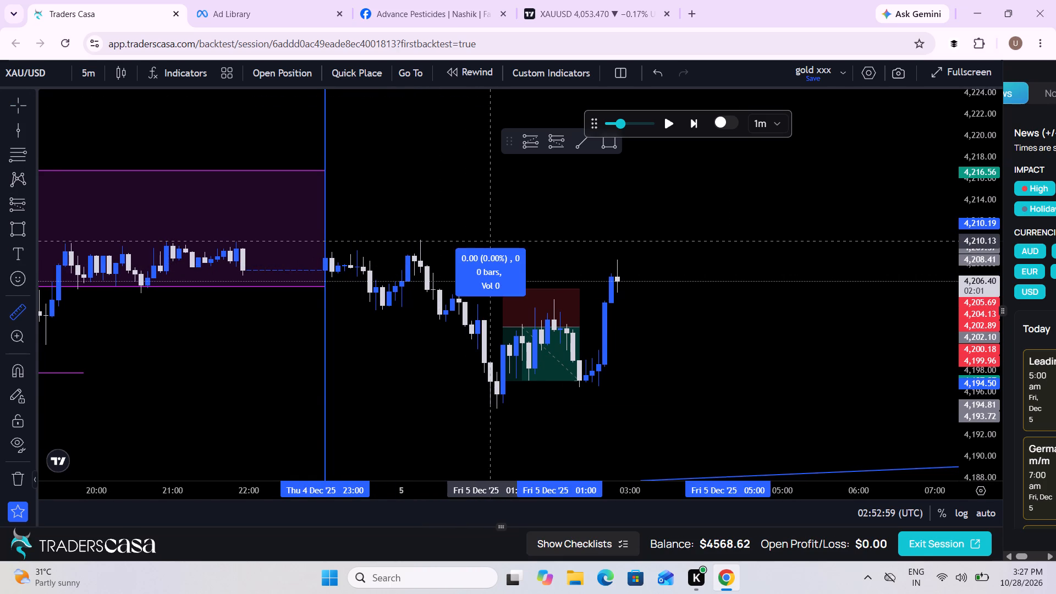
{"action": "left_click", "coordinate": [800, 409]}
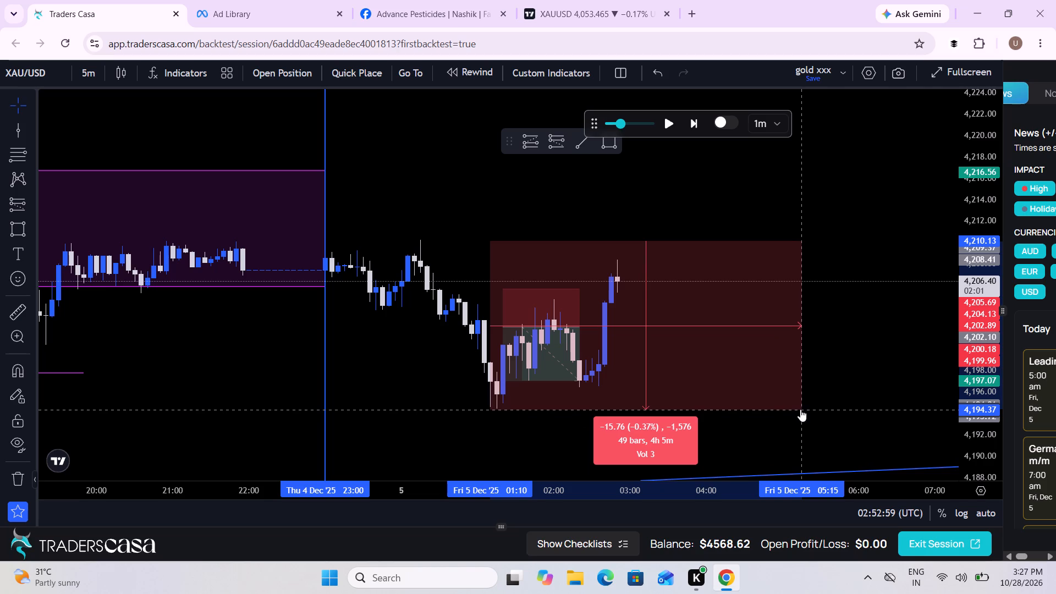
Play the replay on the 5 minute chart from 02:52:59 UTC and pause at 03:14:59.
{"action": "left_click", "coordinate": [667, 125]}
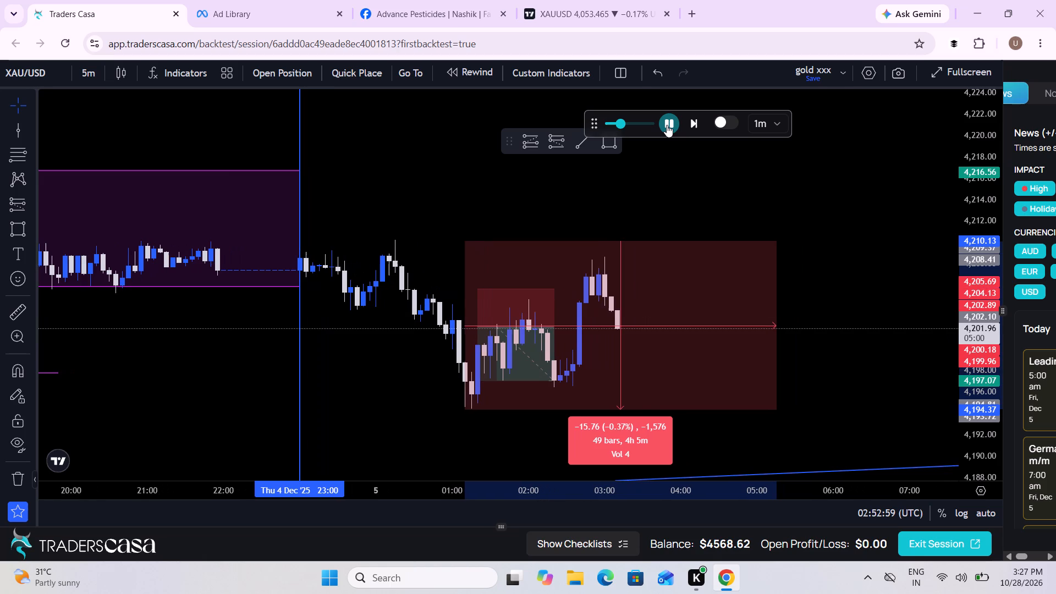
{"action": "left_click", "coordinate": [667, 125]}
{"action": "left_click", "coordinate": [667, 125]}
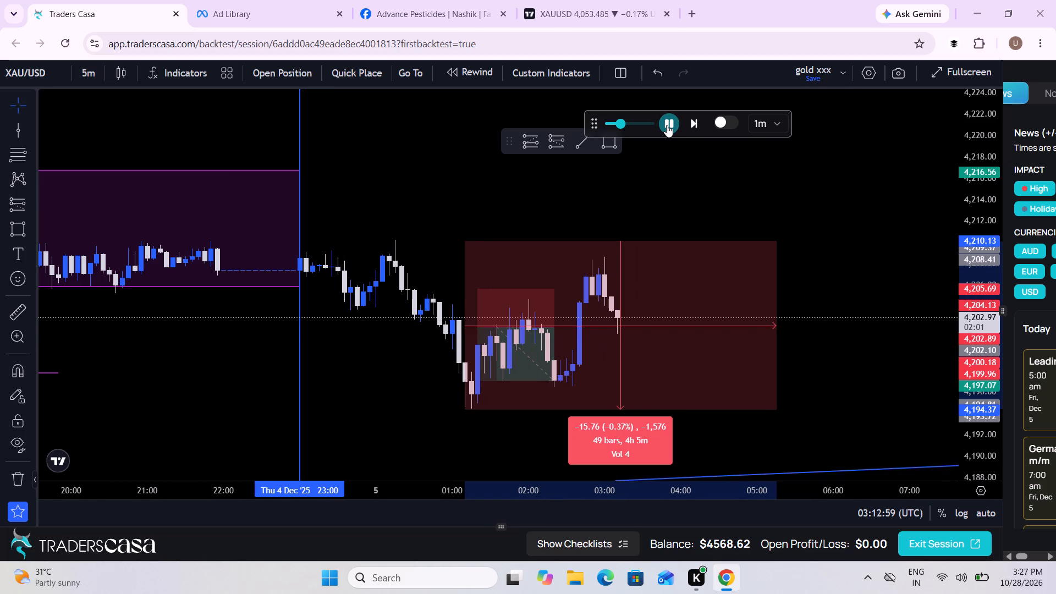
{"action": "left_click", "coordinate": [667, 125]}
Switch the chart to the 1 hour timeframe.
{"action": "scroll", "coordinate": [777, 300], "scroll_direction": "down", "scroll_amount": 6}
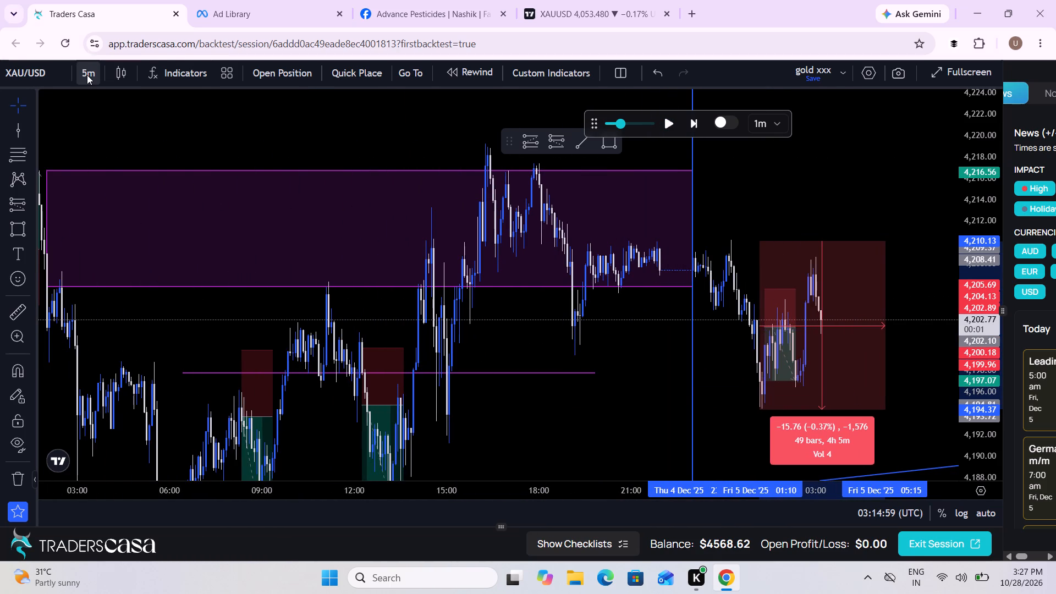
{"action": "left_click", "coordinate": [87, 75]}
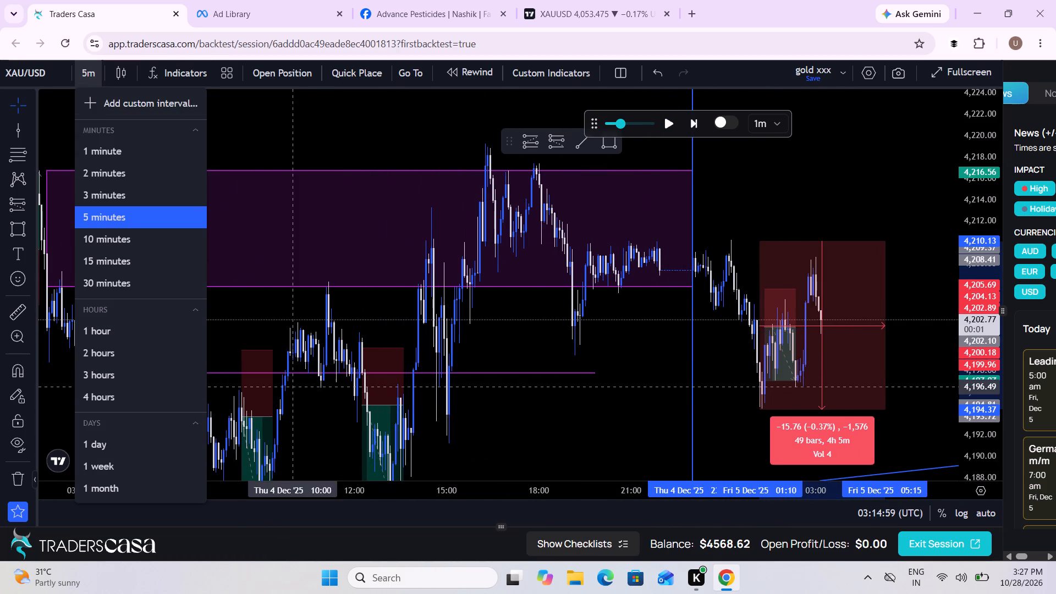
{"action": "left_click", "coordinate": [110, 333]}
Play the replay on the 1 hour chart from 03:14:59 UTC and pause at 03:32:59.
{"action": "scroll", "coordinate": [624, 371], "scroll_direction": "up", "scroll_amount": 7}
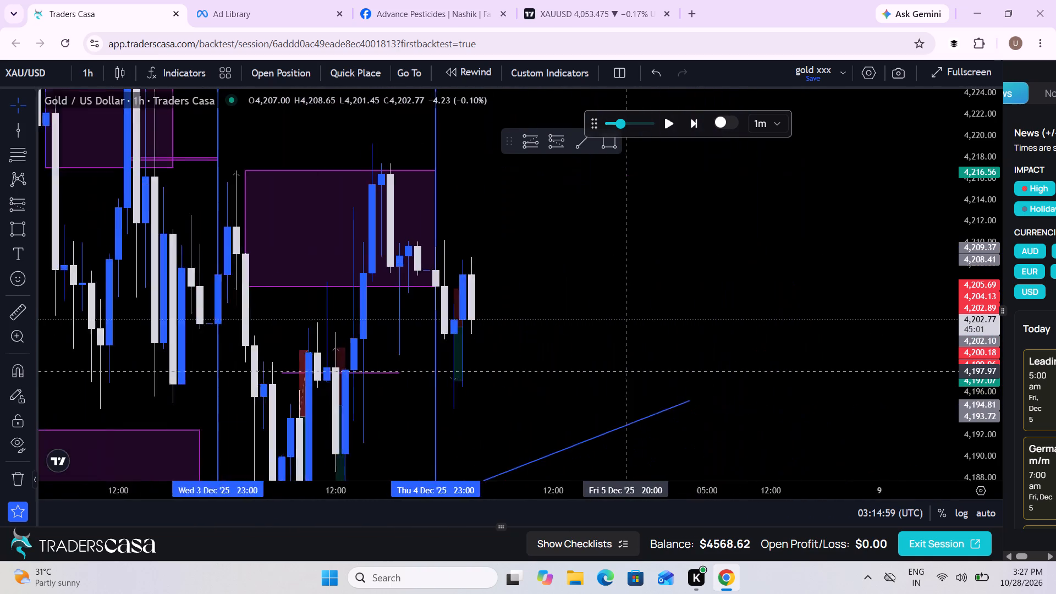
{"action": "left_click_drag", "start_coordinate": [435, 380], "coordinate": [916, 343]}
{"action": "scroll", "coordinate": [916, 343], "scroll_direction": "up", "scroll_amount": 3}
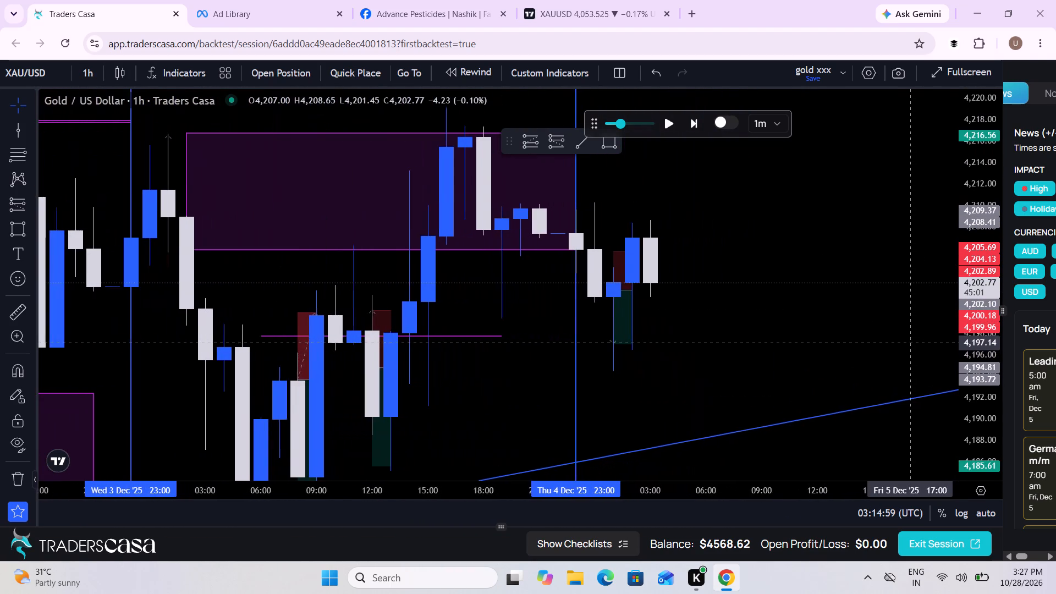
{"action": "left_click", "coordinate": [676, 122]}
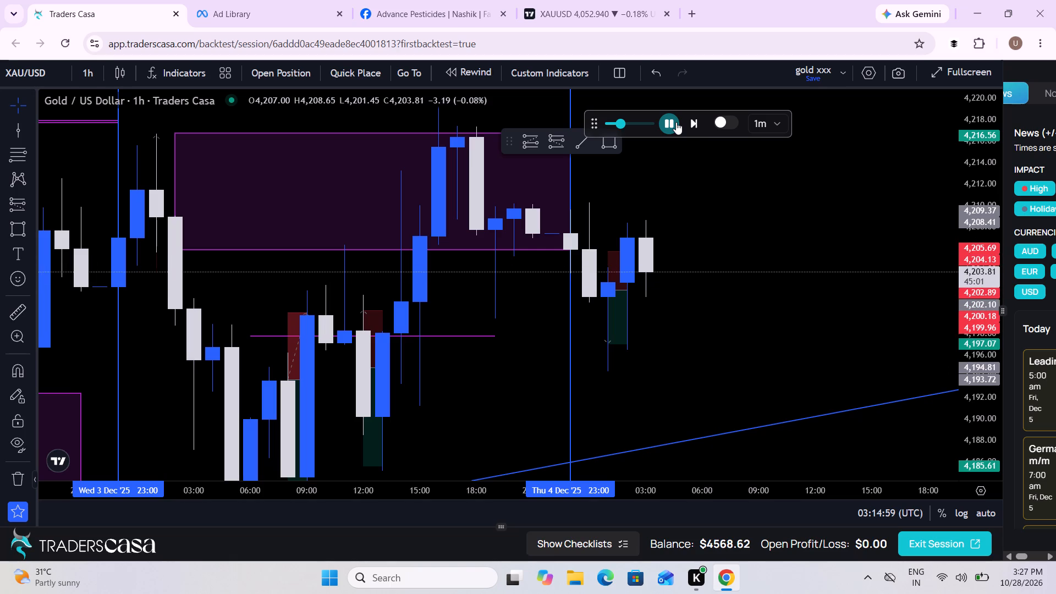
{"action": "left_click", "coordinate": [676, 122]}
{"action": "left_click", "coordinate": [676, 122]}
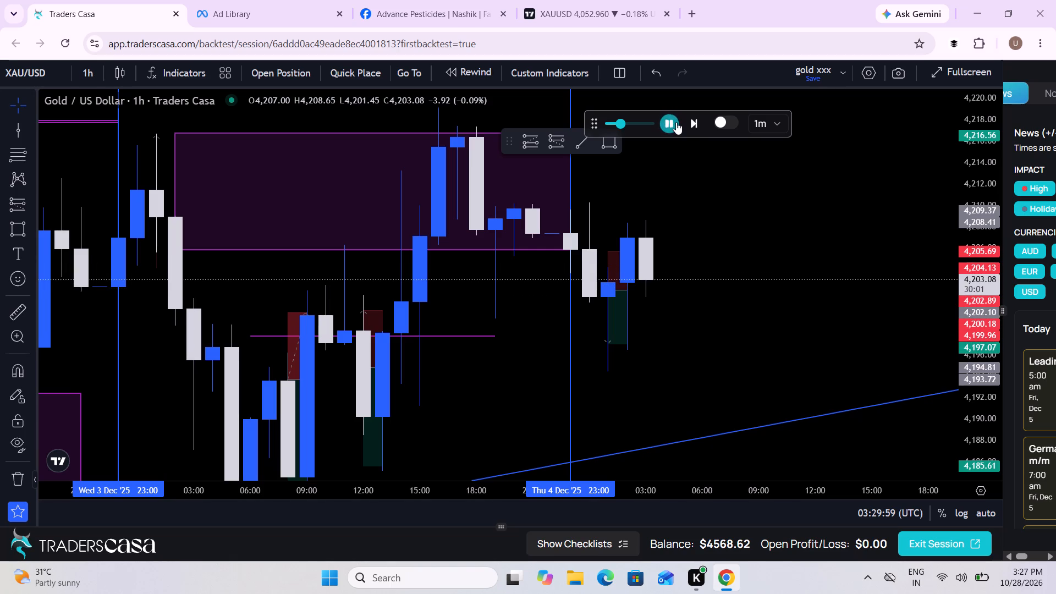
{"action": "left_click", "coordinate": [676, 122]}
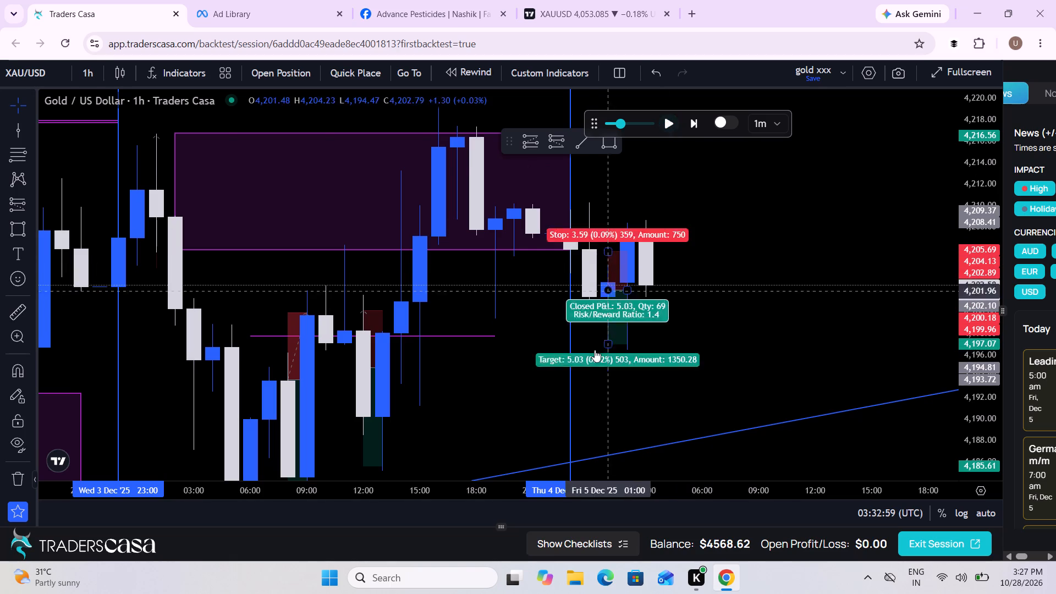
Place a sell stop trade from the short position with entry 4202.1, take profit 4197.07, stop loss 4205.69 and 2.2% risk.
{"action": "left_click", "coordinate": [623, 333]}
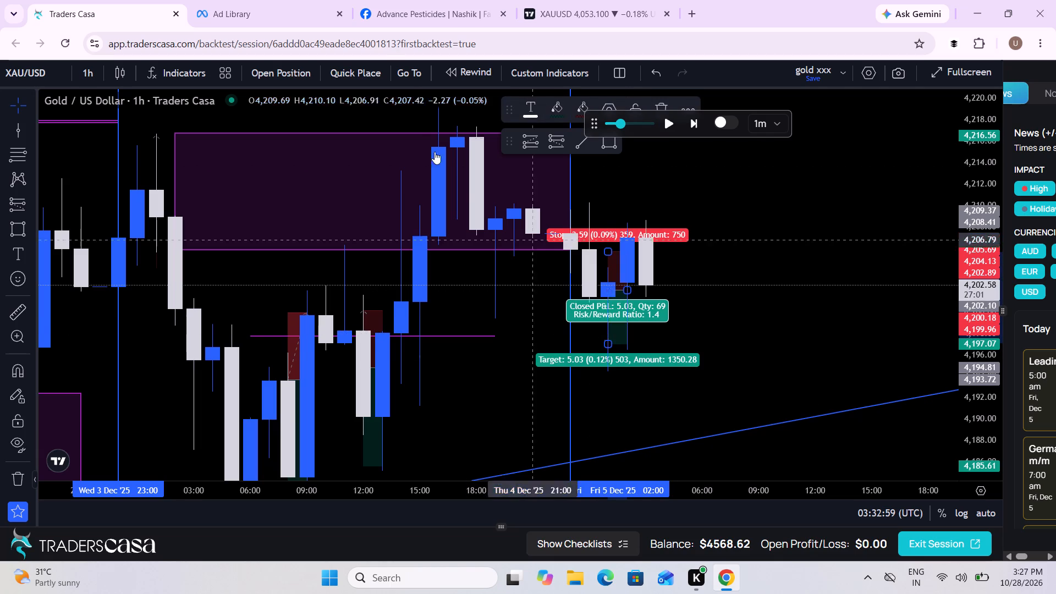
{"action": "left_click", "coordinate": [286, 65]}
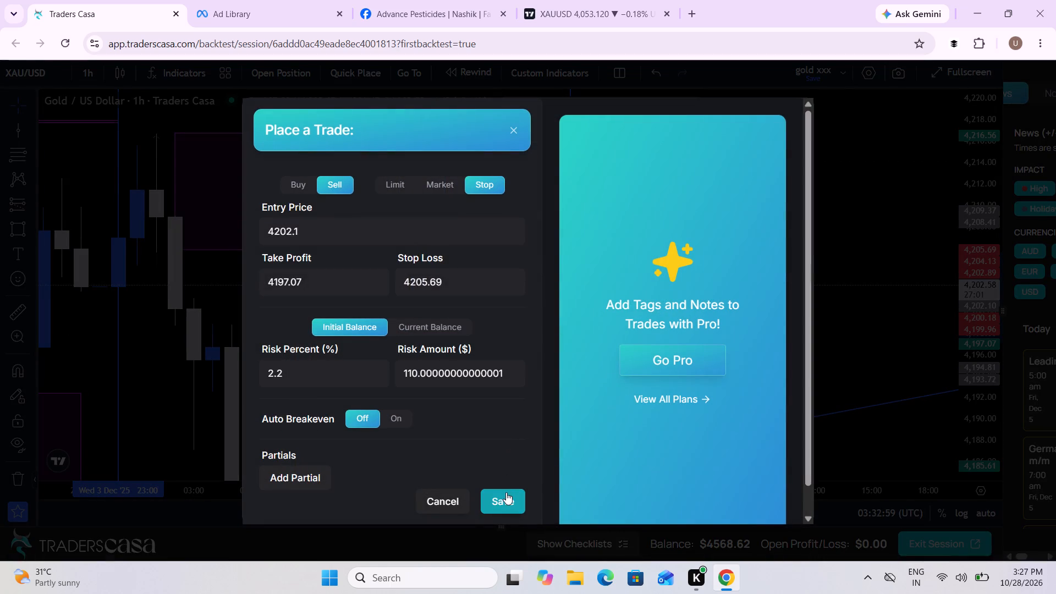
{"action": "left_click", "coordinate": [506, 492]}
{"action": "left_click", "coordinate": [750, 381]}
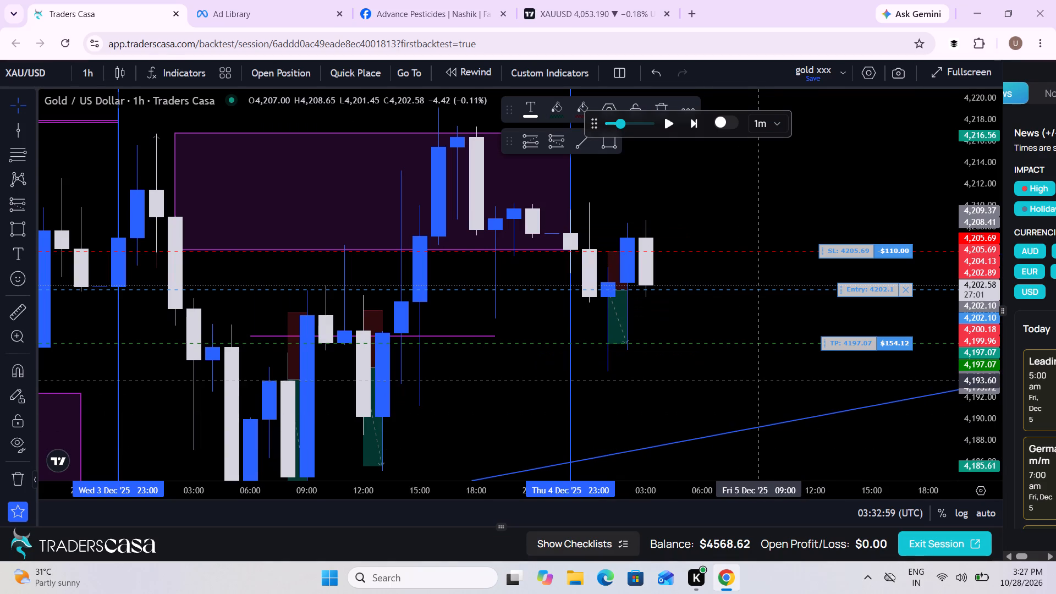
Switch the chart back to the 5 minute timeframe.
{"action": "left_click", "coordinate": [105, 79]}
{"action": "left_click", "coordinate": [97, 74]}
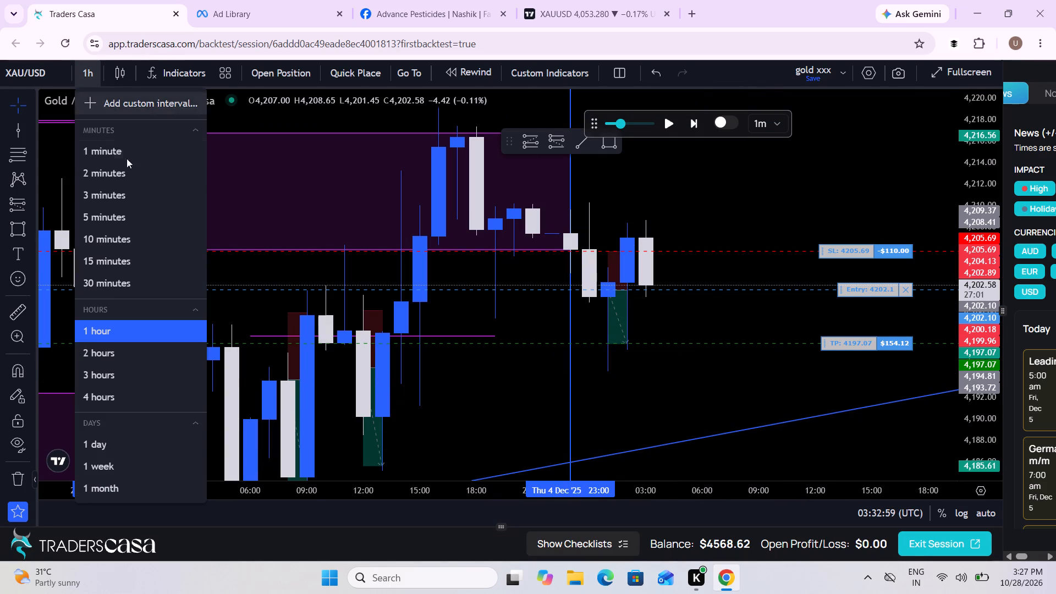
{"action": "left_click", "coordinate": [107, 212]}
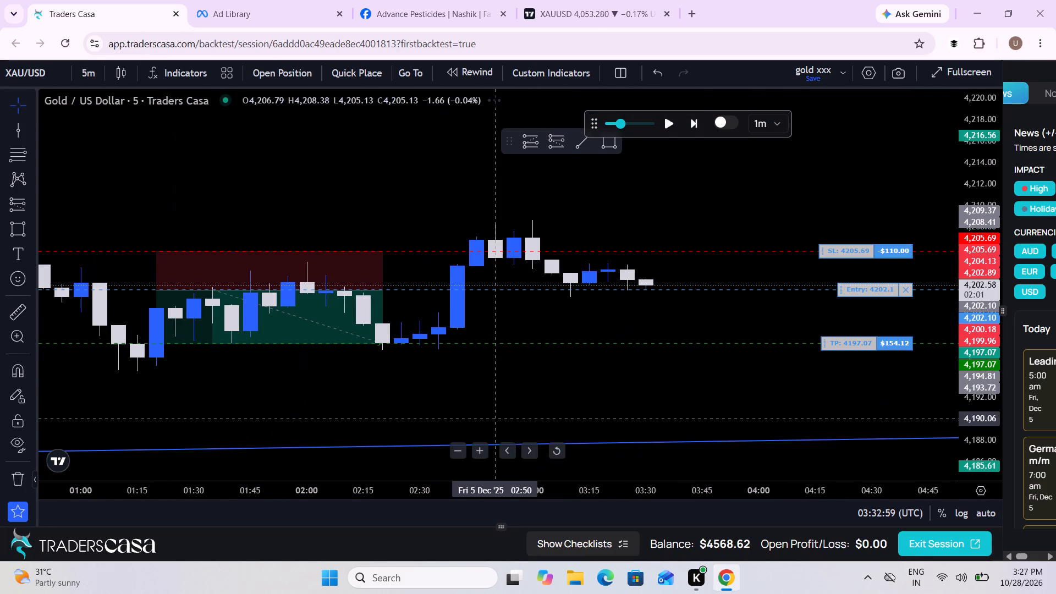
Copy the short position onto the latest candles, from about 03:20 to 04:20, with entry 4,202.10, stop 4,205.69 and target 4,197.07.
{"action": "scroll", "coordinate": [493, 412], "scroll_direction": "down", "scroll_amount": 6}
{"action": "left_click_drag", "start_coordinate": [669, 381], "coordinate": [407, 381]}
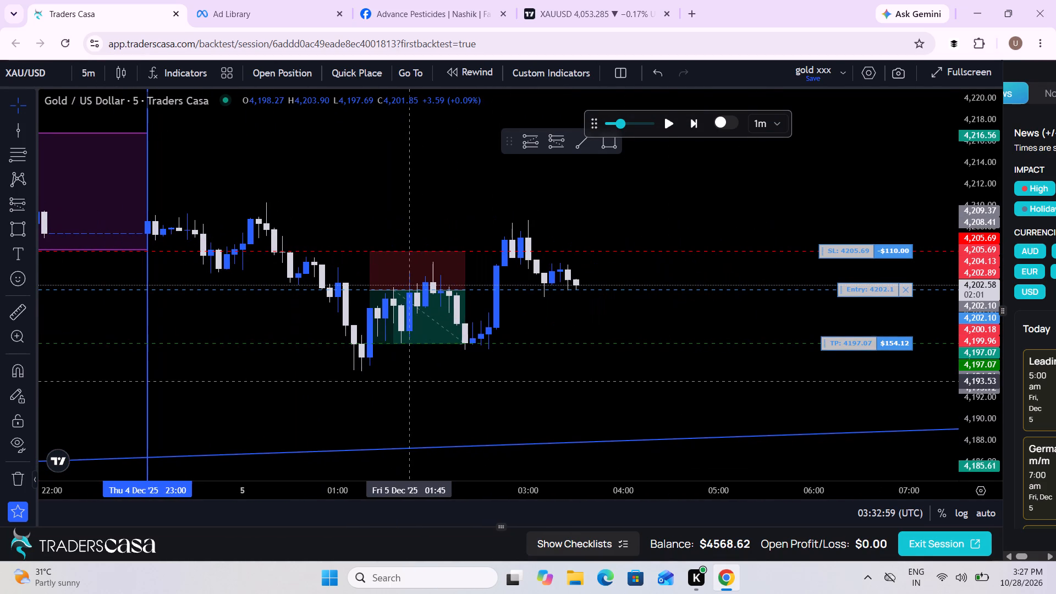
{"action": "left_click", "coordinate": [398, 337]}
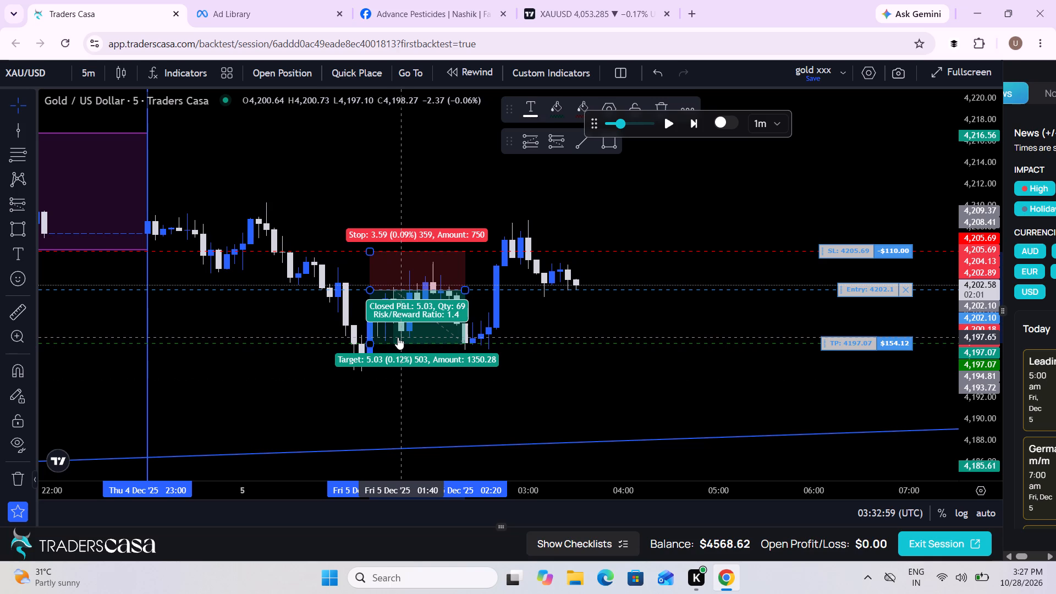
{"action": "key", "text": "ctrl+c"}
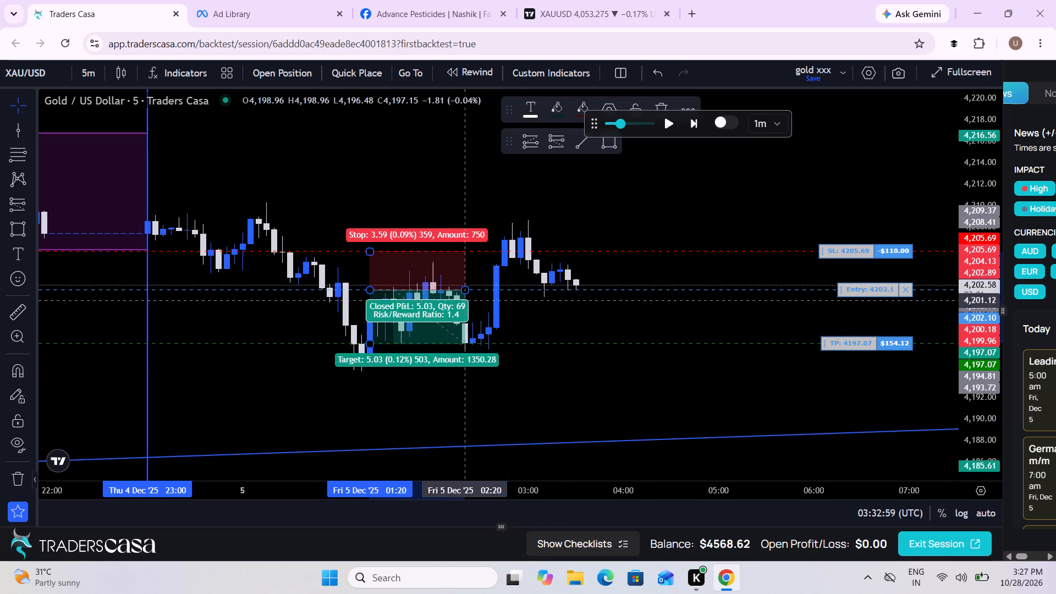
{"action": "left_click", "coordinate": [599, 290]}
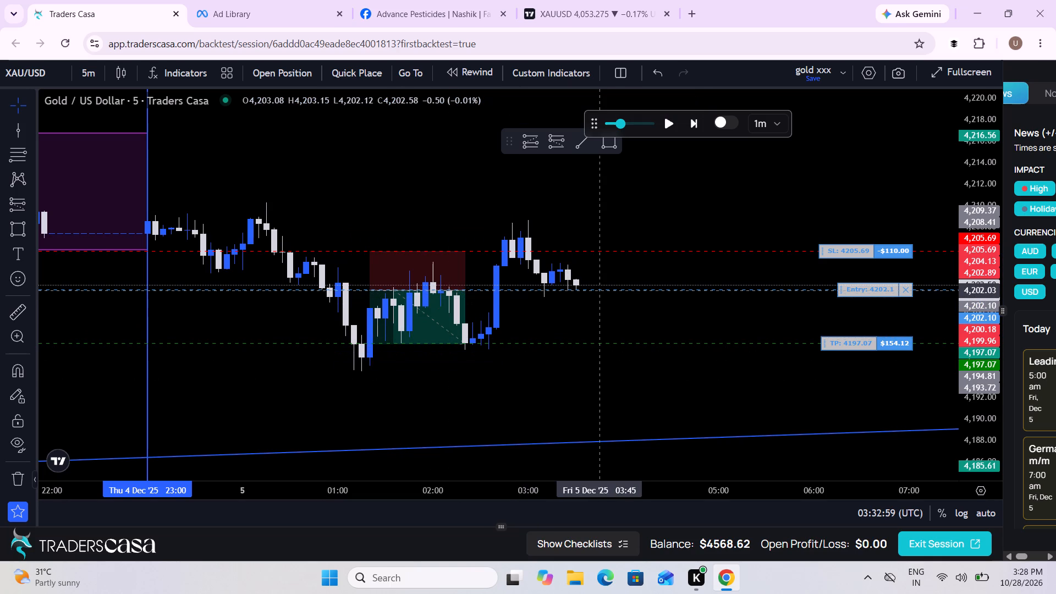
{"action": "key", "text": "ctrl+v"}
{"action": "left_click_drag", "start_coordinate": [416, 266], "coordinate": [464, 262]}
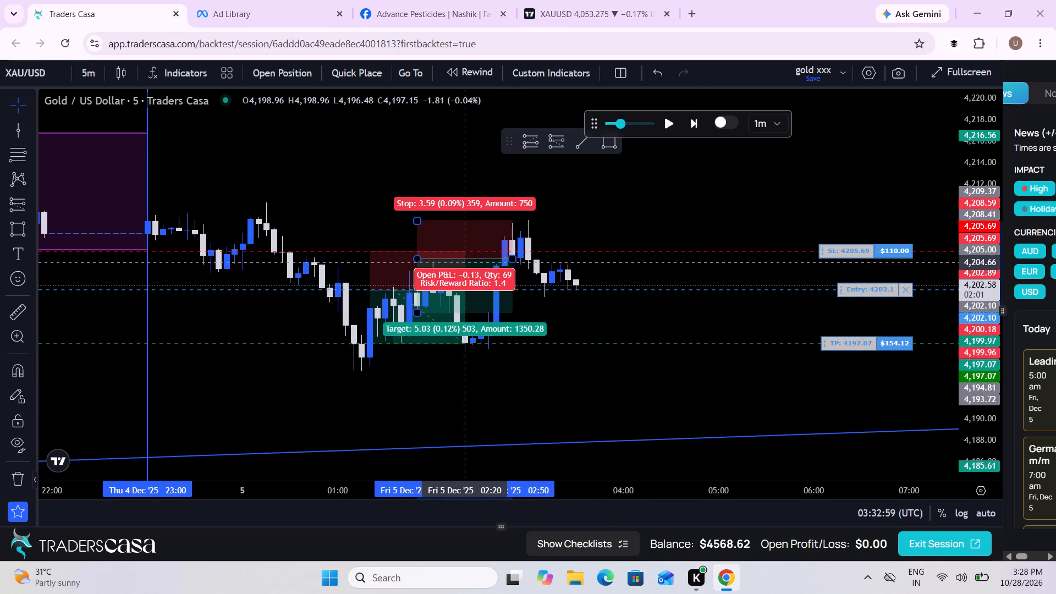
{"action": "left_click_drag", "start_coordinate": [464, 262], "coordinate": [626, 292]}
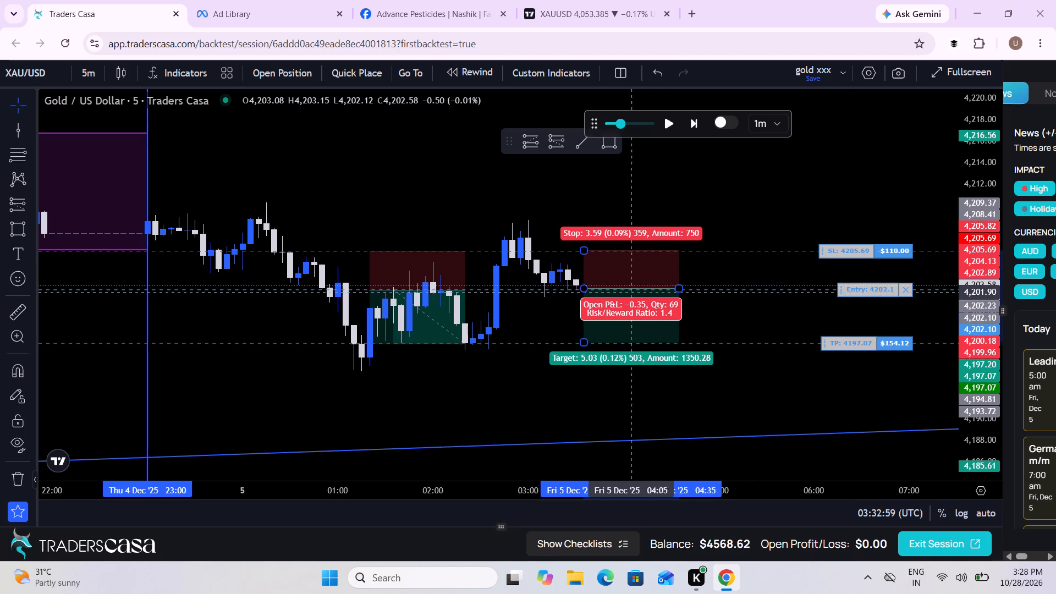
{"action": "left_click_drag", "start_coordinate": [626, 292], "coordinate": [604, 293]}
{"action": "left_click", "coordinate": [709, 312]}
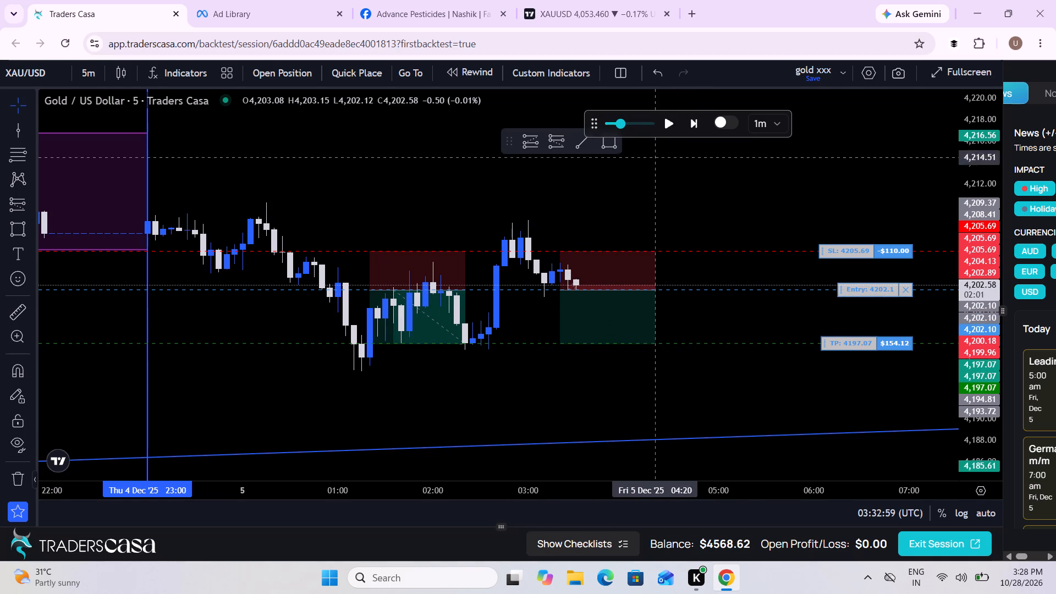
Play the replay on the 5 minute chart from 03:32:59 UTC to follow the sell stop trade and pause at 04:28:59.
{"action": "left_click", "coordinate": [668, 129]}
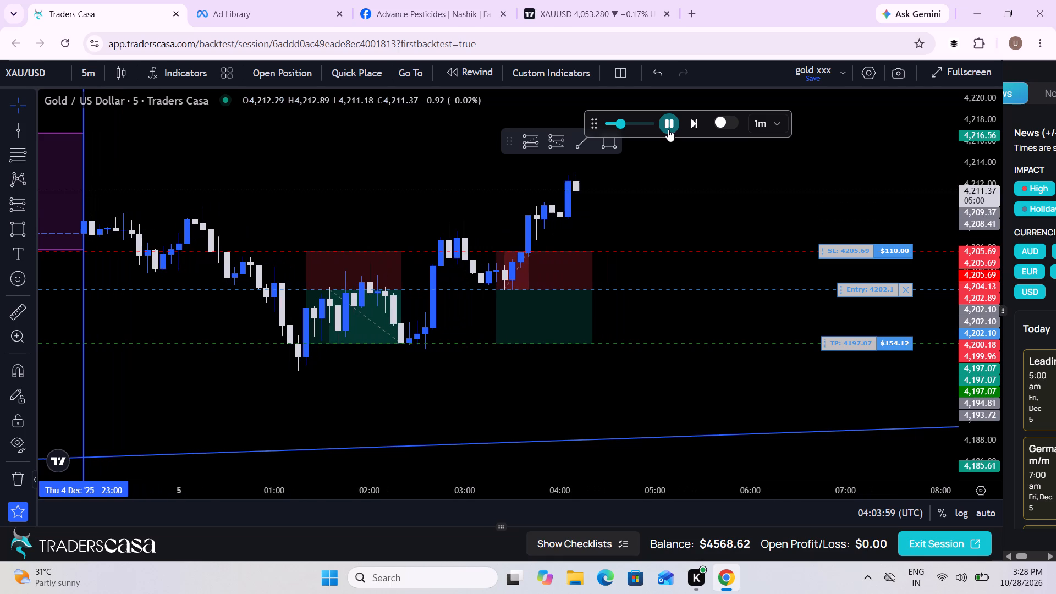
{"action": "left_click_drag", "start_coordinate": [671, 205], "coordinate": [553, 284]}
{"action": "scroll", "coordinate": [553, 284], "scroll_direction": "down", "scroll_amount": 2}
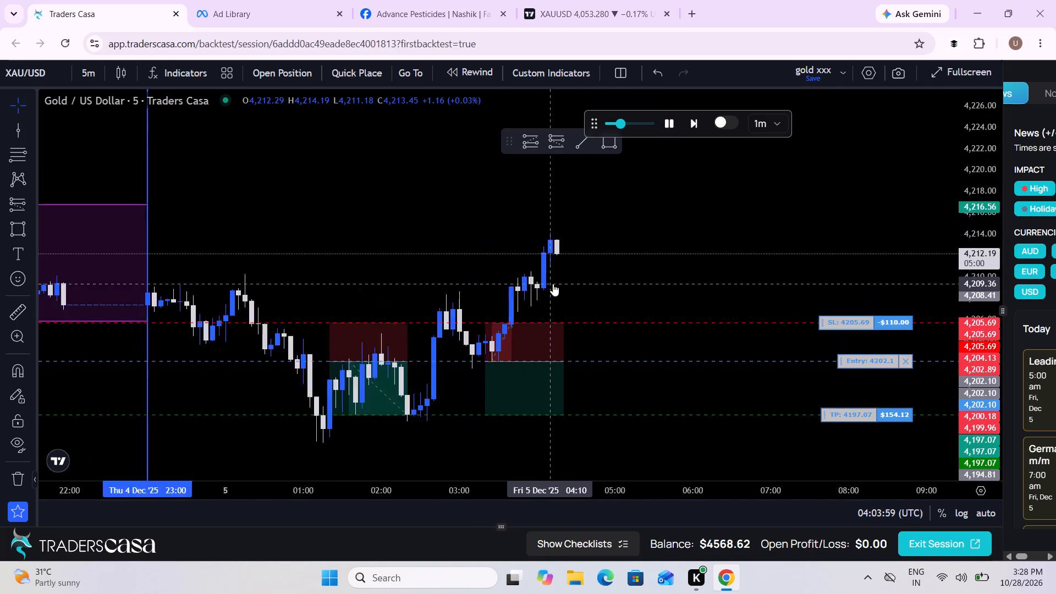
{"action": "scroll", "coordinate": [553, 284], "scroll_direction": "down", "scroll_amount": 1}
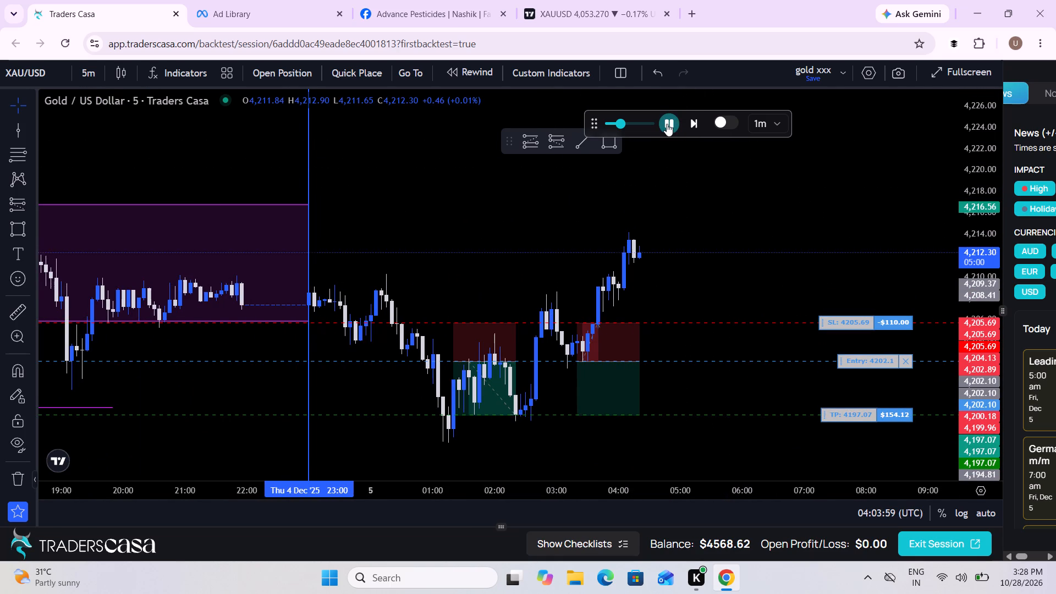
{"action": "left_click", "coordinate": [667, 124]}
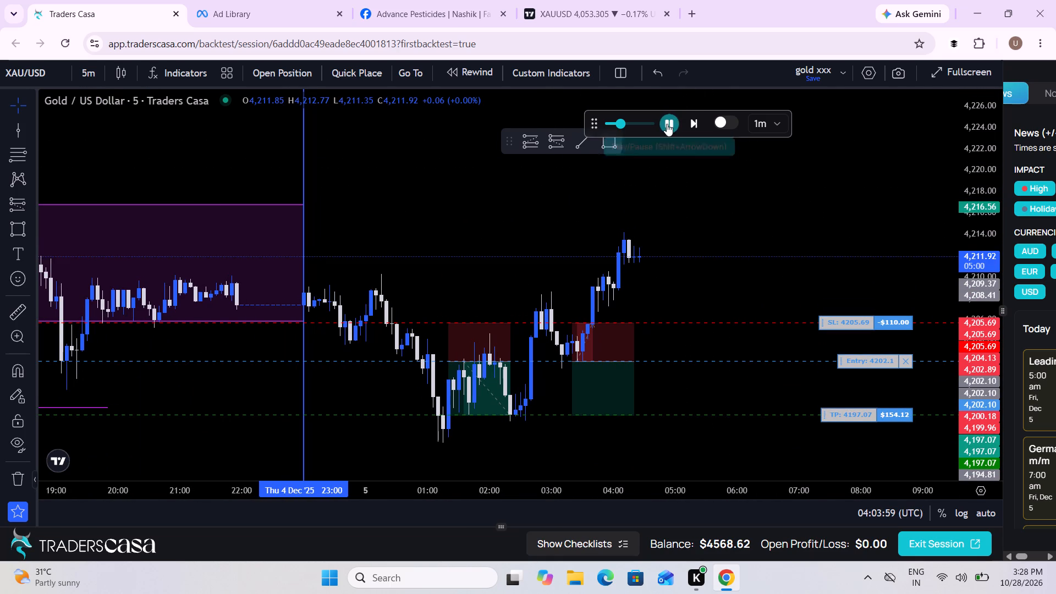
Switch the chart to the 1 hour timeframe.
{"action": "left_click", "coordinate": [87, 78]}
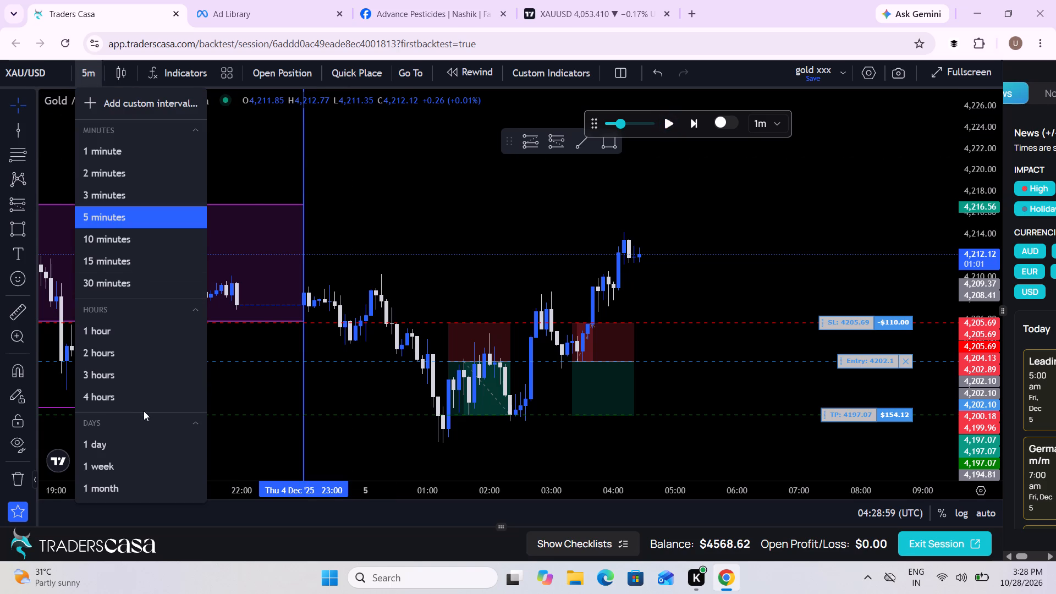
{"action": "left_click", "coordinate": [122, 338]}
Play the replay on the 1 hour chart from 04:28:59 UTC at a faster speed and pause shortly after 05:00.
{"action": "scroll", "coordinate": [436, 394], "scroll_direction": "up", "scroll_amount": 6}
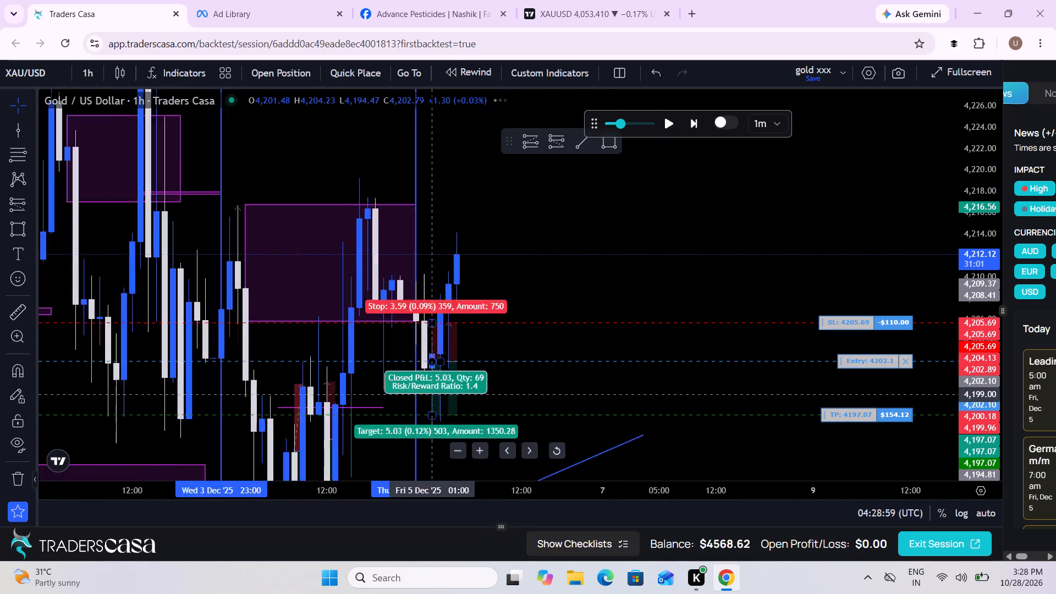
{"action": "left_click_drag", "start_coordinate": [163, 342], "coordinate": [659, 349]}
{"action": "scroll", "coordinate": [659, 349], "scroll_direction": "down", "scroll_amount": 1}
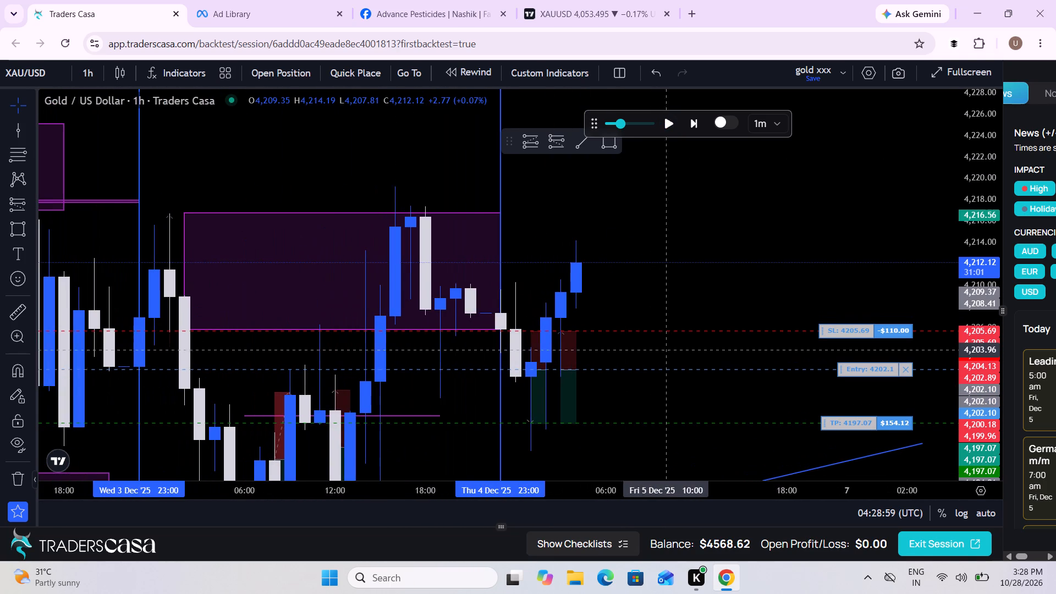
{"action": "scroll", "coordinate": [659, 349], "scroll_direction": "down", "scroll_amount": 1}
{"action": "left_click", "coordinate": [669, 122]}
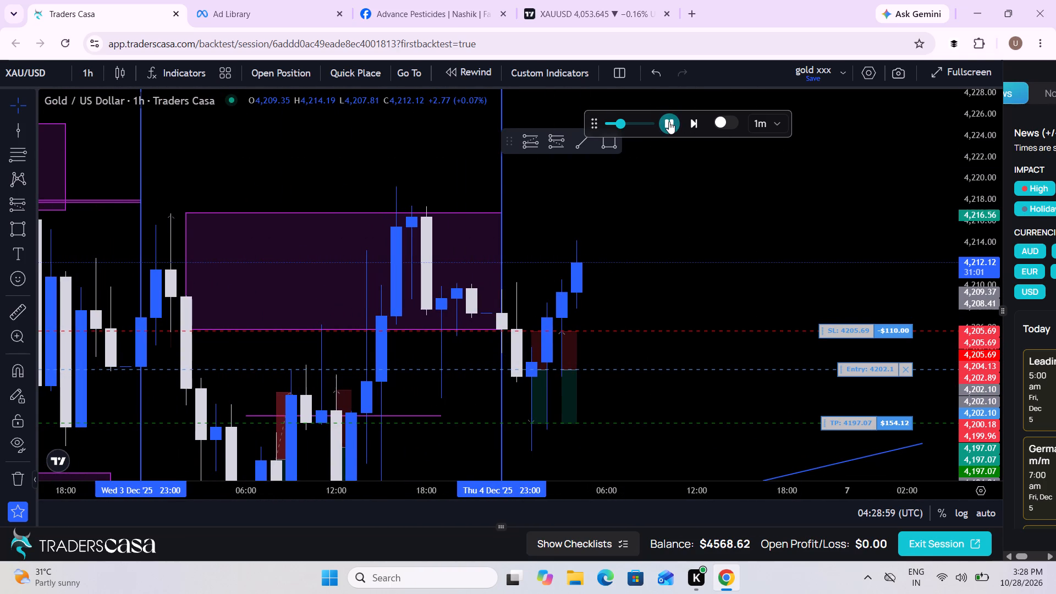
{"action": "left_click", "coordinate": [630, 125]}
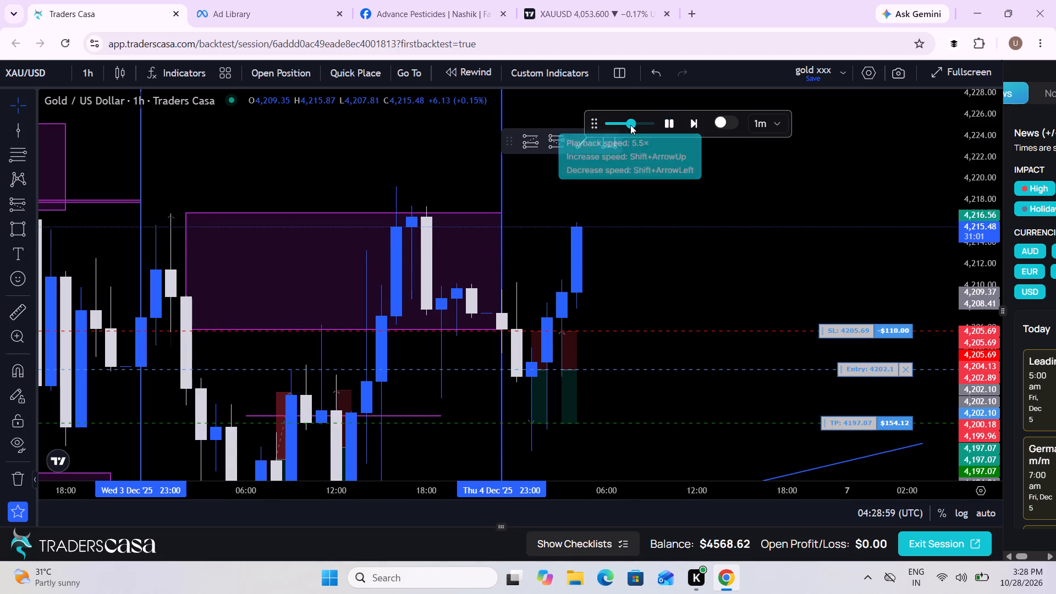
{"action": "left_click", "coordinate": [672, 128]}
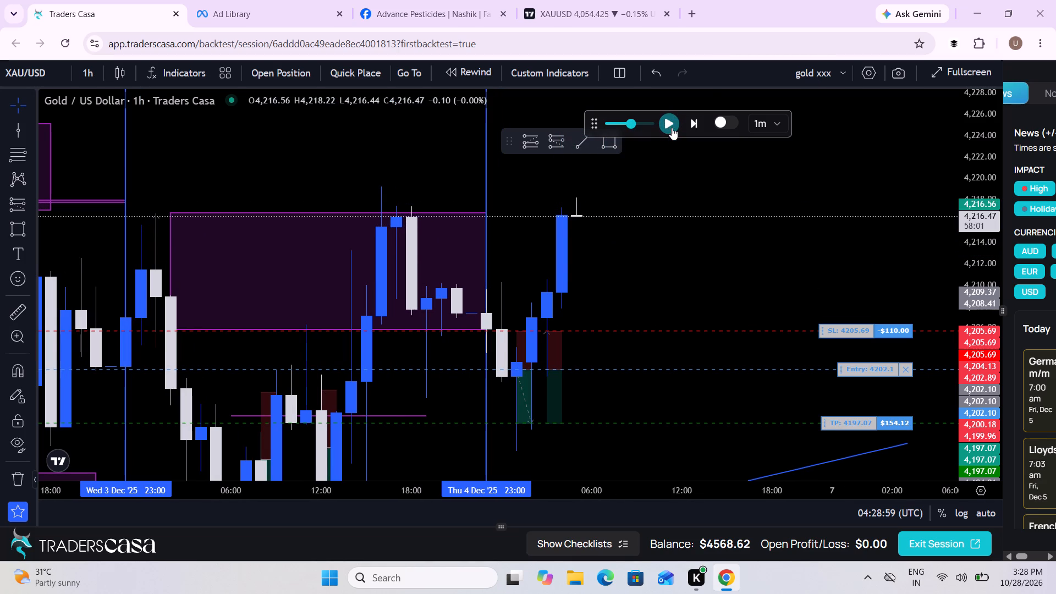
Cancel the pending sell order with entry 4,202.10, stop 4,205.69 and target 4,197.07.
{"action": "left_click", "coordinate": [906, 370]}
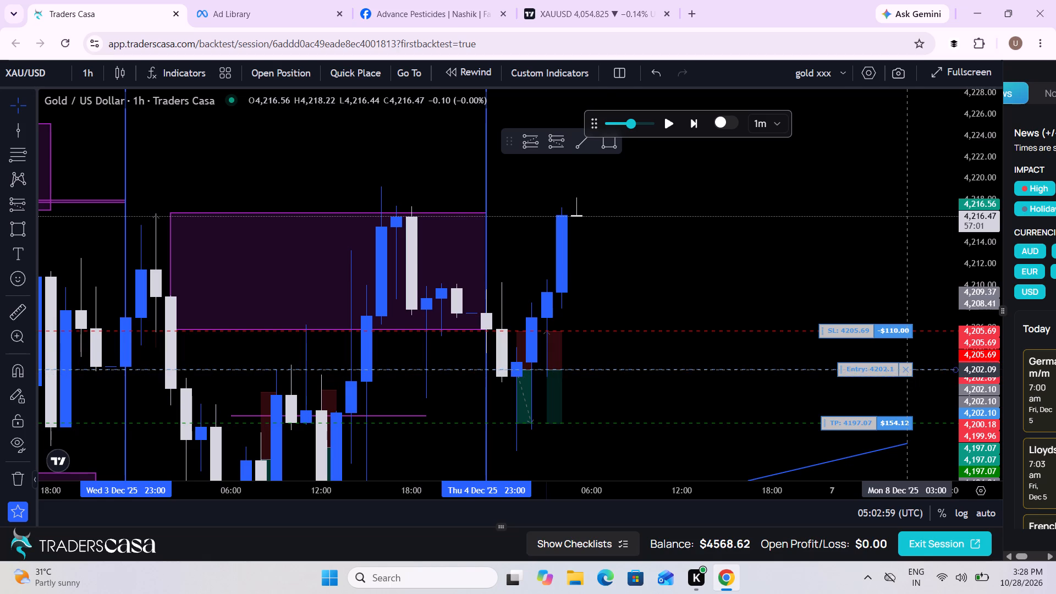
Delete the short position drawing copied onto the latest candles, around 04:00 on 5 December.
{"action": "left_click", "coordinate": [557, 382]}
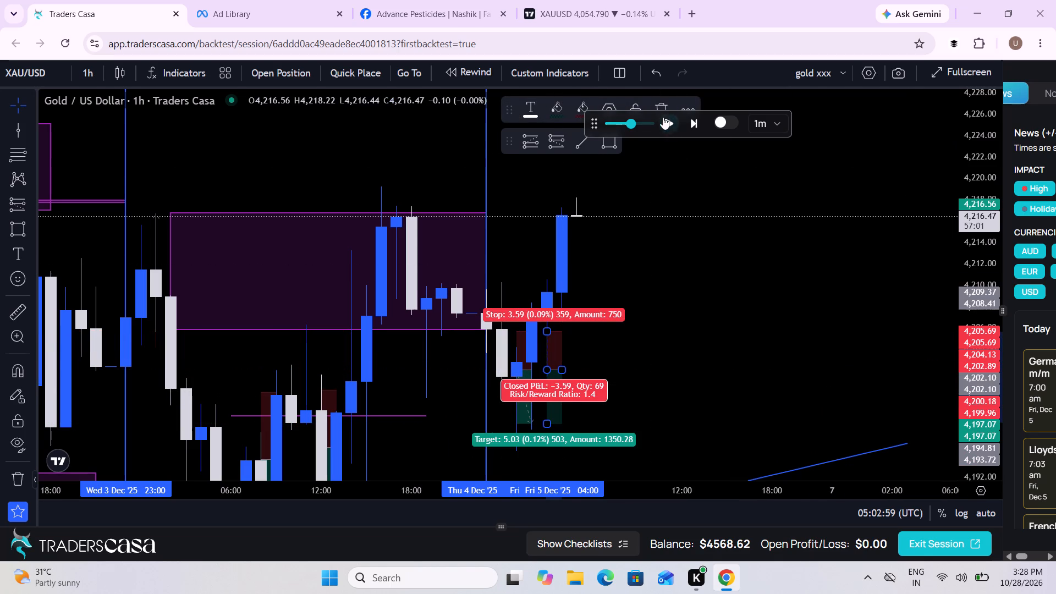
{"action": "left_click", "coordinate": [662, 102]}
Play the replay on the 1 hour chart from 05:02:59 UTC and pause at 05:11:59.
{"action": "left_click_drag", "start_coordinate": [691, 295], "coordinate": [767, 326]}
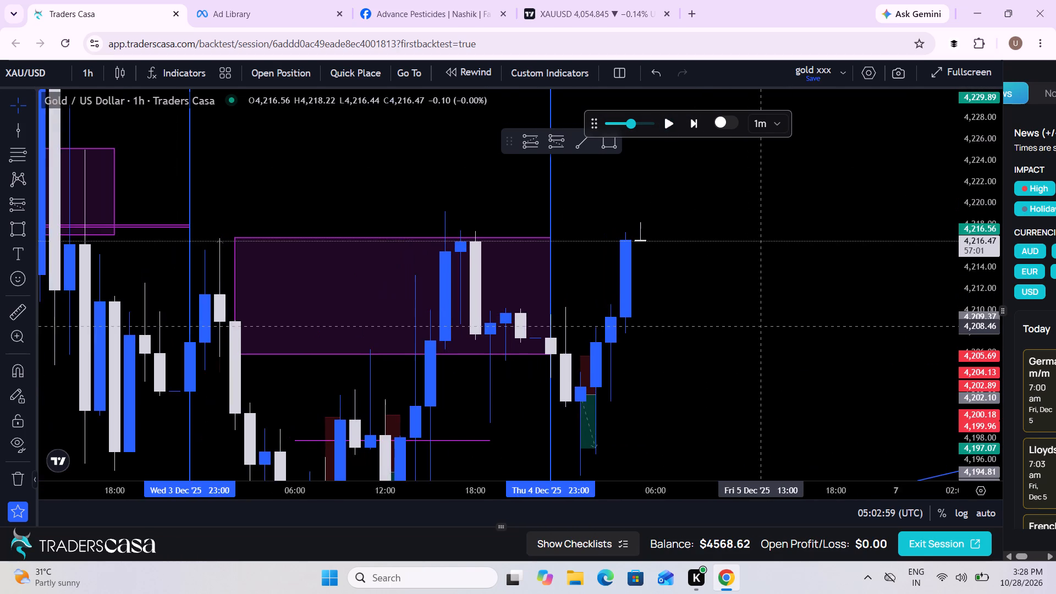
{"action": "scroll", "coordinate": [767, 326], "scroll_direction": "up", "scroll_amount": 3}
{"action": "left_click", "coordinate": [669, 117]}
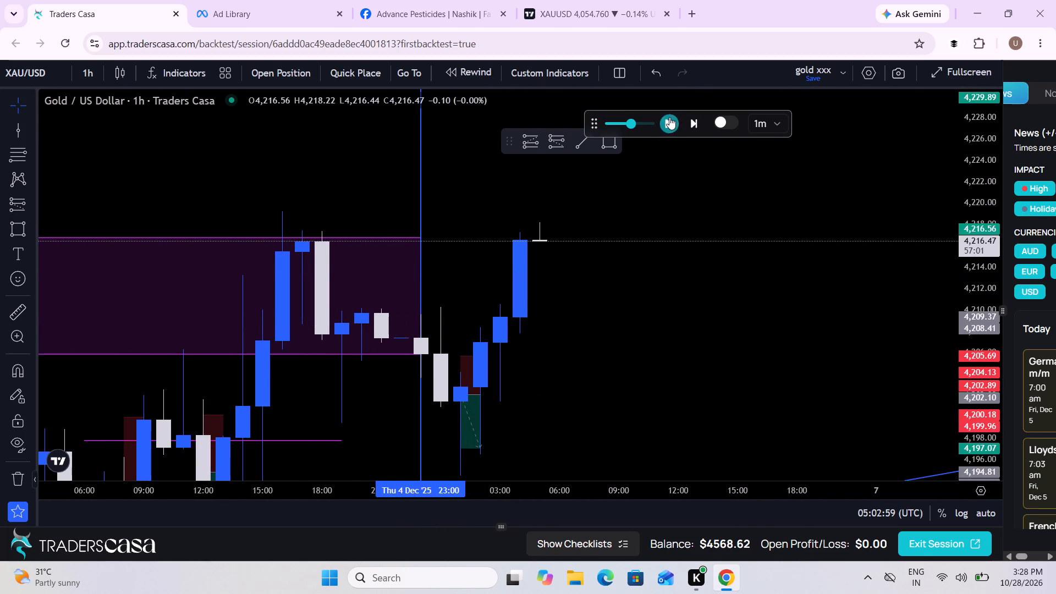
{"action": "left_click", "coordinate": [669, 117]}
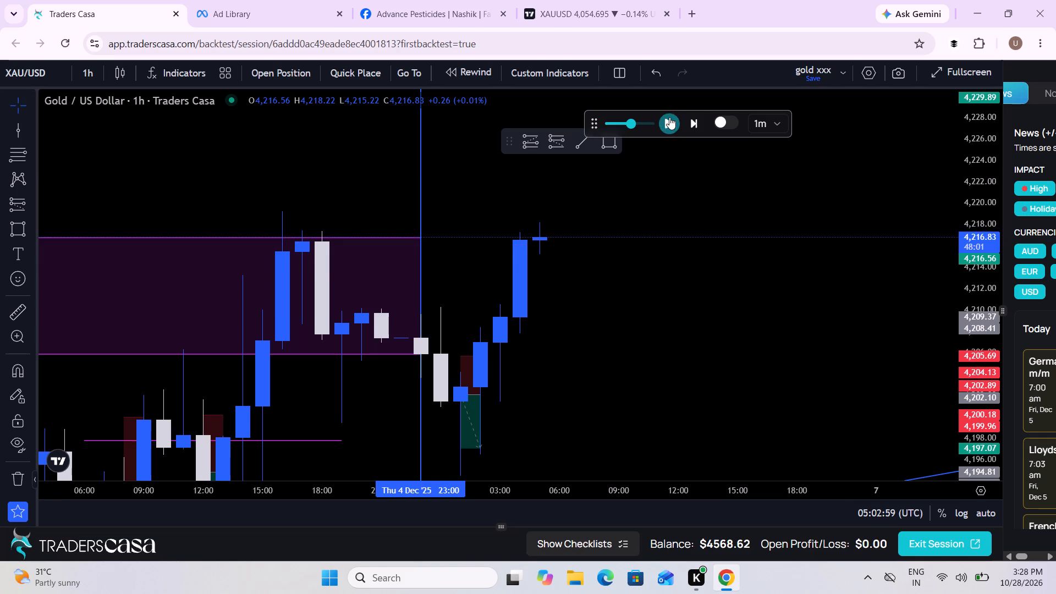
Measure the price rise from the 5 December low, about 4,194.50, up to the latest candle's high, about 4,218.24.
{"action": "left_click_drag", "start_coordinate": [653, 288], "coordinate": [549, 248]}
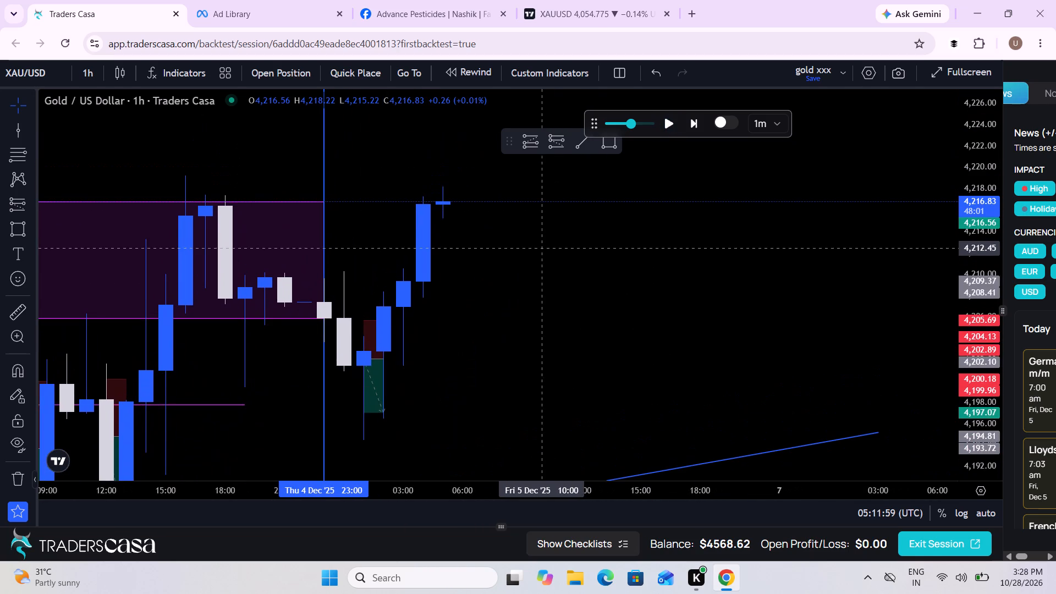
{"action": "left_click", "coordinate": [13, 317]}
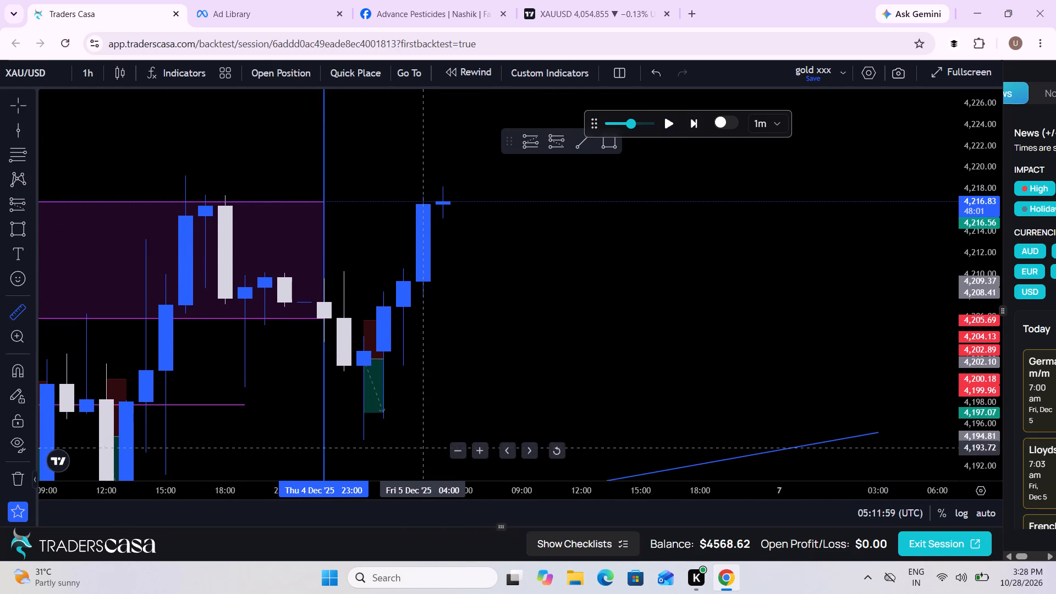
{"action": "left_click", "coordinate": [418, 439]}
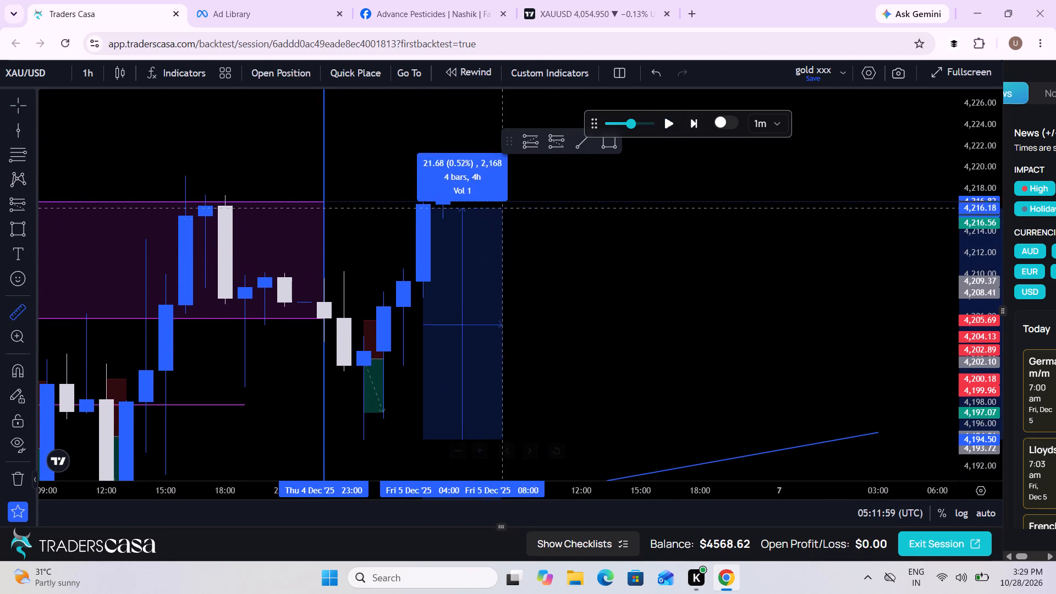
{"action": "left_click", "coordinate": [587, 186]}
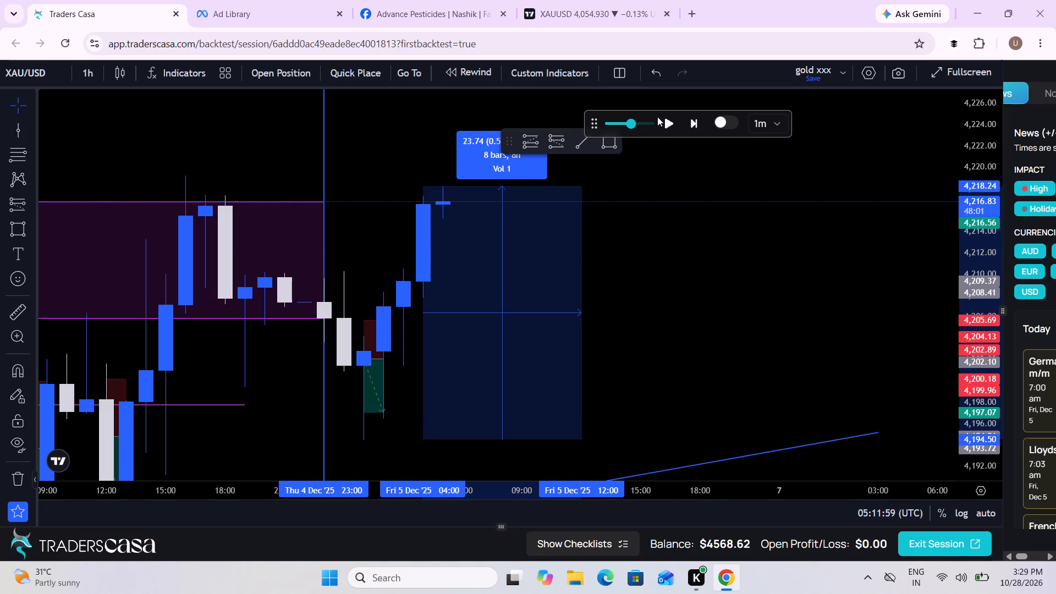
Play the replay on the 1 hour chart in short stages from 05:11:59 UTC and pause at 06:47:59.
{"action": "left_click", "coordinate": [669, 124]}
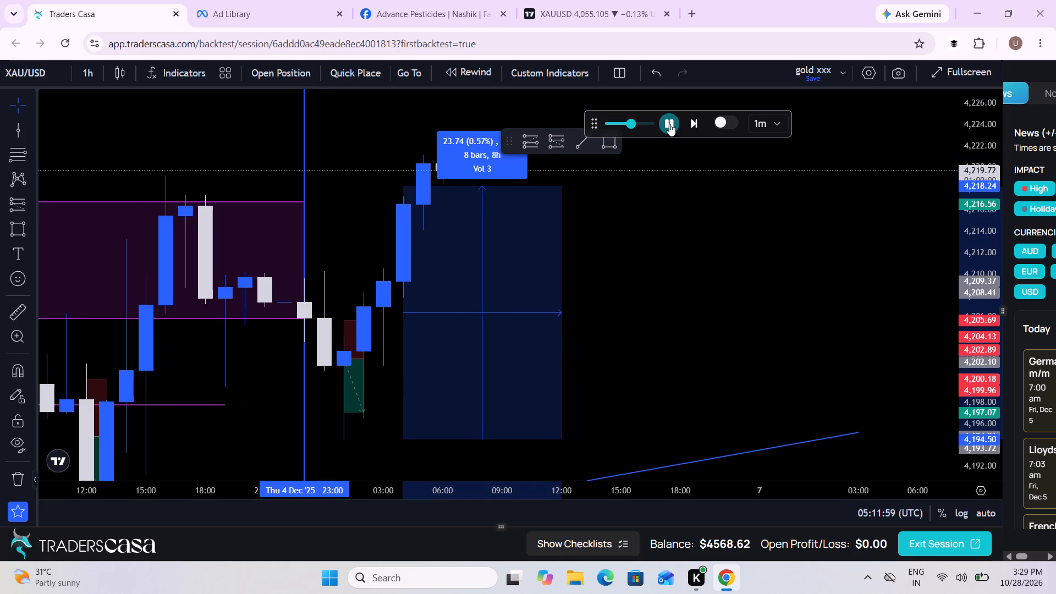
{"action": "left_click", "coordinate": [669, 124]}
{"action": "left_click", "coordinate": [669, 124]}
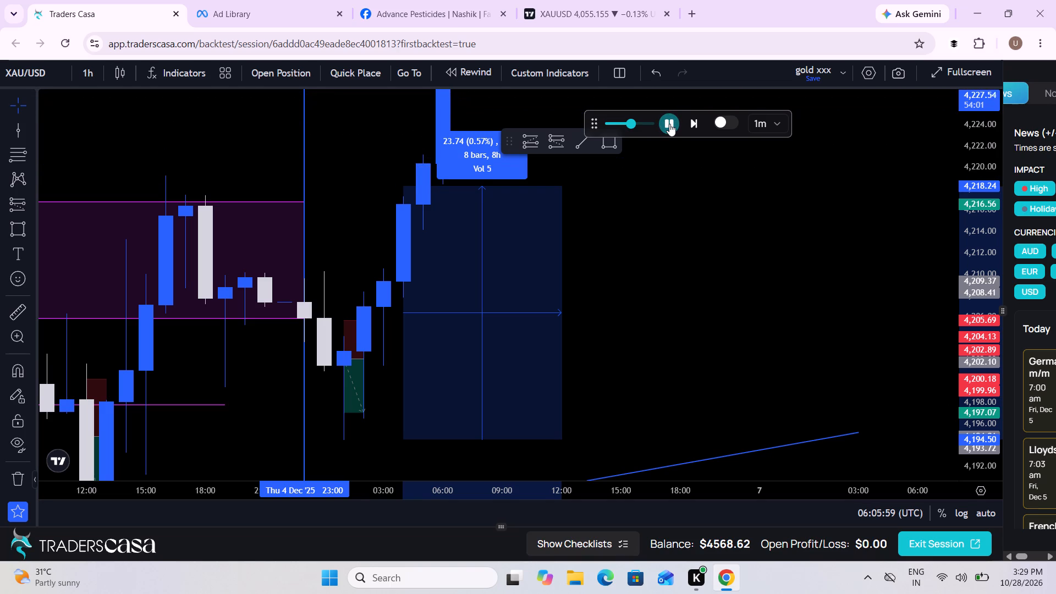
{"action": "left_click", "coordinate": [669, 124]}
{"action": "left_click_drag", "start_coordinate": [728, 221], "coordinate": [690, 267]}
{"action": "scroll", "coordinate": [690, 267], "scroll_direction": "down", "scroll_amount": 1}
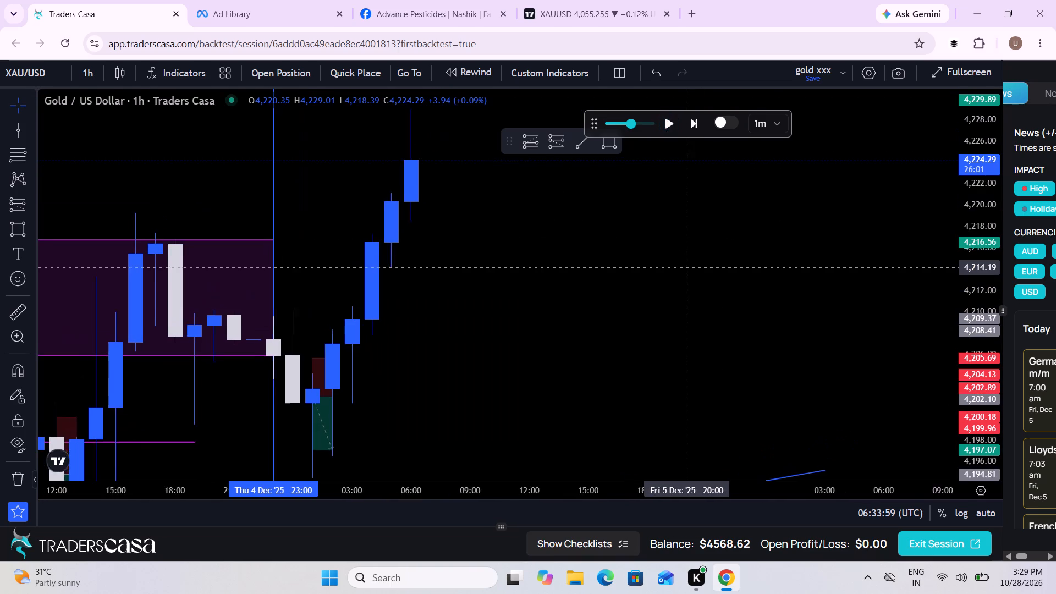
{"action": "scroll", "coordinate": [690, 267], "scroll_direction": "down", "scroll_amount": 1}
{"action": "left_click_drag", "start_coordinate": [997, 240], "coordinate": [950, 358]}
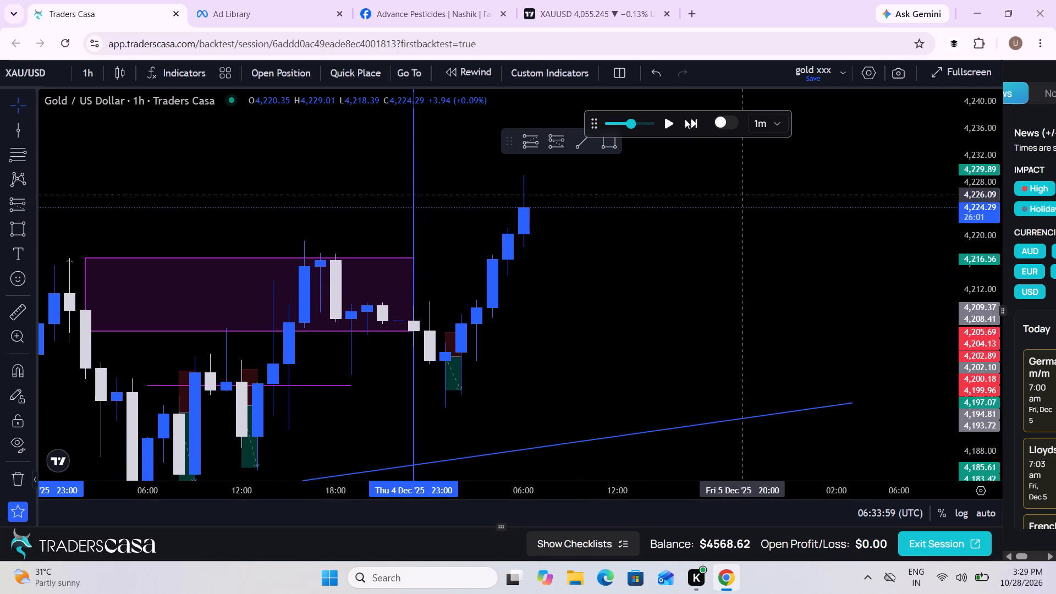
{"action": "left_click", "coordinate": [673, 124]}
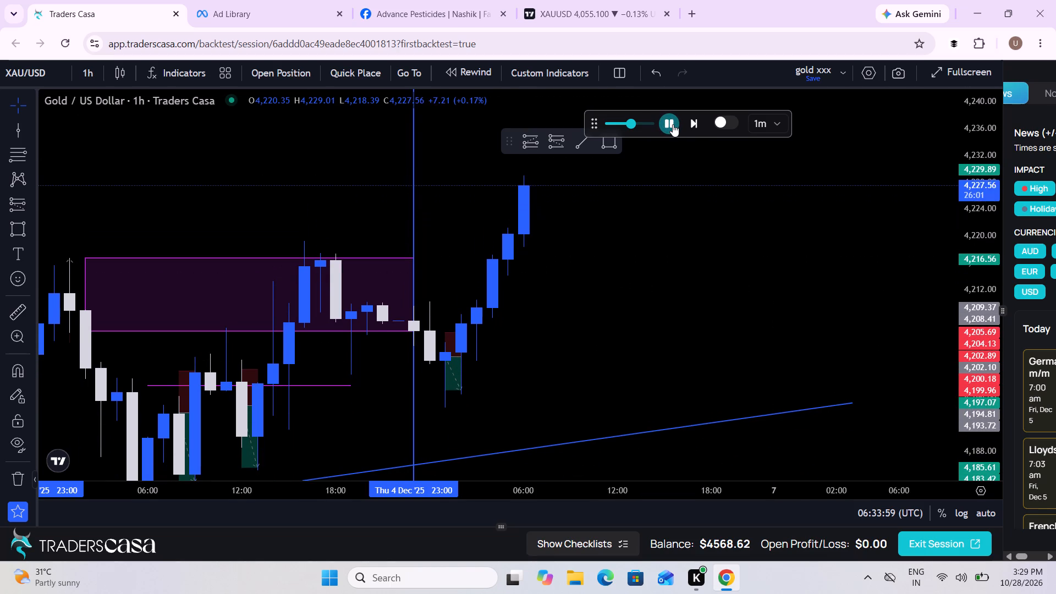
{"action": "left_click", "coordinate": [673, 124]}
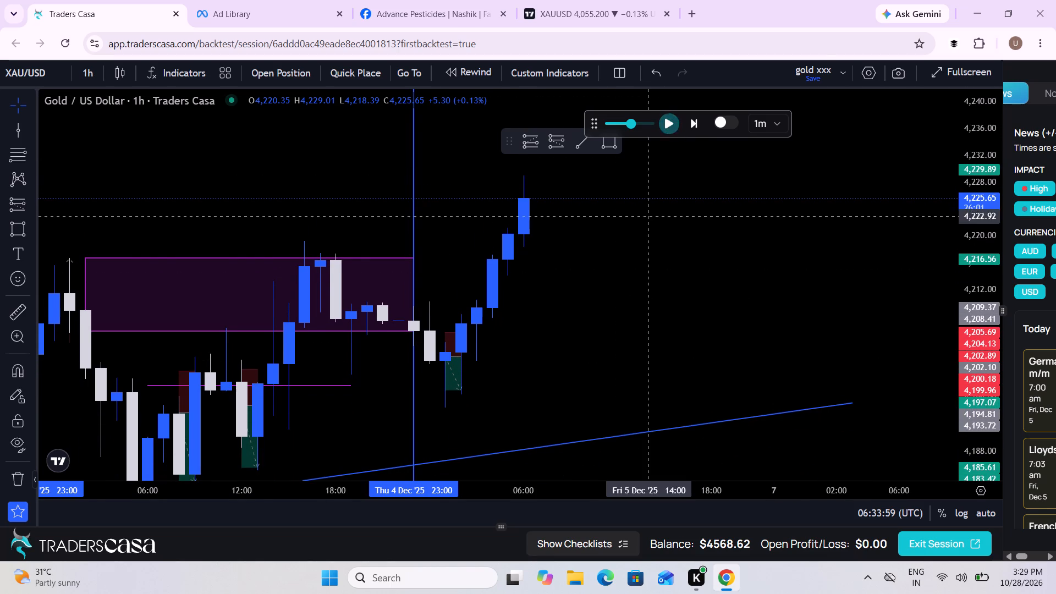
Measure the price rise from the 5 December low, about 4,194.51, up to the 06:00 candle's high, about 4,229.06.
{"action": "left_click_drag", "start_coordinate": [618, 255], "coordinate": [638, 281]}
{"action": "scroll", "coordinate": [595, 398], "scroll_direction": "up", "scroll_amount": 2}
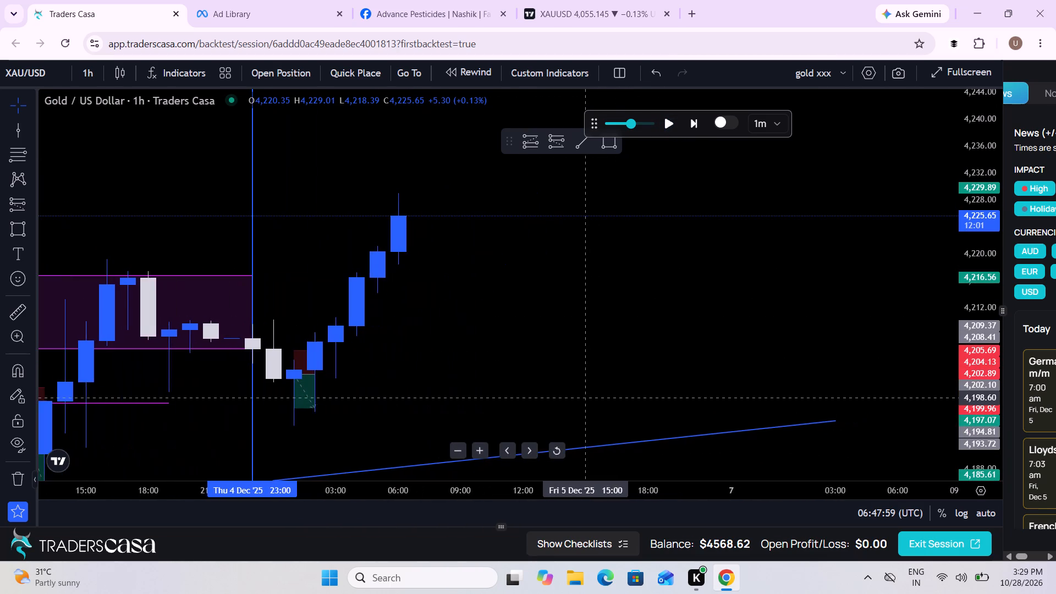
{"action": "scroll", "coordinate": [595, 398], "scroll_direction": "up", "scroll_amount": 1}
{"action": "left_click", "coordinate": [8, 309]}
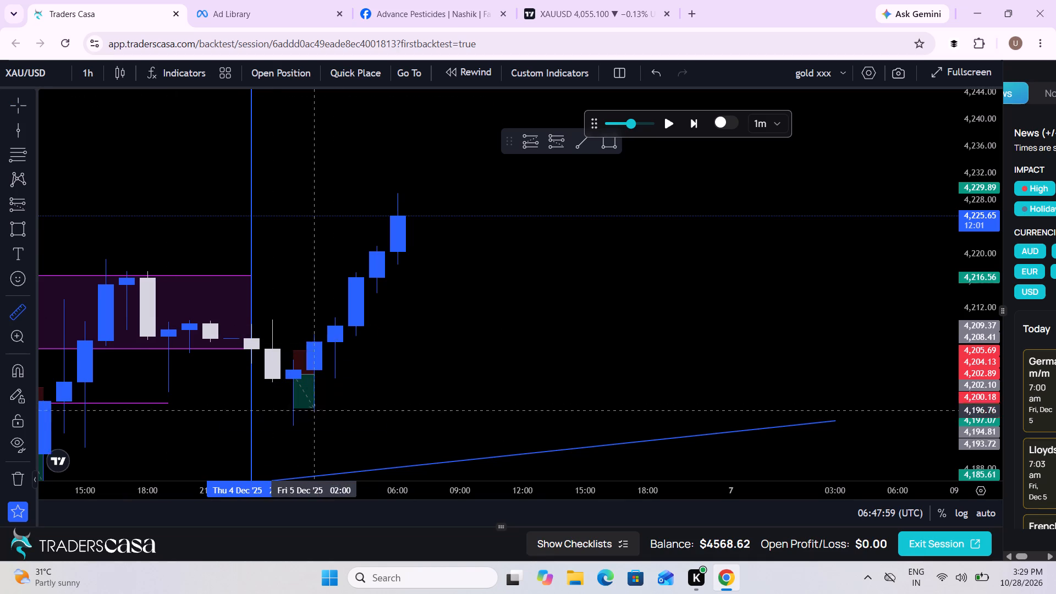
{"action": "left_click", "coordinate": [358, 425]}
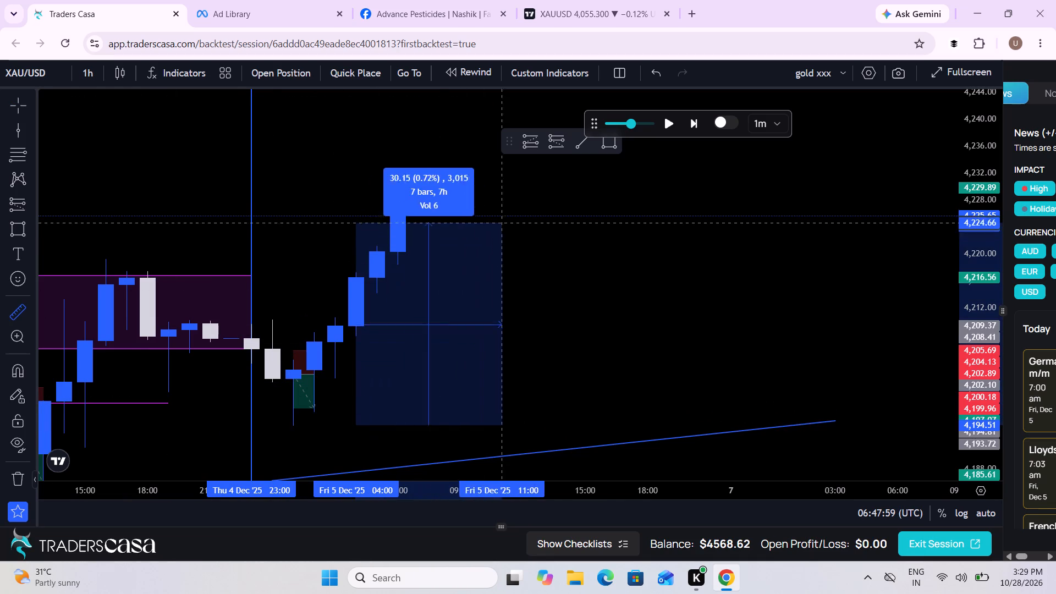
{"action": "left_click", "coordinate": [566, 193]}
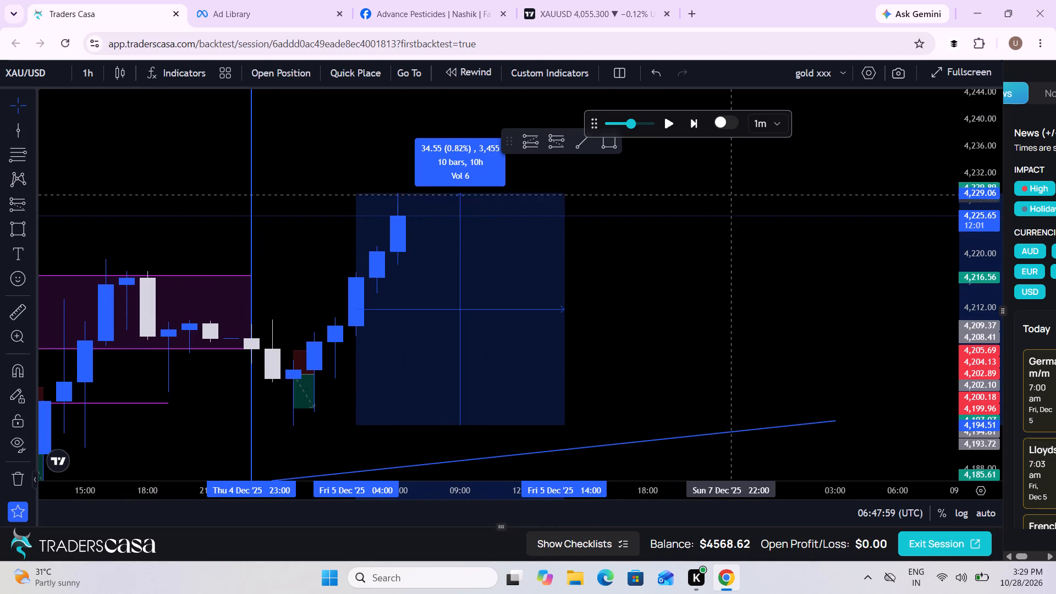
Play the replay on the 1 hour chart from 06:47:59 UTC and pause at 07:50:59.
{"action": "left_click", "coordinate": [667, 127]}
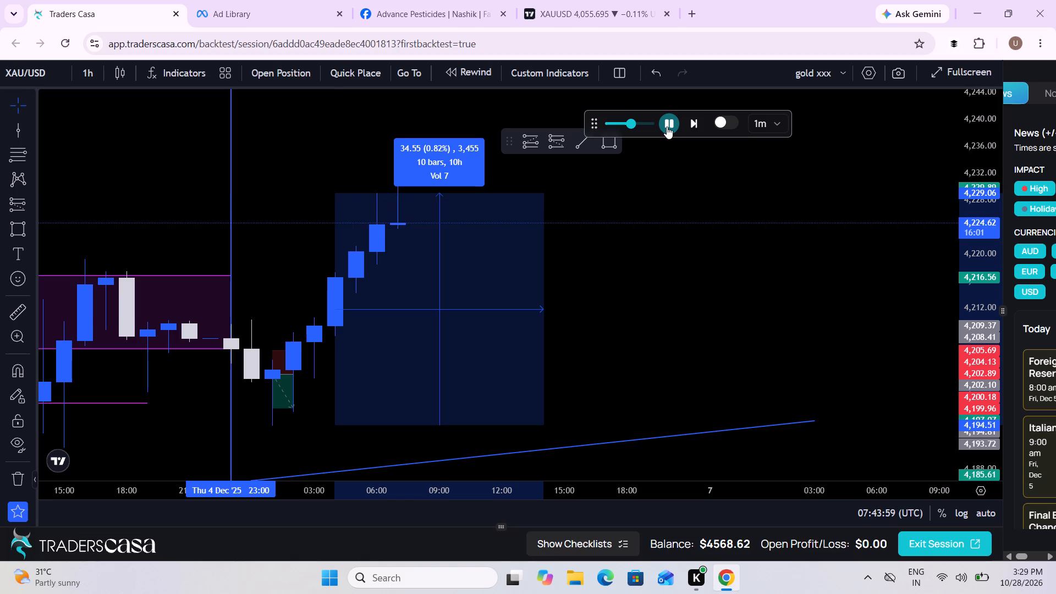
{"action": "left_click", "coordinate": [667, 127]}
Clear the old measurement and measure the rise from the 5 December low, about 4,194.71, to the 07:00 candle's high, about 4,230.38.
{"action": "left_click", "coordinate": [677, 230]}
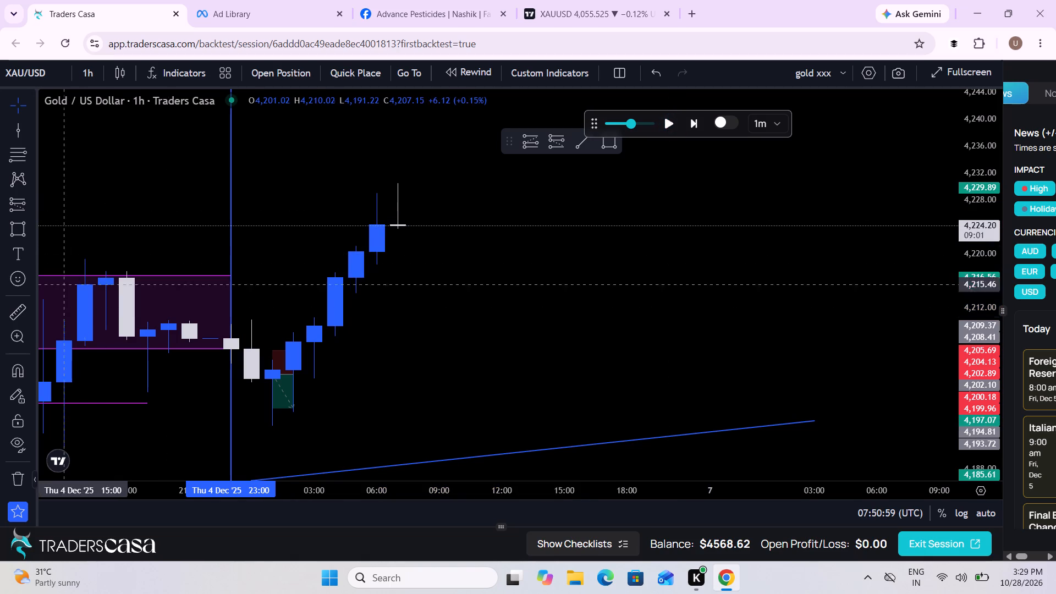
{"action": "left_click", "coordinate": [13, 320]}
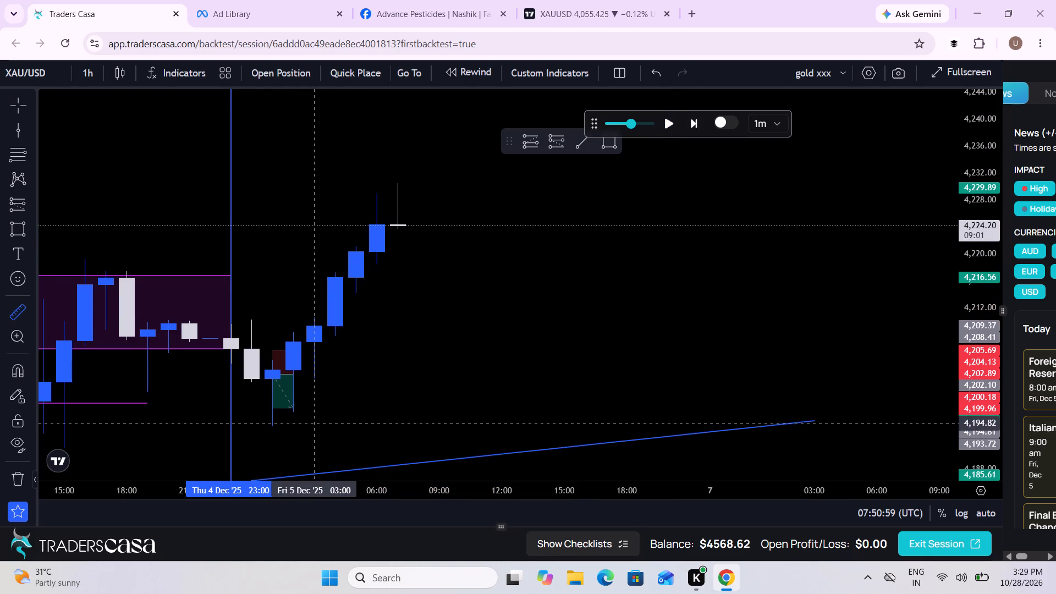
{"action": "left_click", "coordinate": [326, 424]}
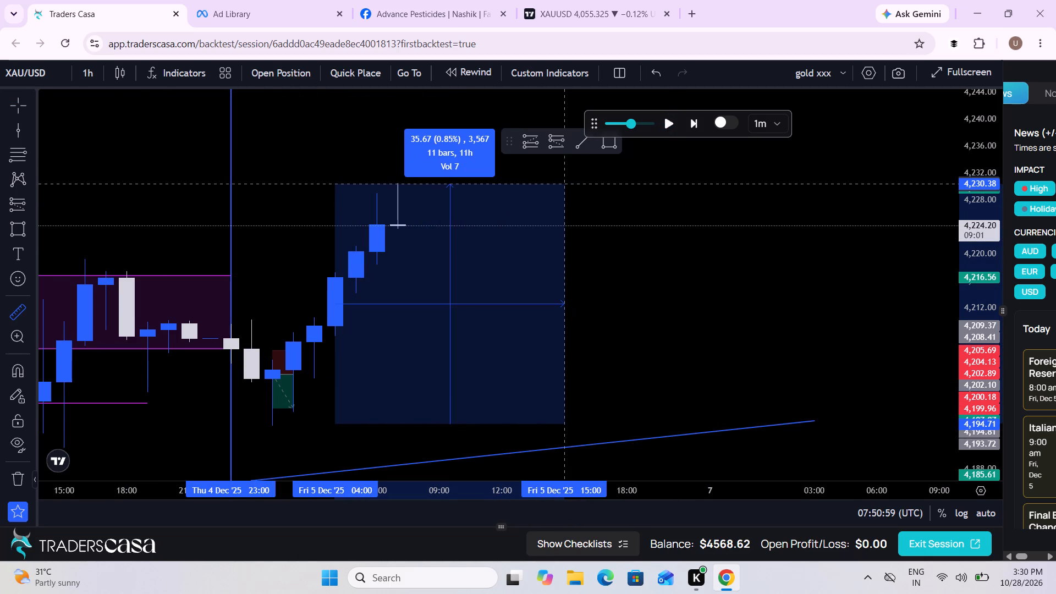
{"action": "left_click", "coordinate": [570, 184]}
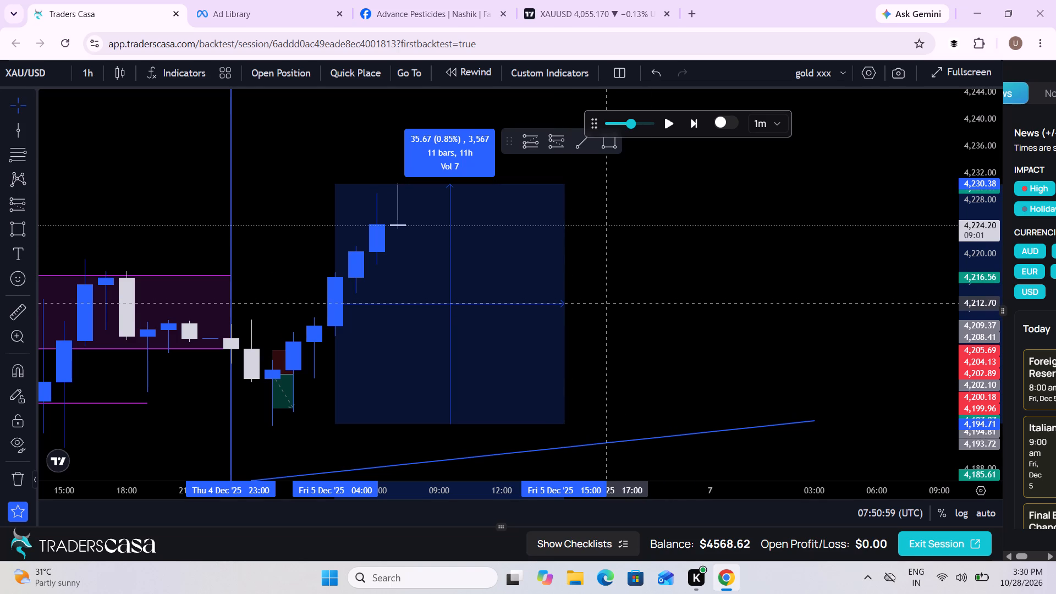
Resume the replay on the 1 hour chart from 07:50:59 UTC.
{"action": "left_click", "coordinate": [669, 129]}
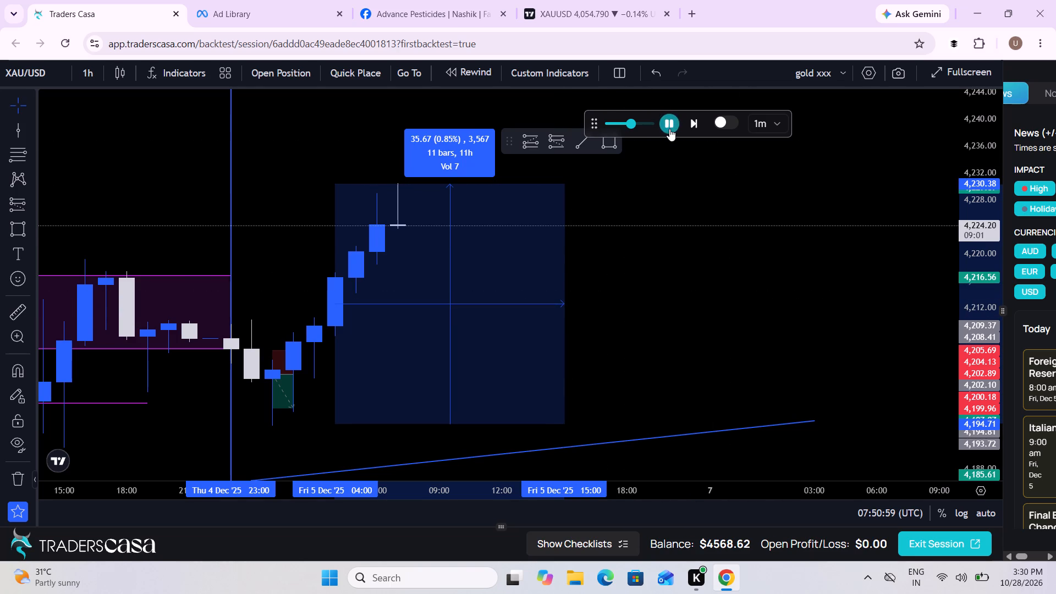
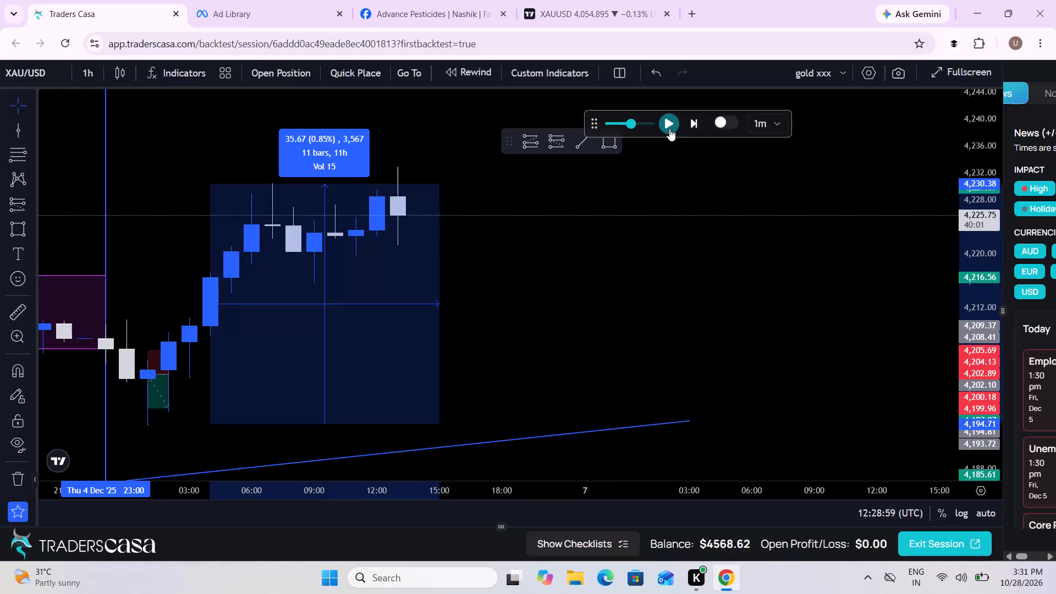
Clear the old measurement and measure the rise from the 5 December low, about 4,194.51, to the 13:00 candle's high, about 4,232.94.
{"action": "scroll", "coordinate": [557, 333], "scroll_direction": "down", "scroll_amount": 2}
{"action": "left_click", "coordinate": [557, 333]}
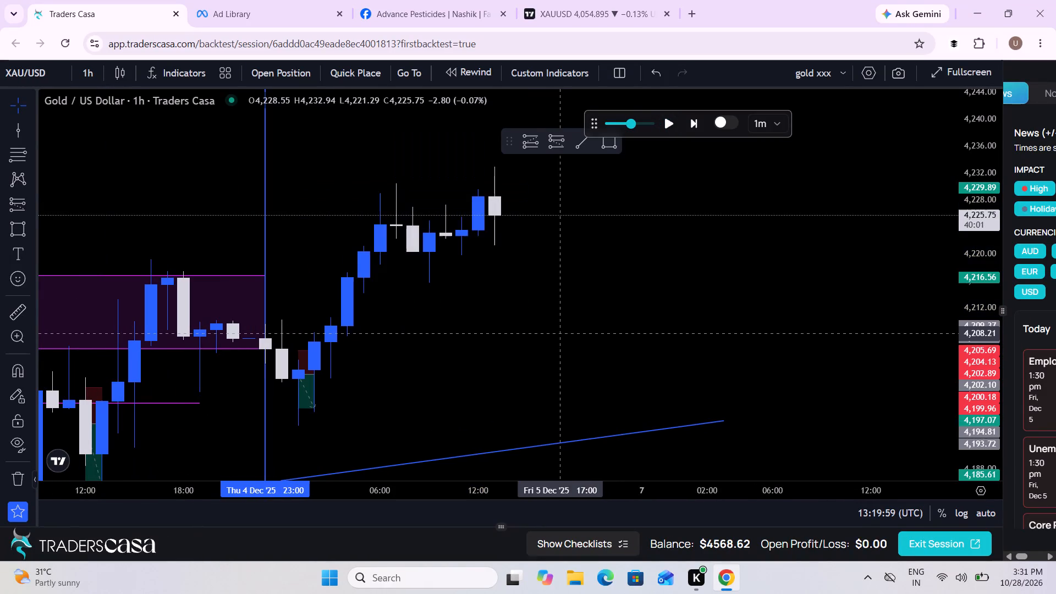
{"action": "left_click_drag", "start_coordinate": [557, 333], "coordinate": [472, 345]}
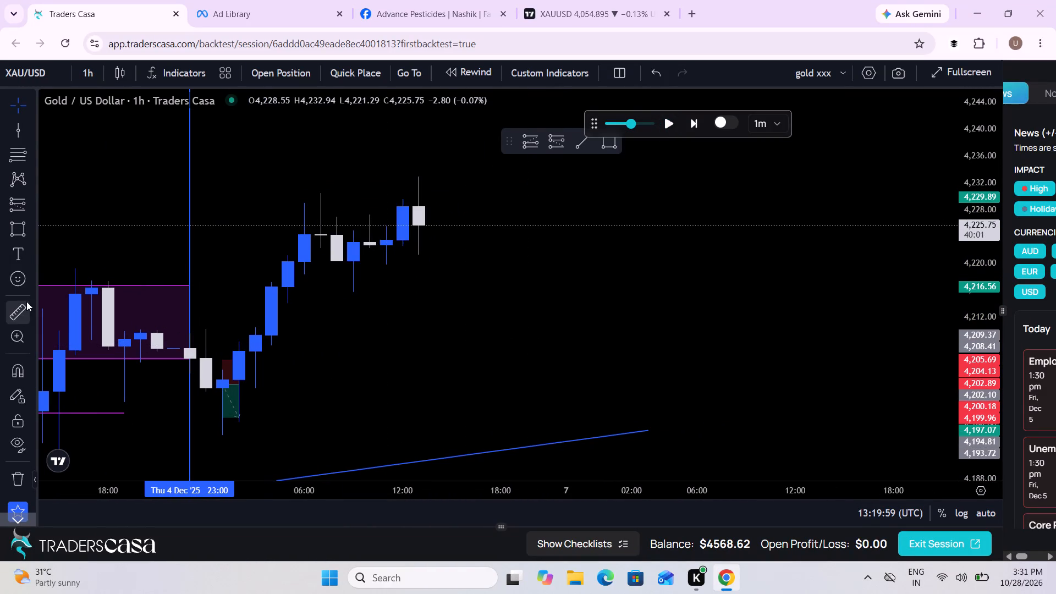
{"action": "left_click", "coordinate": [26, 301]}
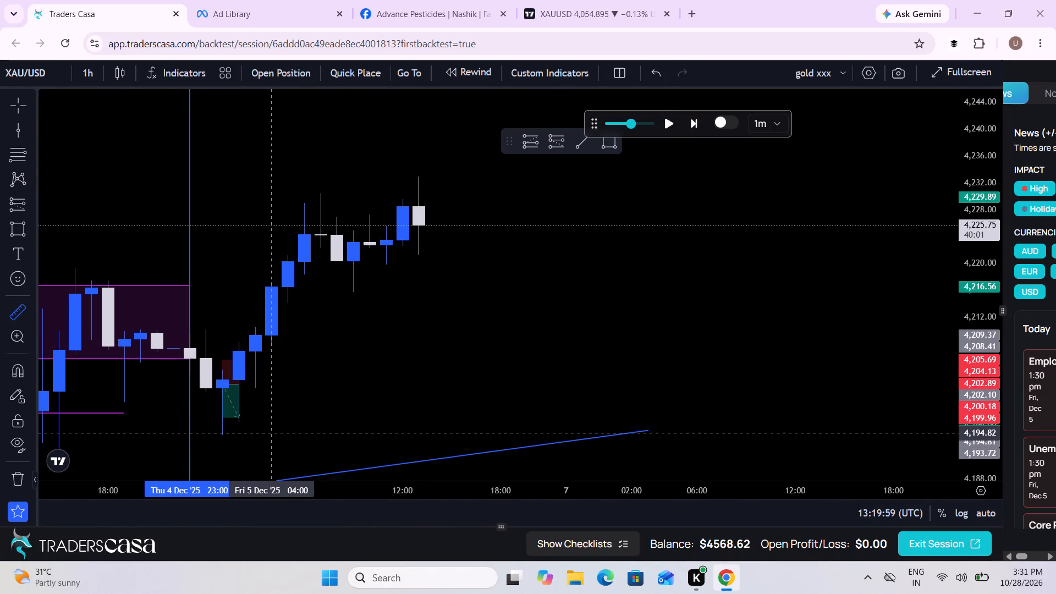
{"action": "left_click", "coordinate": [275, 435]}
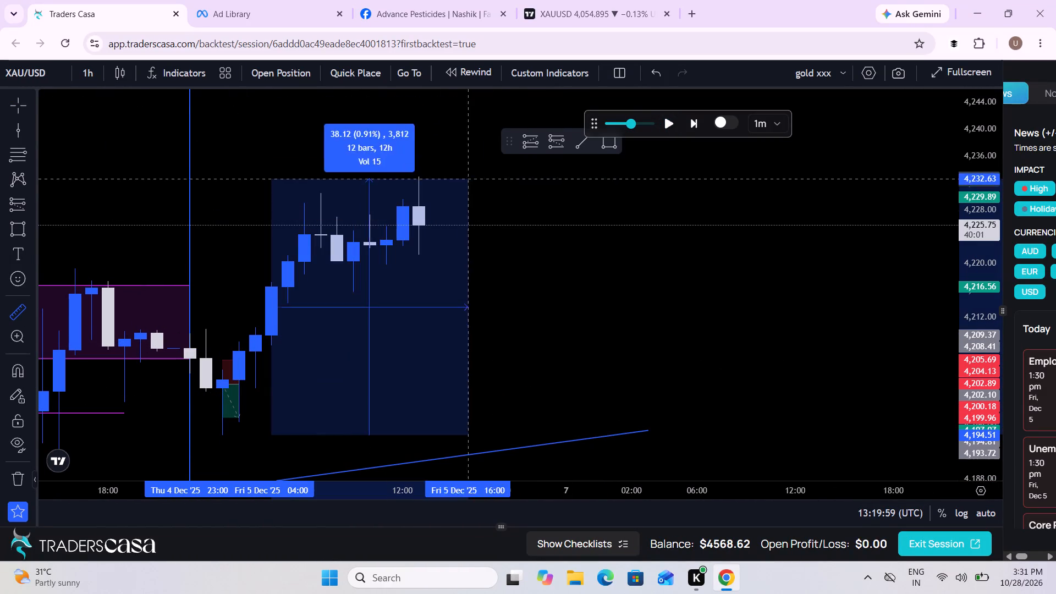
{"action": "left_click", "coordinate": [608, 177]}
Resume the replay on the 1 hour chart from 13:19:59 UTC.
{"action": "left_click", "coordinate": [665, 124]}
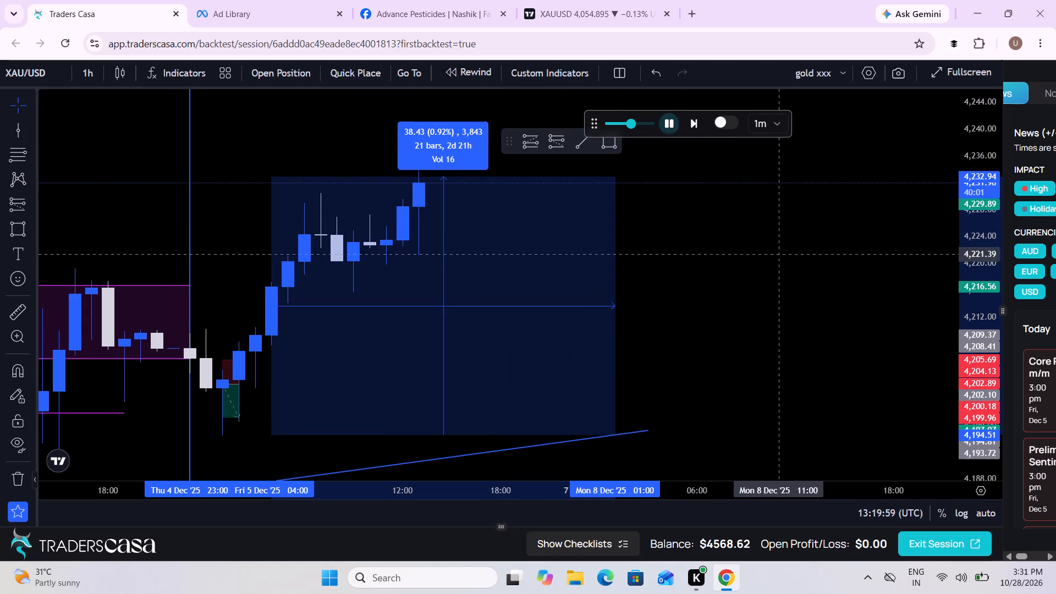
{"action": "scroll", "coordinate": [802, 322], "scroll_direction": "down", "scroll_amount": 4}
{"action": "left_click_drag", "start_coordinate": [972, 288], "coordinate": [943, 375]}
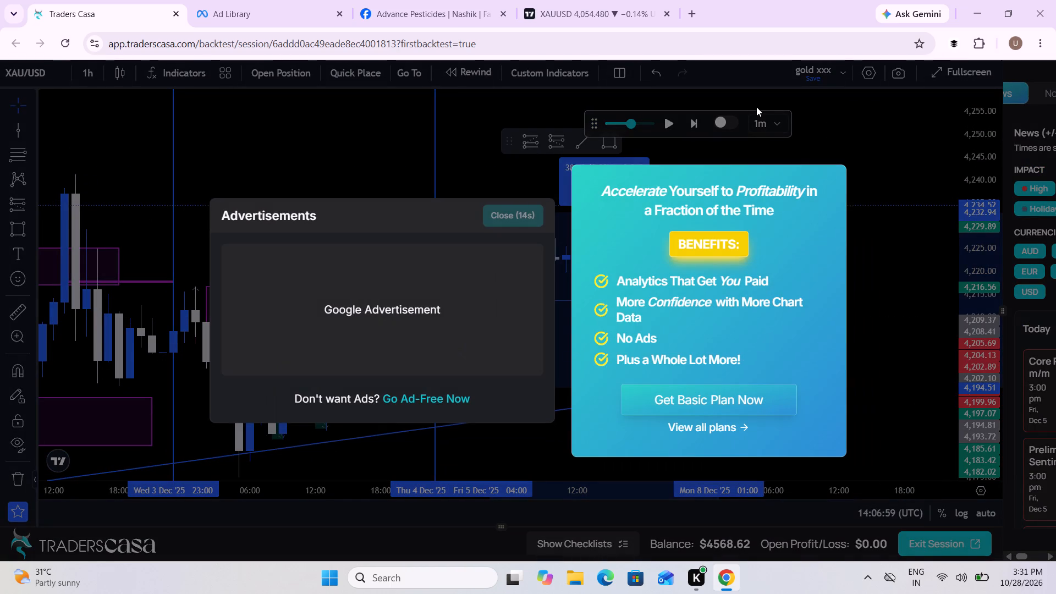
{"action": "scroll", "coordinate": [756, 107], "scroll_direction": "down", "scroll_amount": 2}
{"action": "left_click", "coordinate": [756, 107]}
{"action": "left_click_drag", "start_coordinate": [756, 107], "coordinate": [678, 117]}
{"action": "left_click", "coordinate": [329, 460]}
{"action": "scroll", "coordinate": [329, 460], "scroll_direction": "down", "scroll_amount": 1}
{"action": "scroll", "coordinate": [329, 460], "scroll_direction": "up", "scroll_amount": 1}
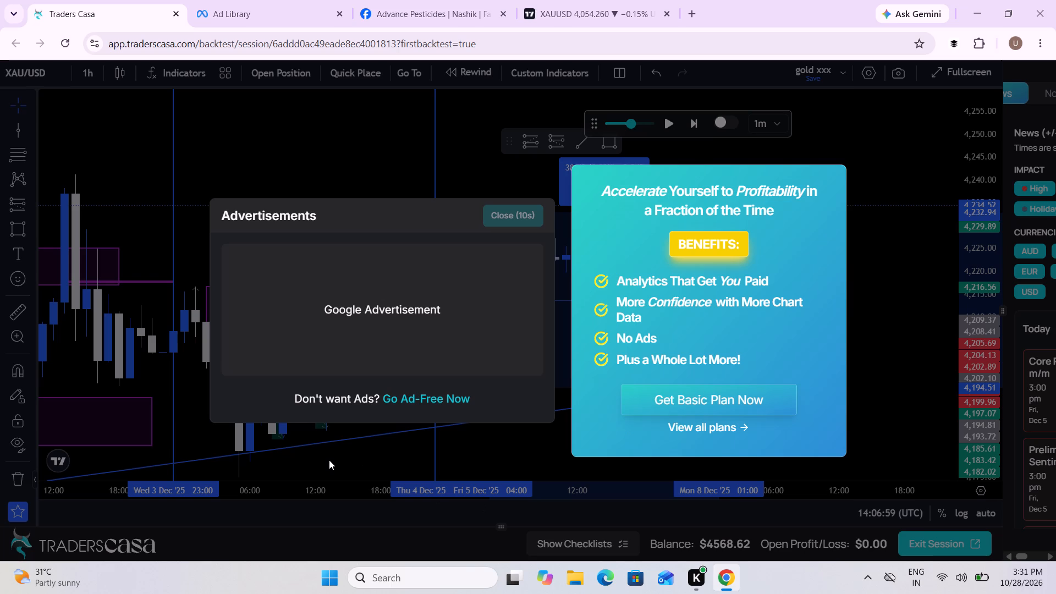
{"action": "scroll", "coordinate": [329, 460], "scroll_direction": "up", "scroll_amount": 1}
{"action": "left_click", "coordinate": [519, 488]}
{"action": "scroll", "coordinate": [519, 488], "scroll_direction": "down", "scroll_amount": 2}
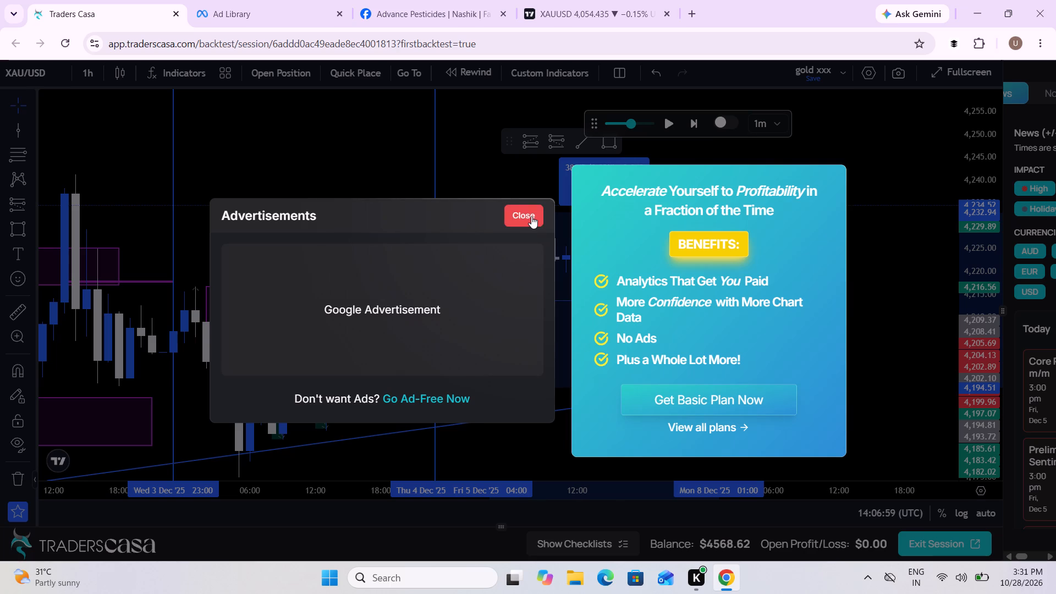
Dismiss the advertisement overlay covering the chart.
{"action": "left_click", "coordinate": [531, 216]}
Play the replay on the 1 hour chart from 14:06:59 UTC, stopping briefly at 14:11:59, and pause at 14:32:59.
{"action": "left_click_drag", "start_coordinate": [799, 283], "coordinate": [650, 326]}
{"action": "scroll", "coordinate": [650, 326], "scroll_direction": "down", "scroll_amount": 1}
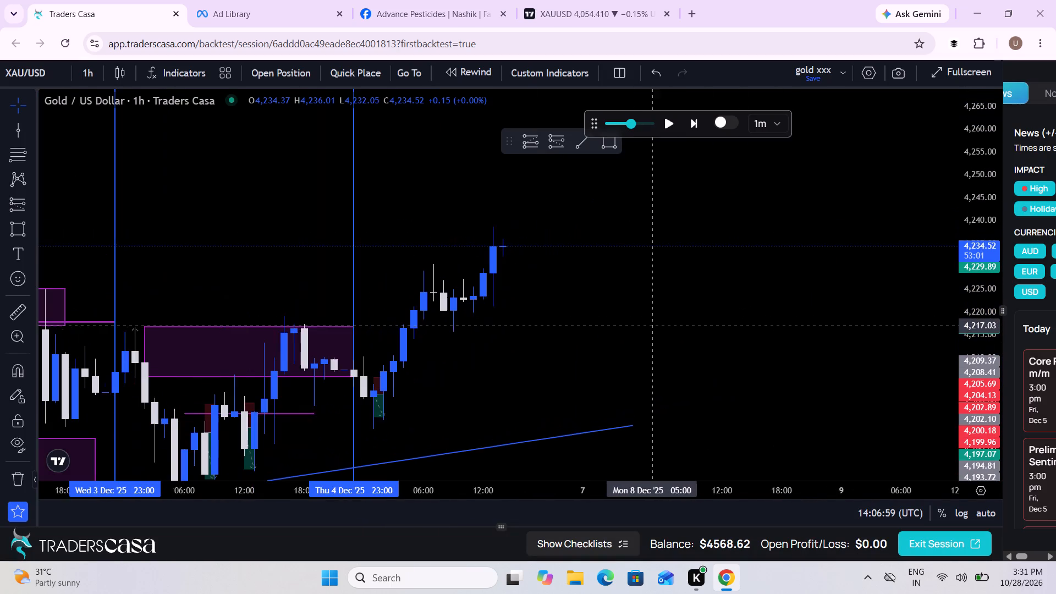
{"action": "scroll", "coordinate": [650, 326], "scroll_direction": "down", "scroll_amount": 1}
{"action": "left_click", "coordinate": [669, 127]}
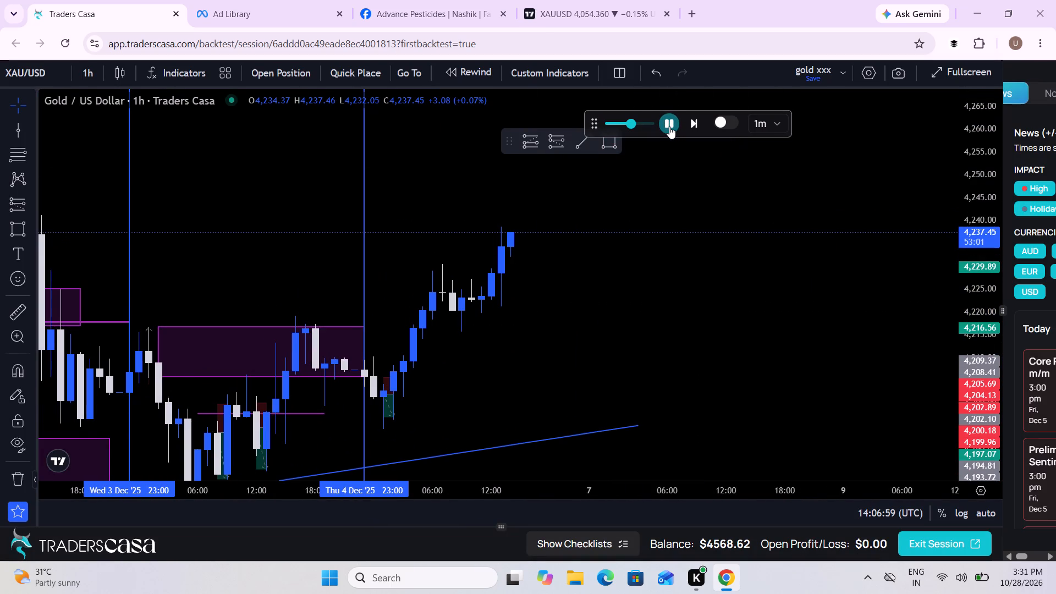
{"action": "left_click", "coordinate": [669, 127]}
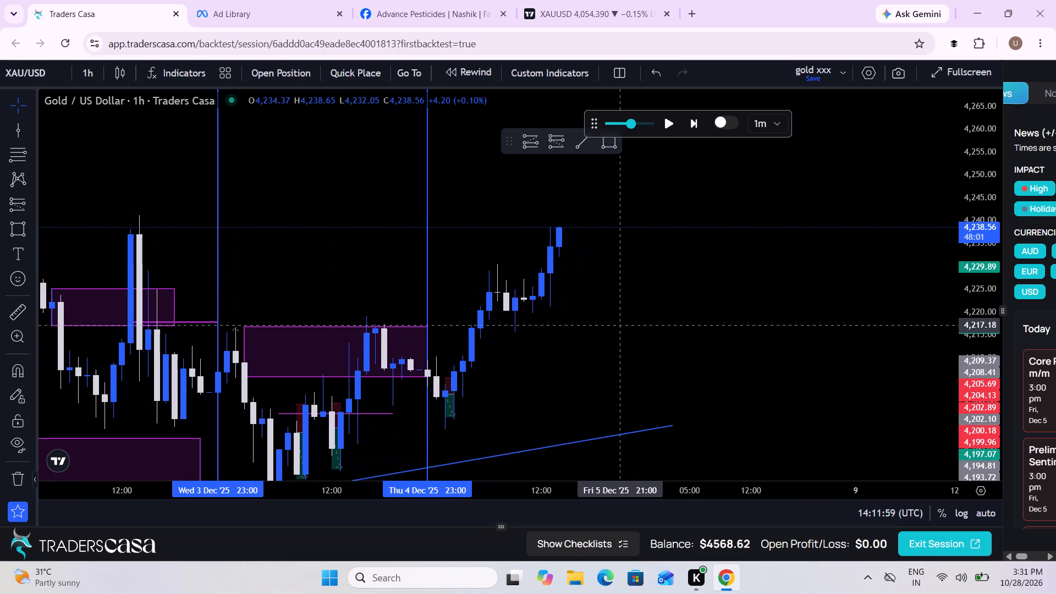
{"action": "left_click", "coordinate": [673, 119]}
{"action": "left_click_drag", "start_coordinate": [686, 241], "coordinate": [546, 222]}
{"action": "scroll", "coordinate": [546, 222], "scroll_direction": "down", "scroll_amount": 1}
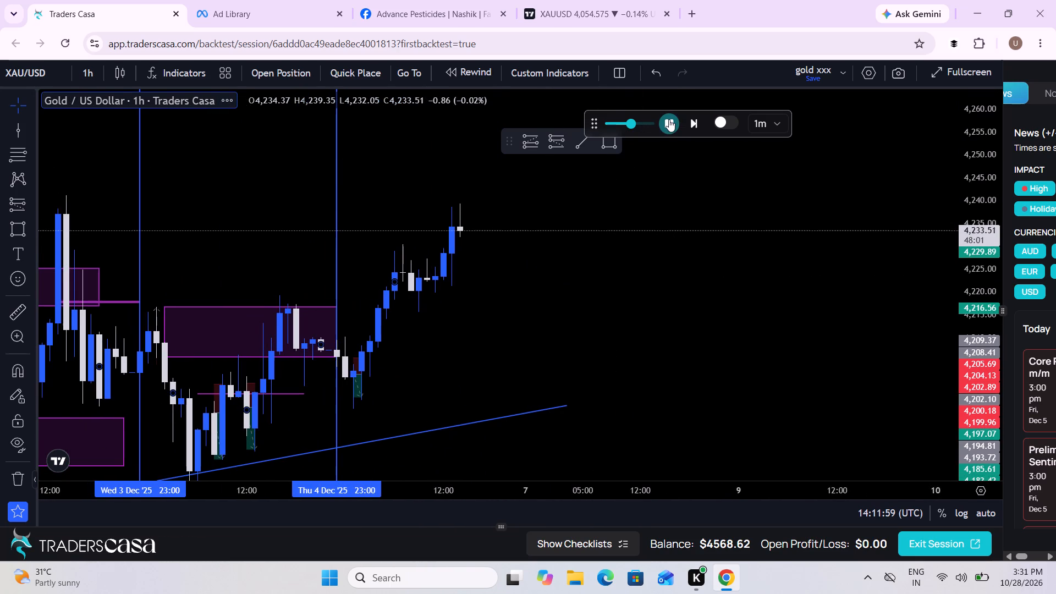
{"action": "left_click", "coordinate": [669, 119]}
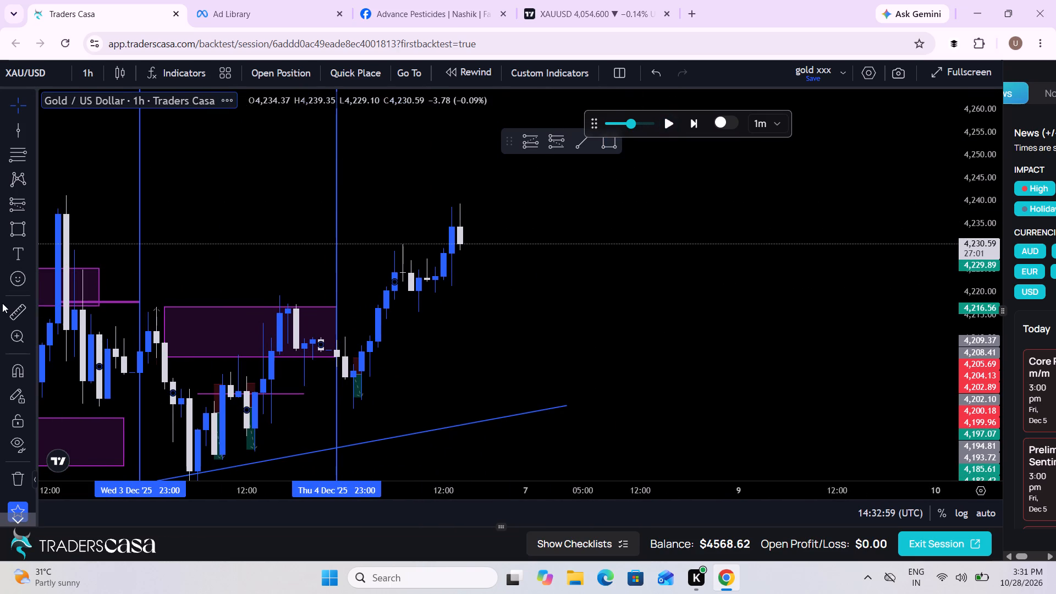
Measure the price rise from the 5 December low, about 4,194.47, up to the 14:00 candle's high, about 4,239.44.
{"action": "left_click", "coordinate": [2, 303]}
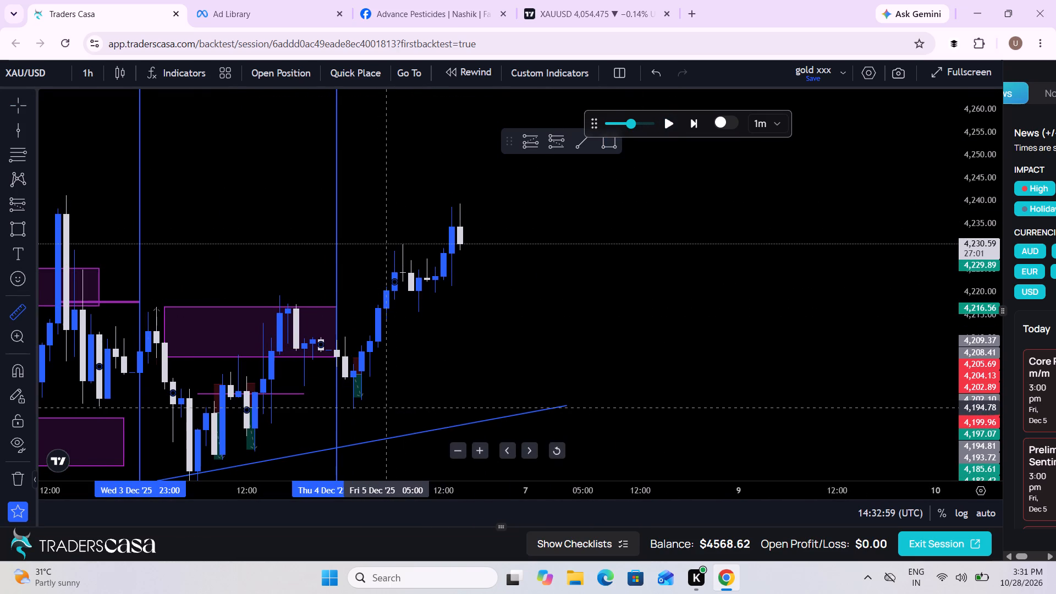
{"action": "left_click", "coordinate": [384, 409]}
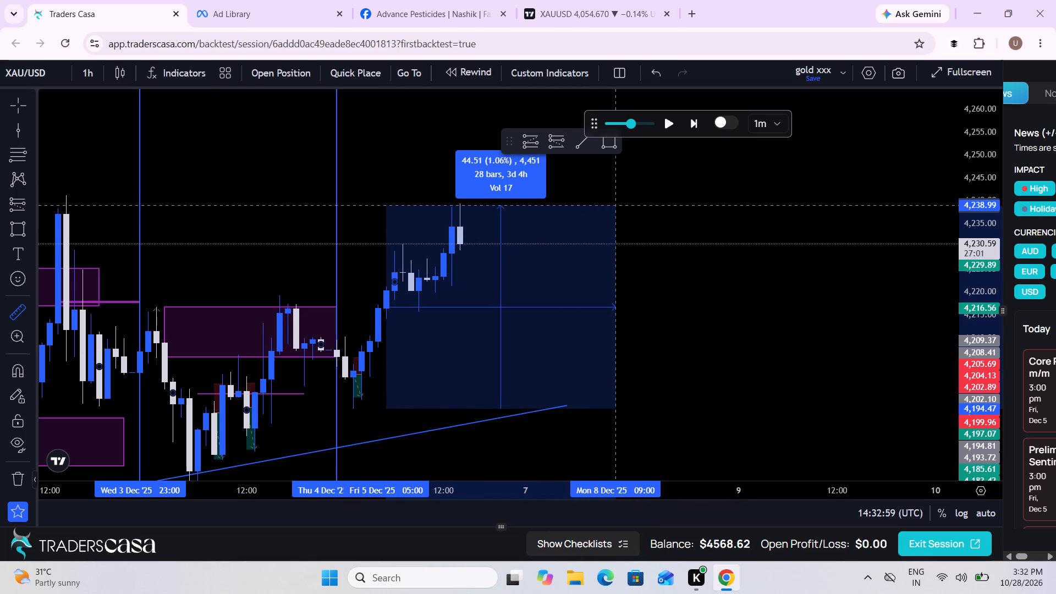
{"action": "left_click", "coordinate": [623, 203]}
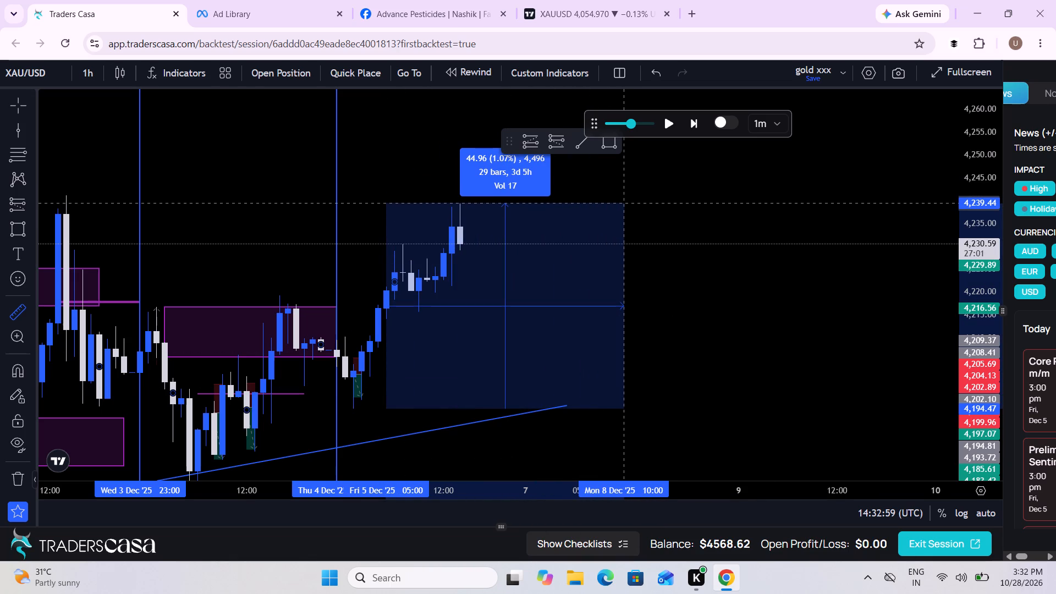
Play the replay on the 1 hour chart from 14:32:59 UTC and pause at 15:36:59.
{"action": "left_click", "coordinate": [662, 122]}
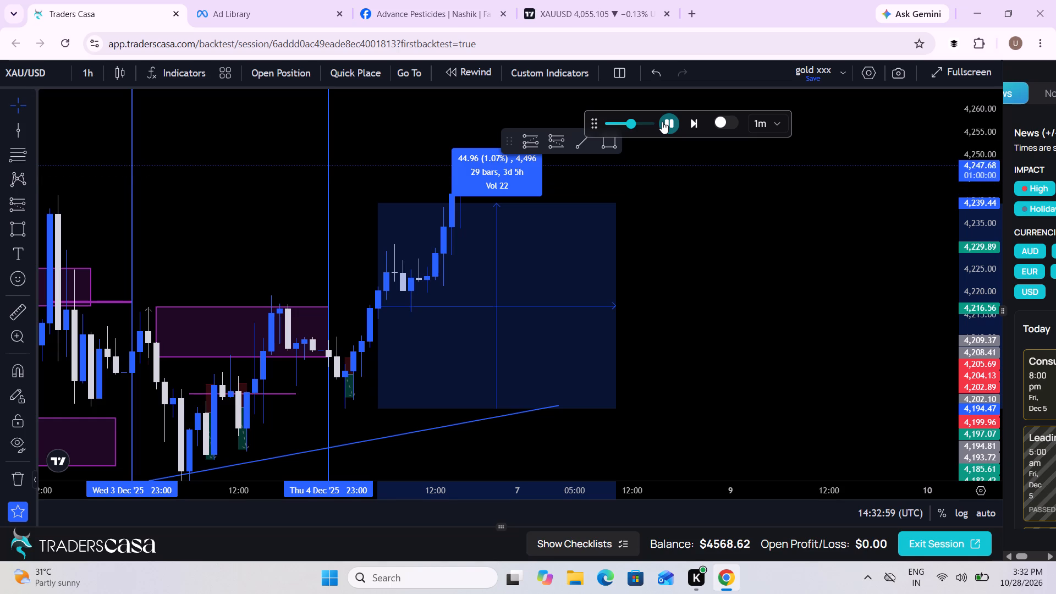
{"action": "left_click", "coordinate": [662, 122]}
Clear the old measurement, play the replay on the 1 hour chart from 15:36:59 UTC and pause at 16:00:59.
{"action": "left_click_drag", "start_coordinate": [771, 235], "coordinate": [746, 272]}
{"action": "scroll", "coordinate": [746, 272], "scroll_direction": "down", "scroll_amount": 2}
{"action": "left_click_drag", "start_coordinate": [982, 247], "coordinate": [947, 365]}
{"action": "left_click_drag", "start_coordinate": [725, 309], "coordinate": [681, 352]}
{"action": "scroll", "coordinate": [681, 352], "scroll_direction": "right", "scroll_amount": 1}
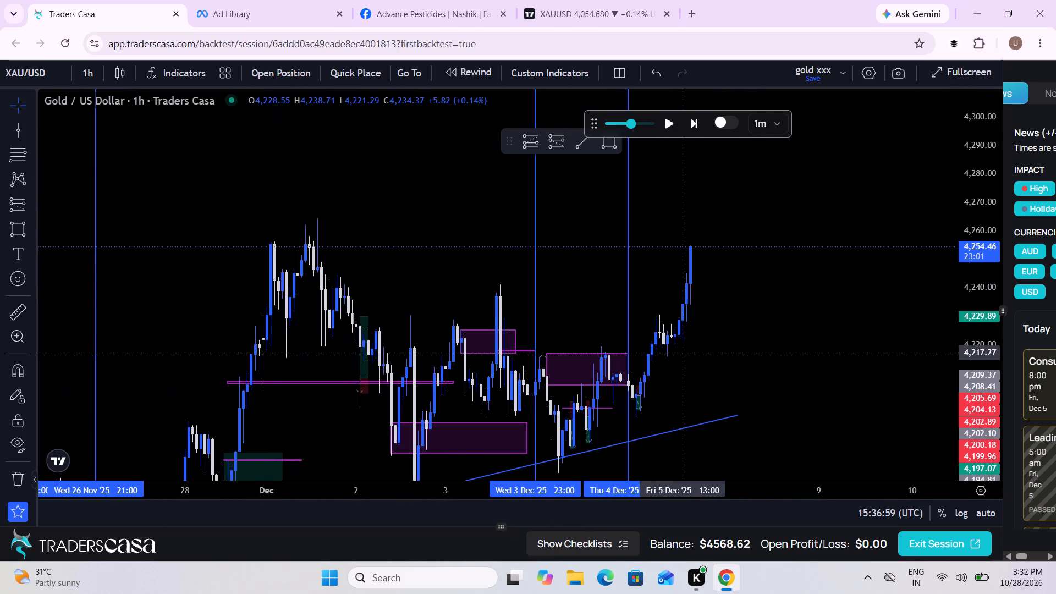
{"action": "scroll", "coordinate": [681, 352], "scroll_direction": "right", "scroll_amount": 1}
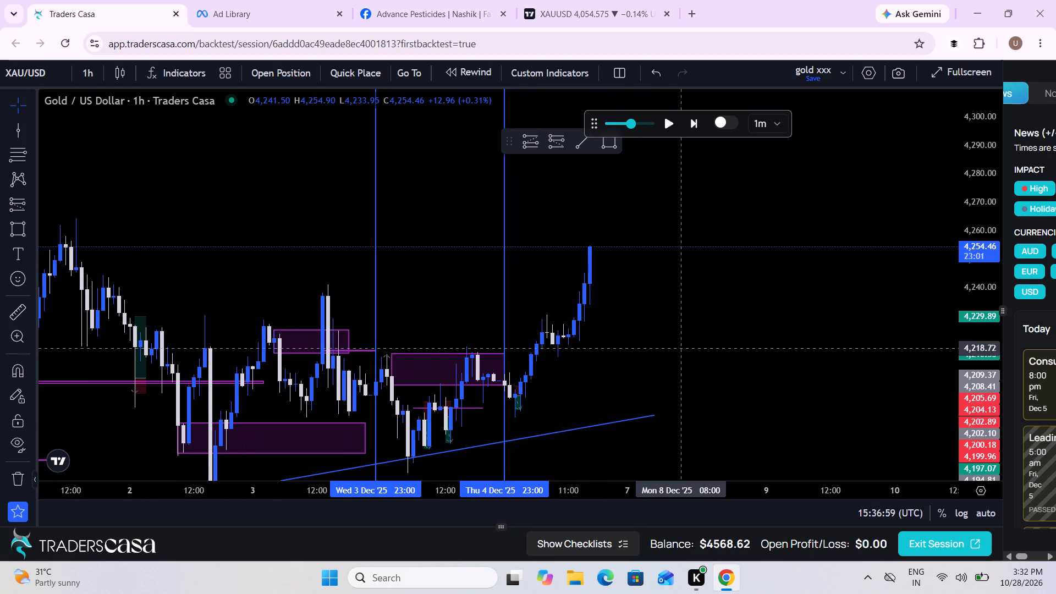
{"action": "left_click", "coordinate": [670, 128]}
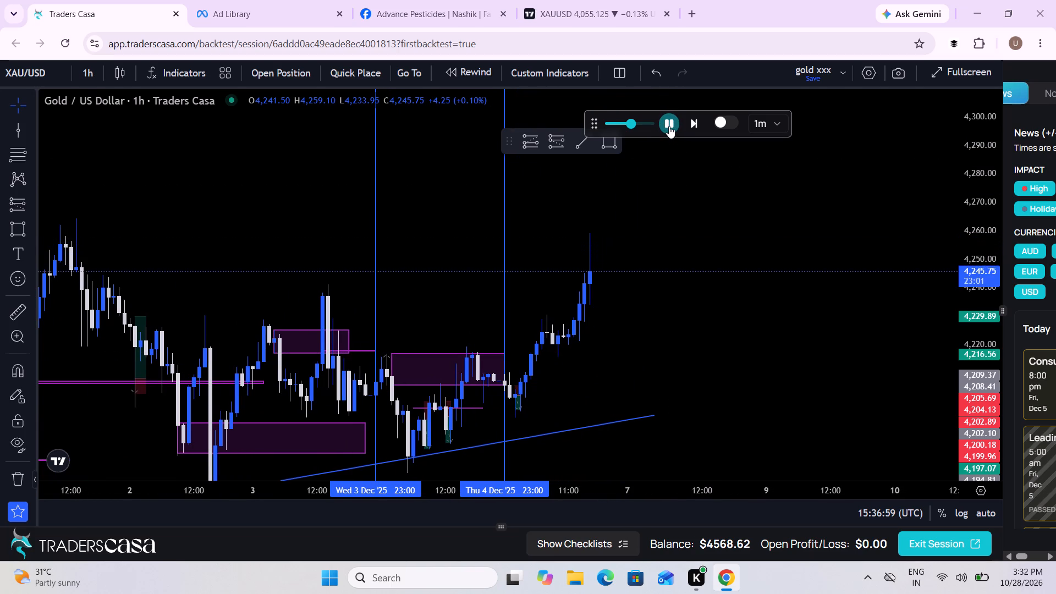
{"action": "left_click", "coordinate": [669, 126]}
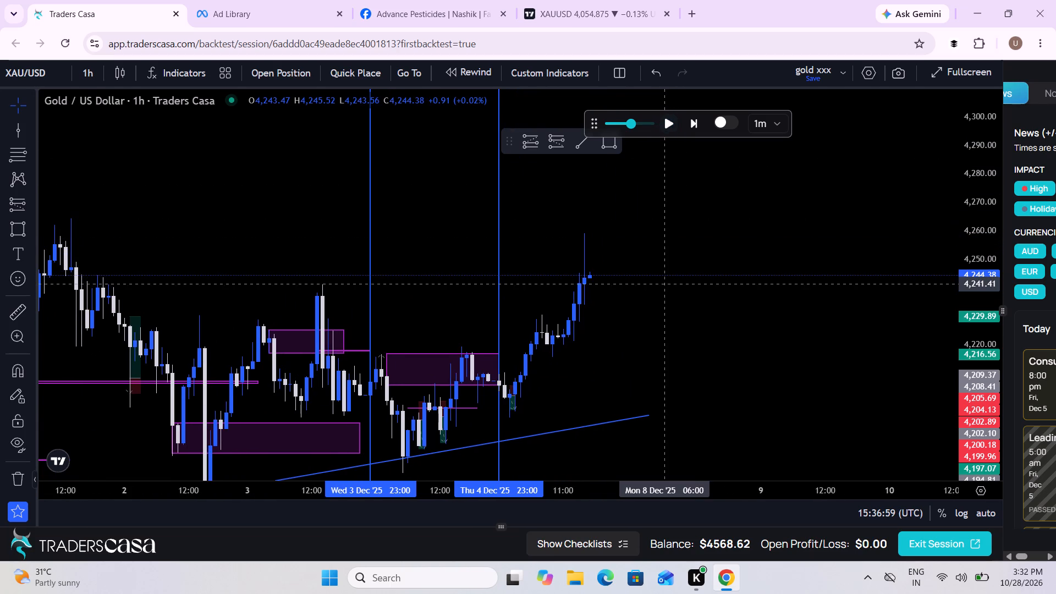
Measure the price rise from the 5 December low, about 4,194.81, up to the 15:00 candle's high, about 4,259.04.
{"action": "scroll", "coordinate": [664, 283], "scroll_direction": "up", "scroll_amount": 3}
{"action": "left_click", "coordinate": [21, 310]}
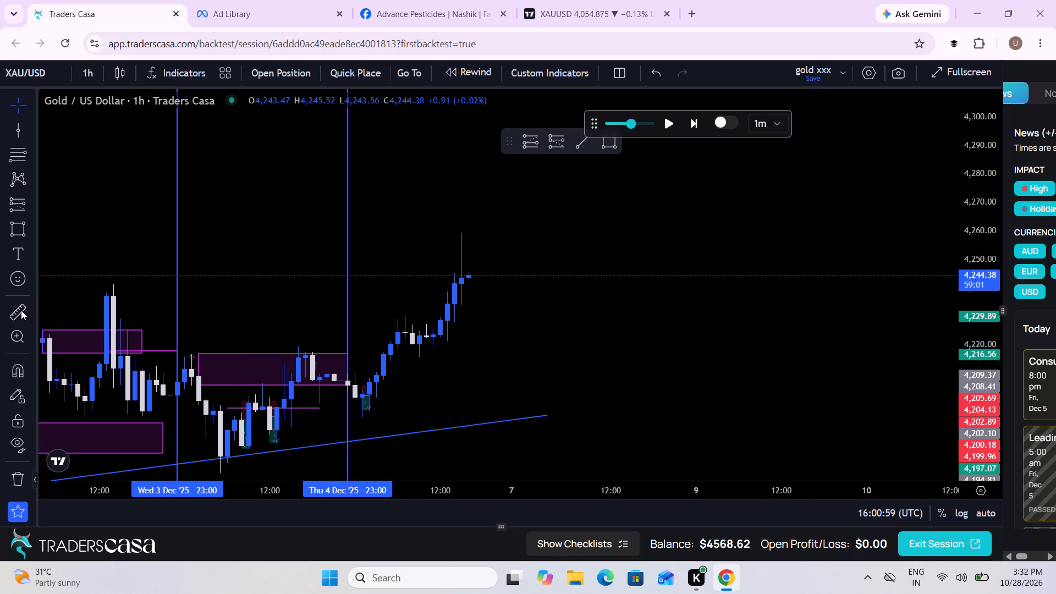
{"action": "left_click", "coordinate": [441, 416]}
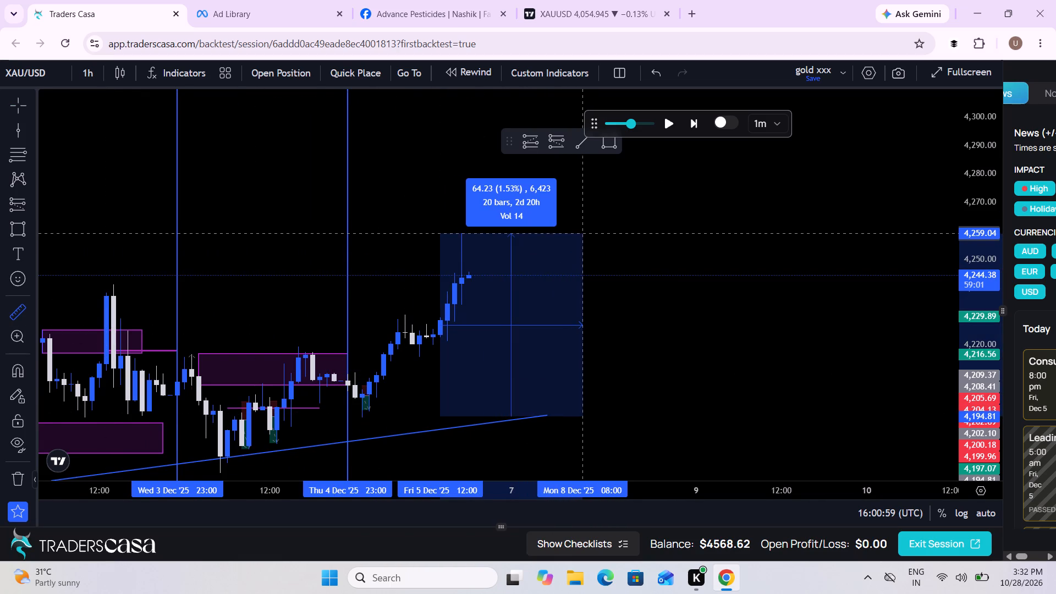
{"action": "left_click", "coordinate": [579, 233]}
Play the replay on the 1 hour chart from 16:00:59 UTC and pause at 16:12:59.
{"action": "left_click", "coordinate": [665, 124]}
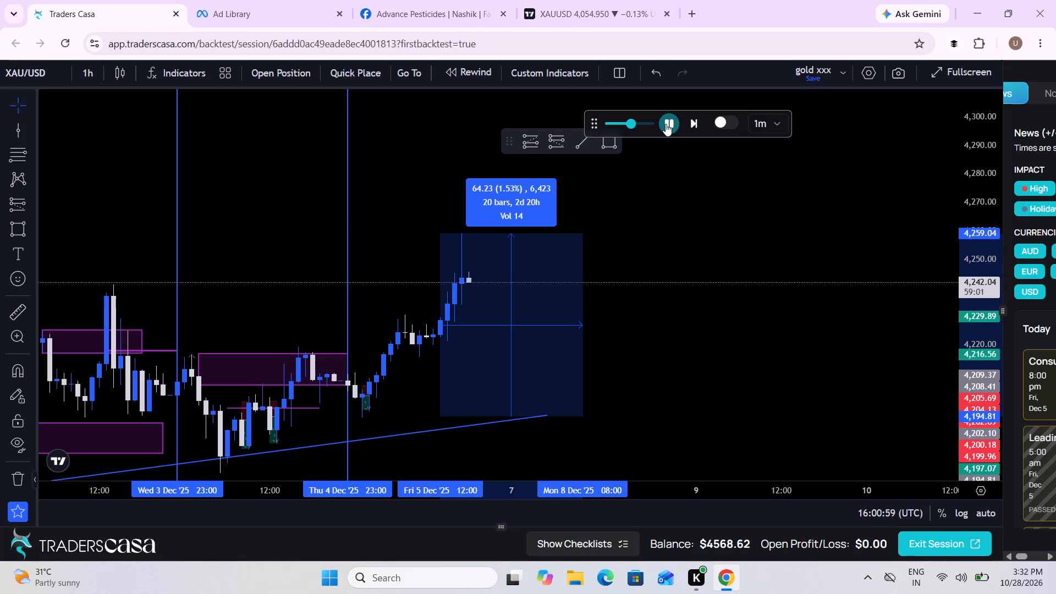
{"action": "left_click", "coordinate": [665, 124]}
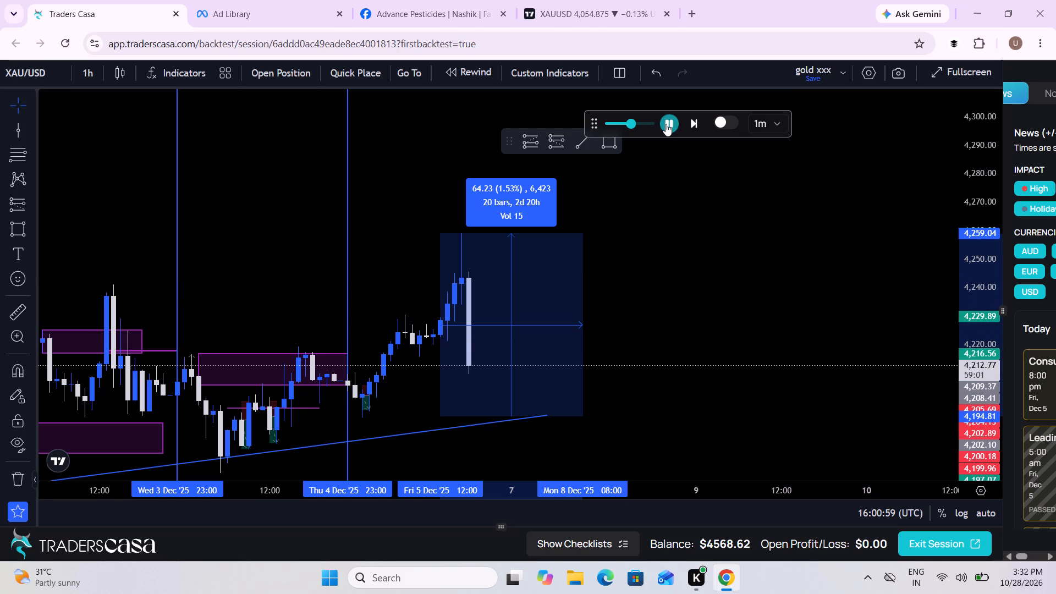
Draw a flat, line-thin rectangle at about 4,226.92 from the 5 December 07:00 candle to 9 December 04:00.
{"action": "scroll", "coordinate": [685, 353], "scroll_direction": "up", "scroll_amount": 1}
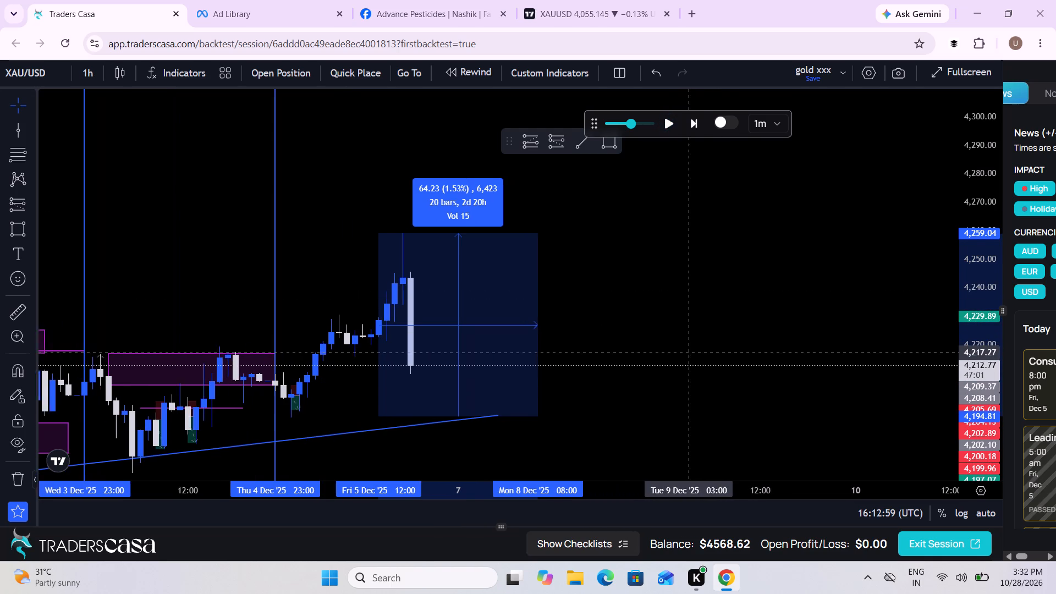
{"action": "scroll", "coordinate": [685, 353], "scroll_direction": "up", "scroll_amount": 2}
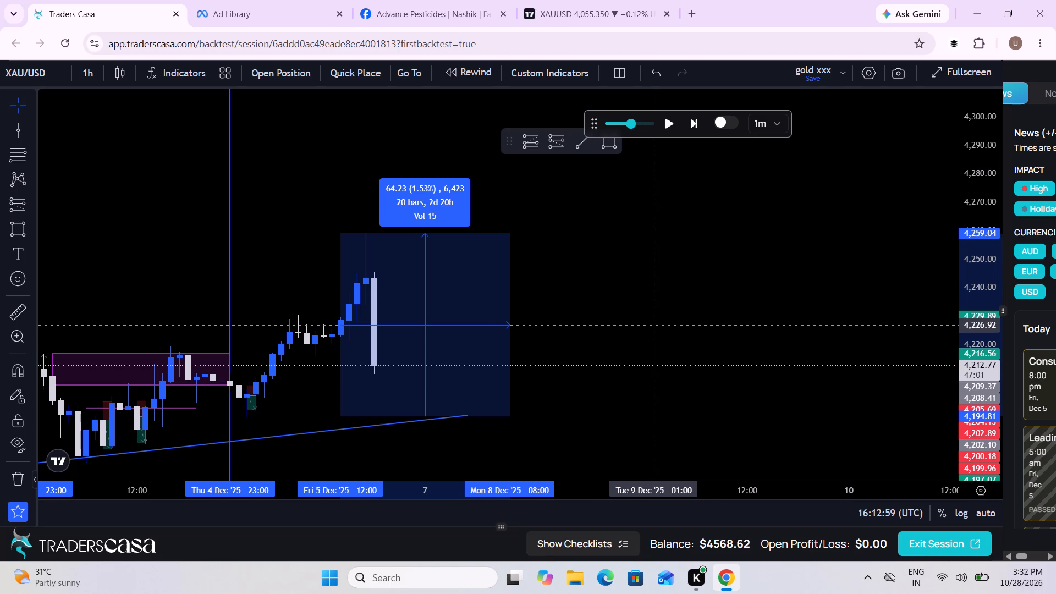
{"action": "left_click", "coordinate": [18, 226]}
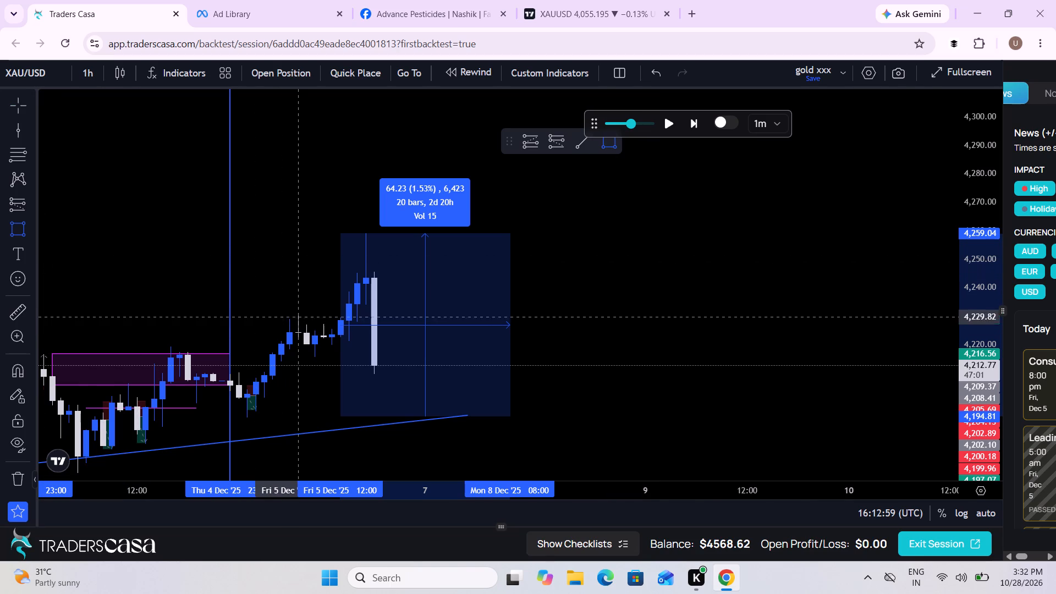
{"action": "left_click", "coordinate": [301, 324]}
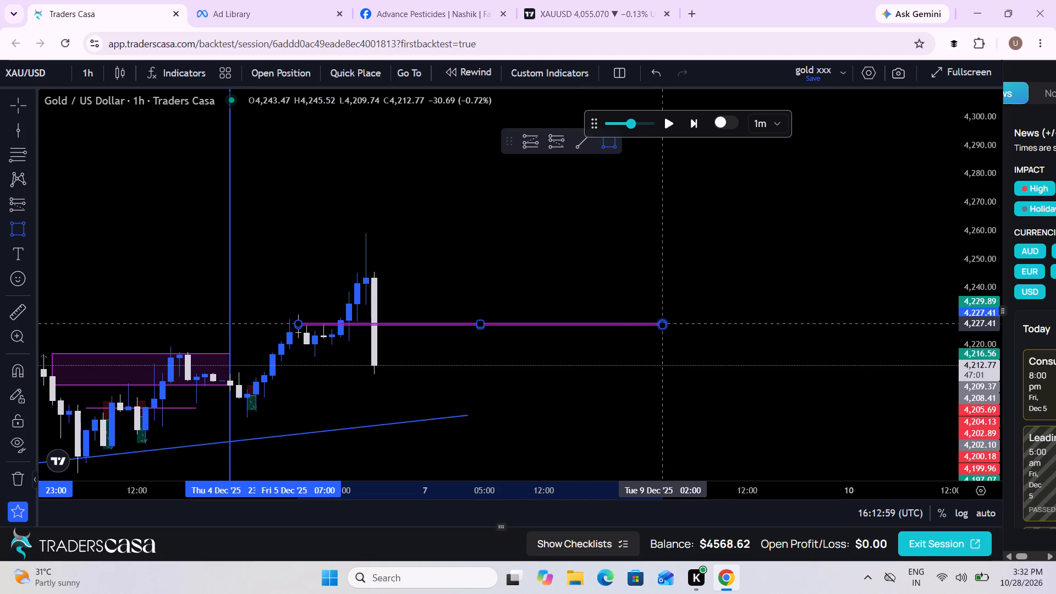
{"action": "left_click", "coordinate": [681, 325]}
{"action": "scroll", "coordinate": [628, 380], "scroll_direction": "down", "scroll_amount": 2}
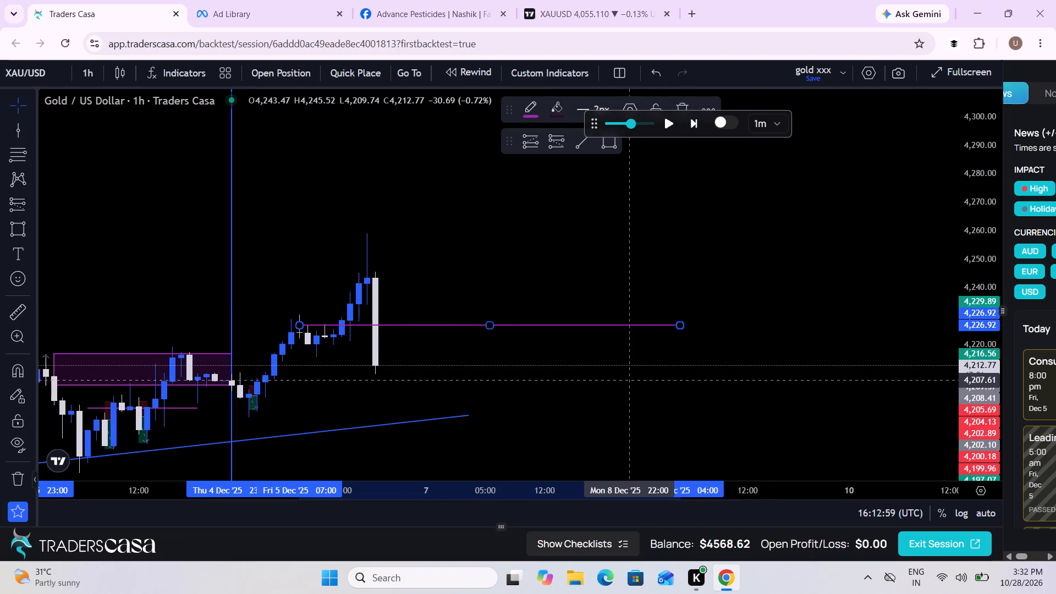
{"action": "scroll", "coordinate": [628, 380], "scroll_direction": "down", "scroll_amount": 3}
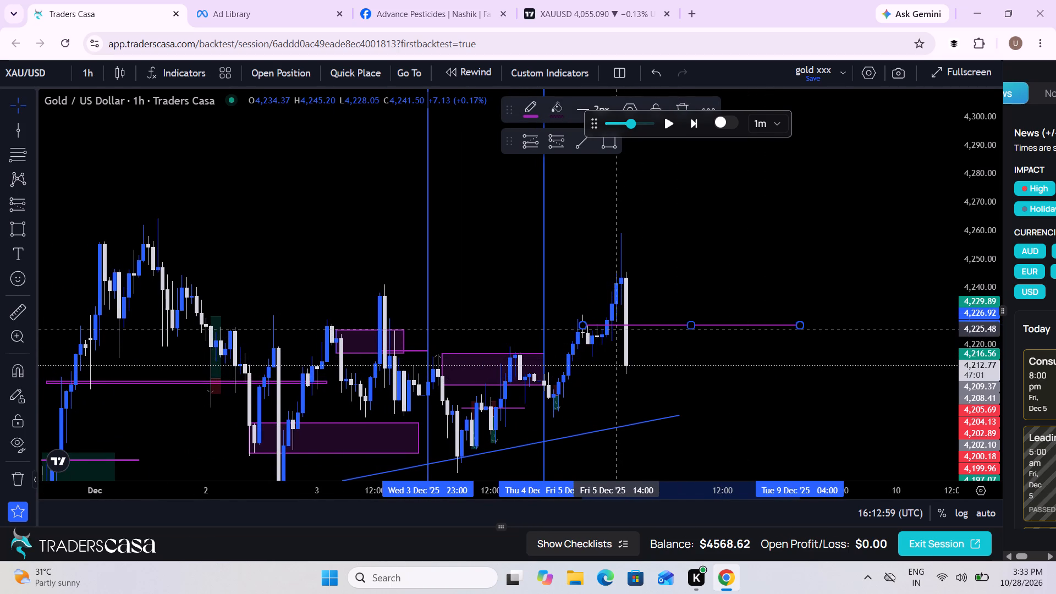
{"action": "scroll", "coordinate": [787, 373], "scroll_direction": "up", "scroll_amount": 2}
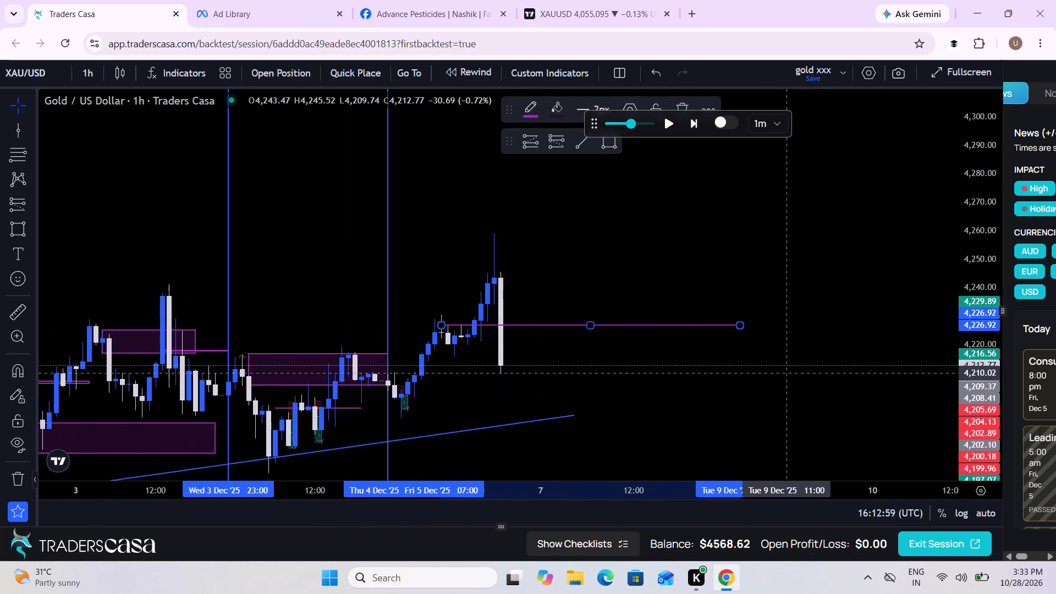
Advance the 1 hour chart replay from 16:12:59 UTC in short play-and-pause bursts through the 16:00 candle, then leave it playing.
{"action": "scroll", "coordinate": [787, 373], "scroll_direction": "up", "scroll_amount": 3}
{"action": "left_click_drag", "start_coordinate": [986, 421], "coordinate": [937, 281]}
{"action": "left_click_drag", "start_coordinate": [622, 427], "coordinate": [711, 295]}
{"action": "scroll", "coordinate": [711, 295], "scroll_direction": "up", "scroll_amount": 3}
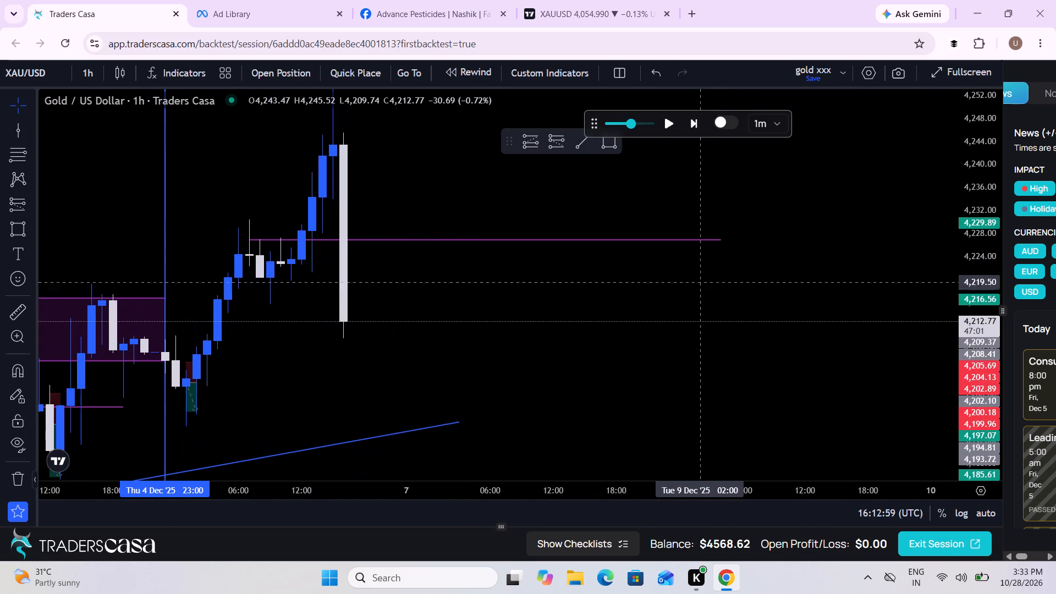
{"action": "left_click", "coordinate": [664, 119]}
{"action": "left_click", "coordinate": [664, 119]}
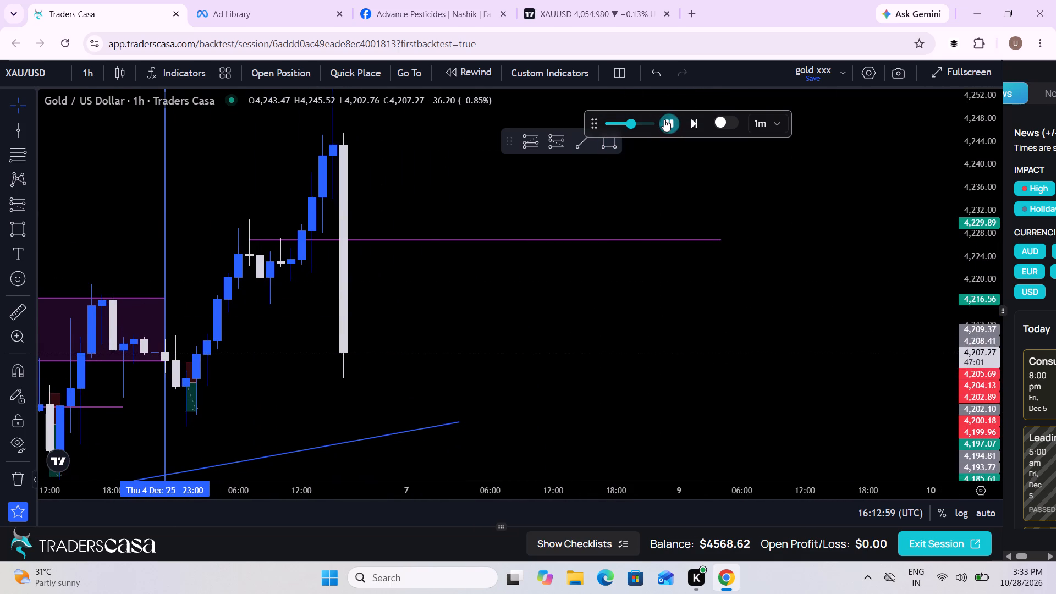
{"action": "left_click", "coordinate": [664, 119]}
{"action": "left_click", "coordinate": [664, 119]}
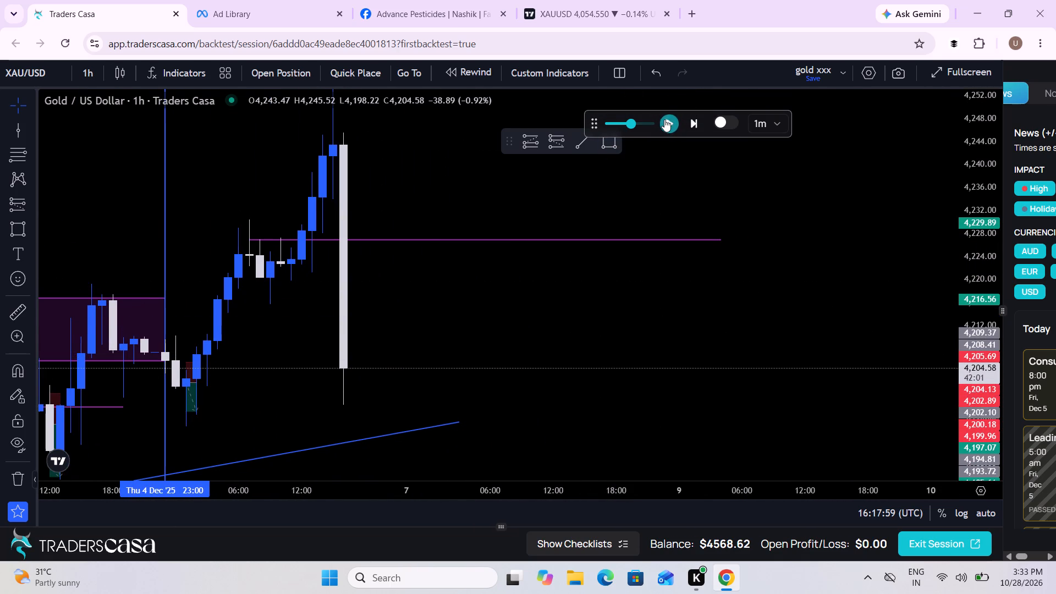
{"action": "left_click", "coordinate": [664, 119]}
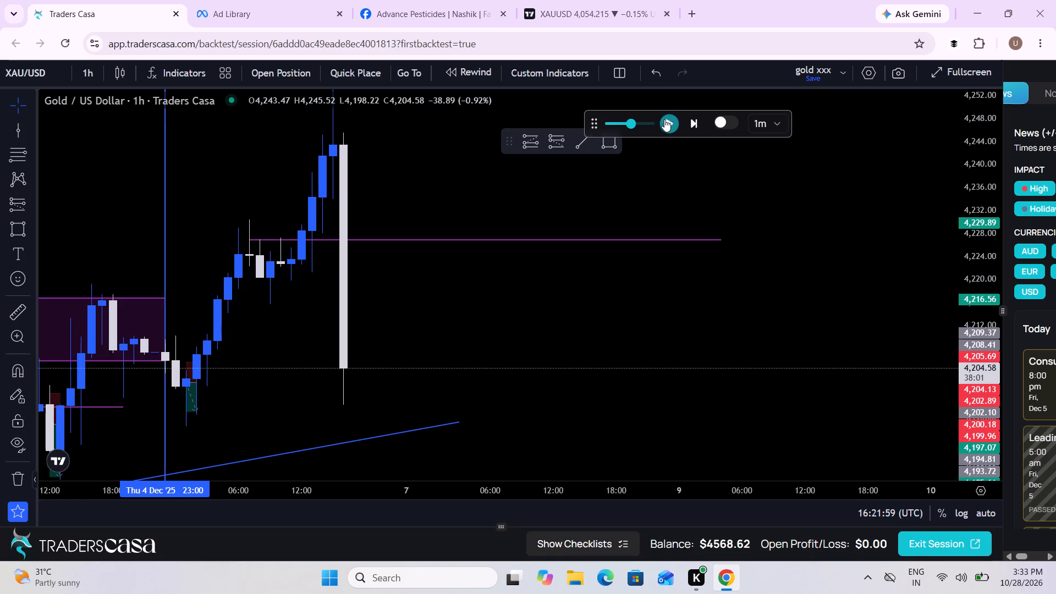
{"action": "left_click", "coordinate": [664, 119]}
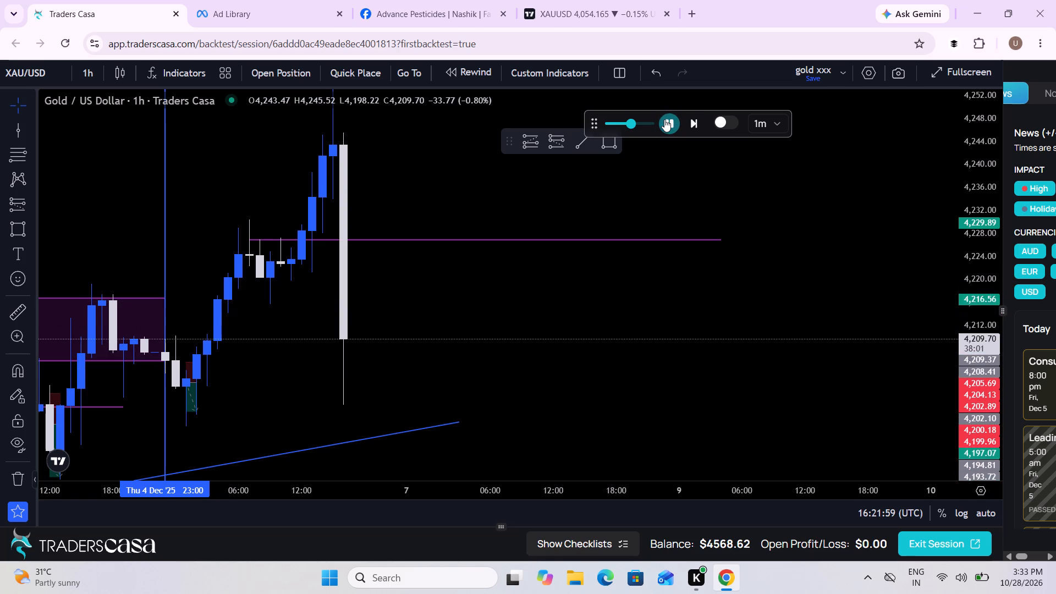
{"action": "left_click", "coordinate": [664, 119]}
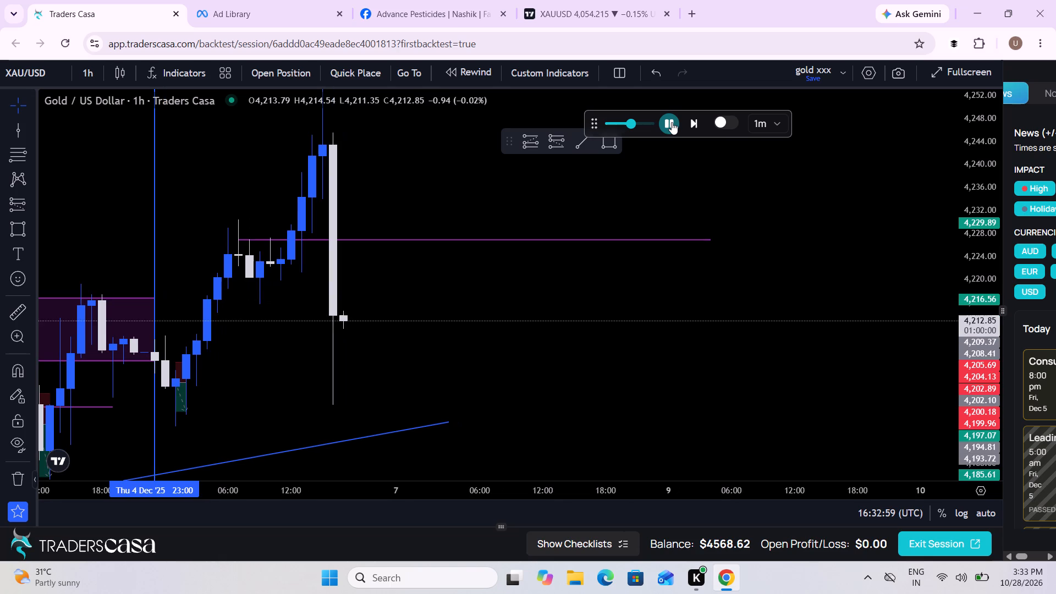
{"action": "left_click", "coordinate": [672, 122]}
{"action": "left_click", "coordinate": [672, 122]}
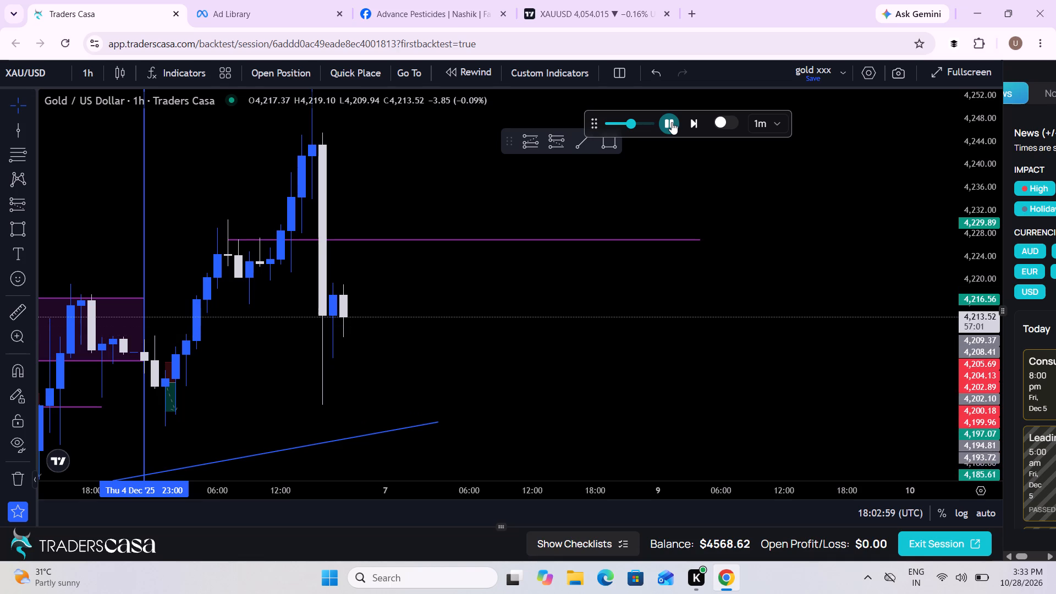
Raise the replay speed slightly and keep the 1 hour chart playing from 18:02:59 UTC to 19:57:59.
{"action": "left_click", "coordinate": [647, 124]}
{"action": "left_click_drag", "start_coordinate": [647, 124], "coordinate": [634, 127]}
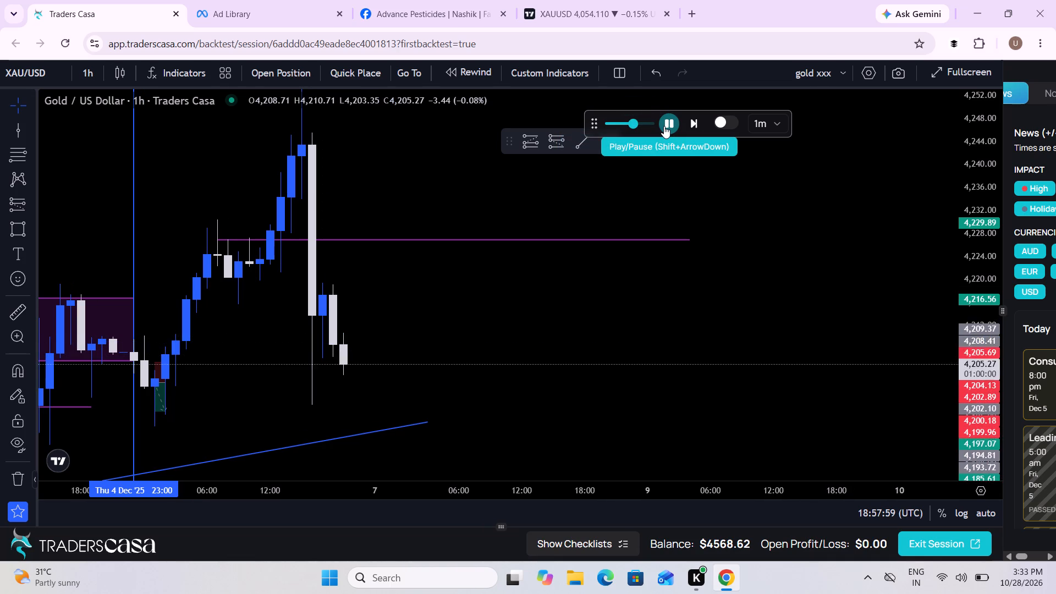
{"action": "scroll", "coordinate": [630, 288], "scroll_direction": "down", "scroll_amount": 1}
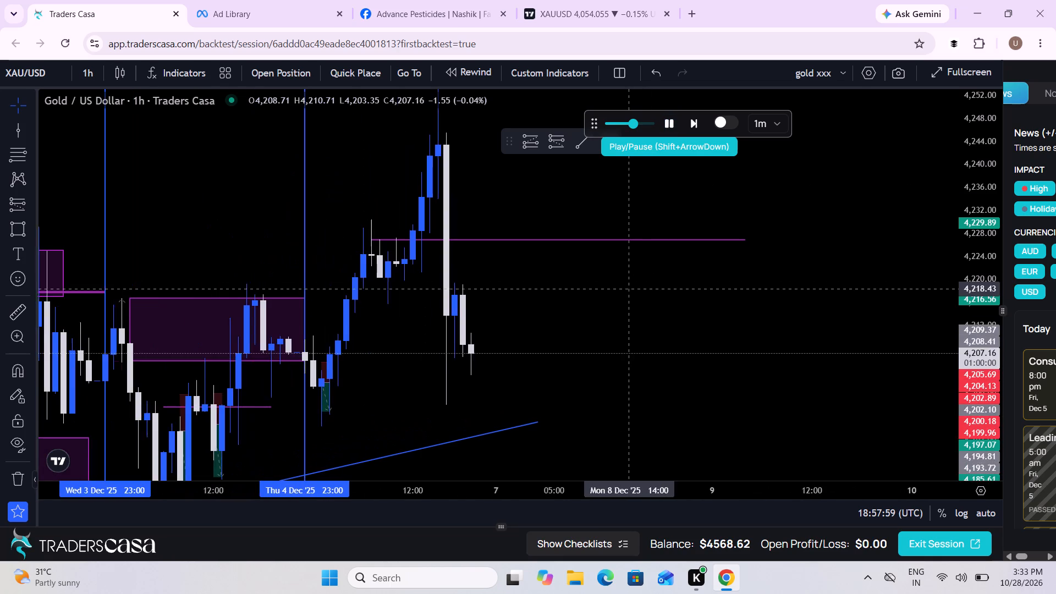
{"action": "scroll", "coordinate": [630, 288], "scroll_direction": "down", "scroll_amount": 1}
{"action": "left_click_drag", "start_coordinate": [978, 272], "coordinate": [965, 359]}
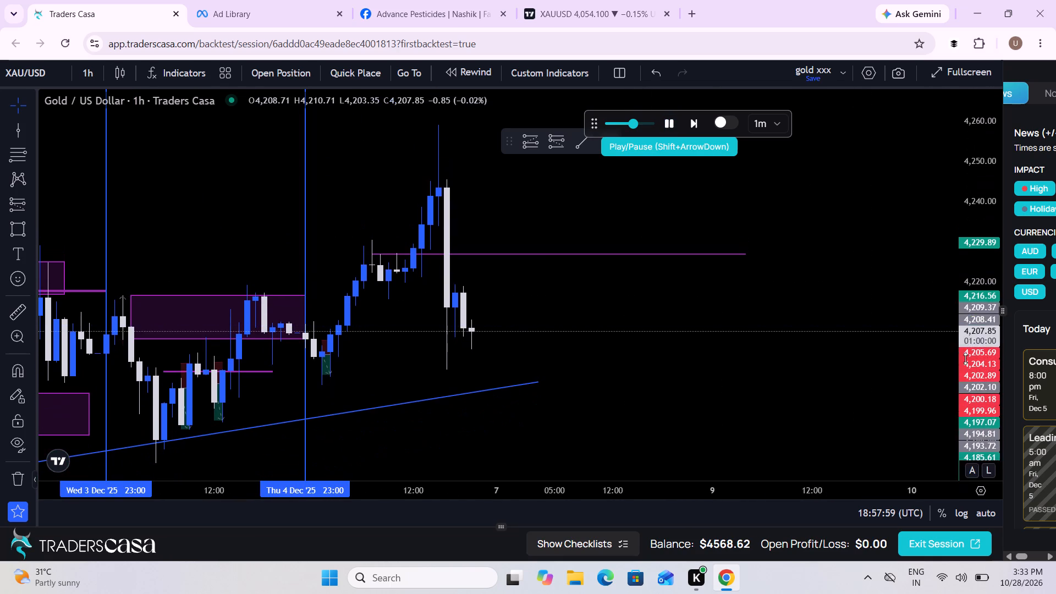
{"action": "left_click_drag", "start_coordinate": [772, 335], "coordinate": [818, 316]}
{"action": "scroll", "coordinate": [818, 316], "scroll_direction": "down", "scroll_amount": 1}
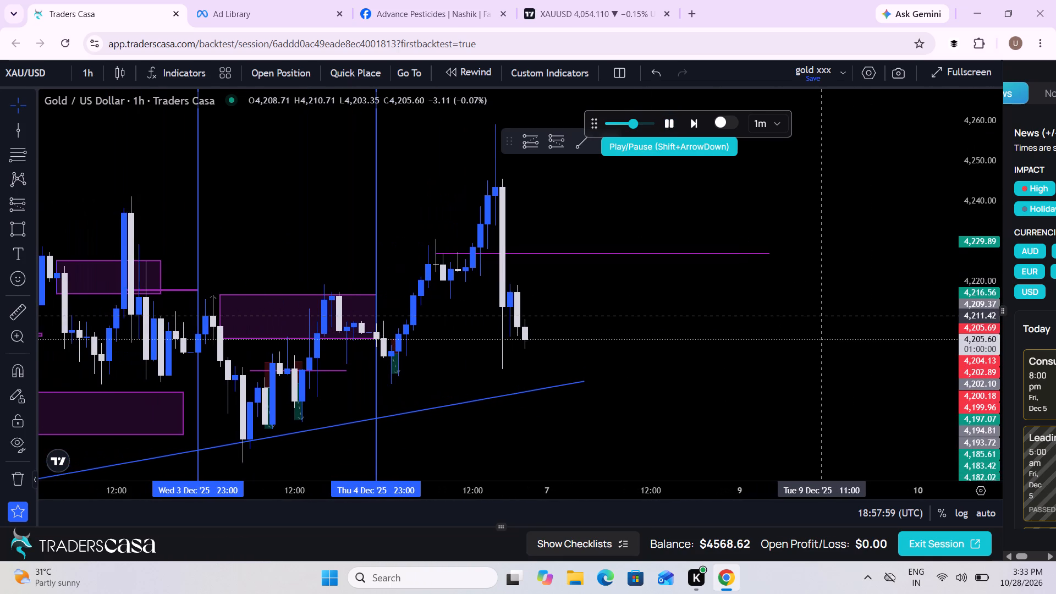
{"action": "left_click_drag", "start_coordinate": [818, 316], "coordinate": [774, 317]}
{"action": "scroll", "coordinate": [774, 317], "scroll_direction": "up", "scroll_amount": 1}
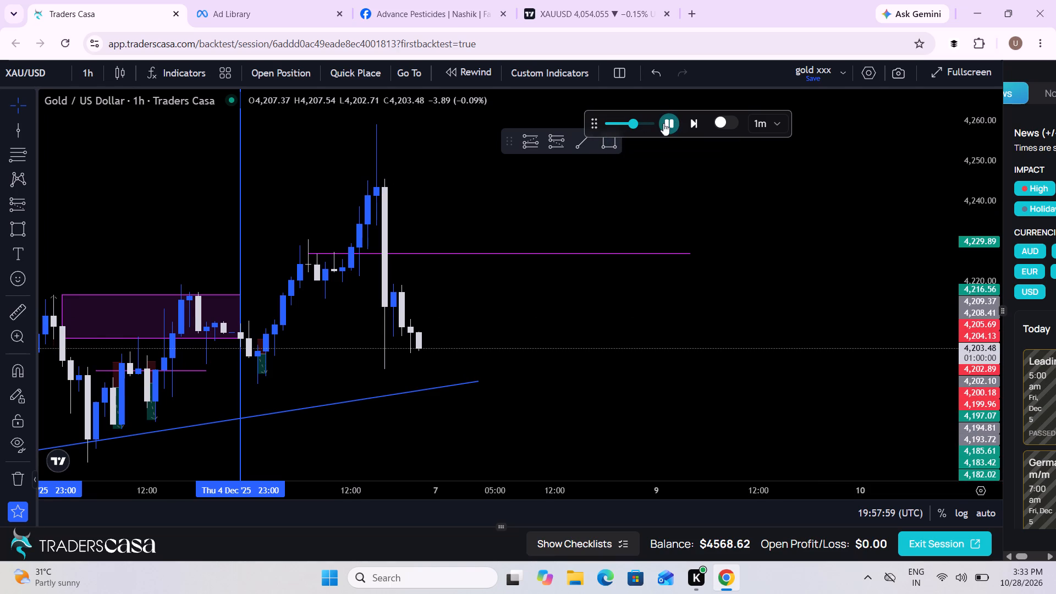
Raise the replay speed a little more and play on from 19:57:59 UTC, pausing at 21:33:59.
{"action": "left_click", "coordinate": [645, 121]}
{"action": "left_click", "coordinate": [641, 124]}
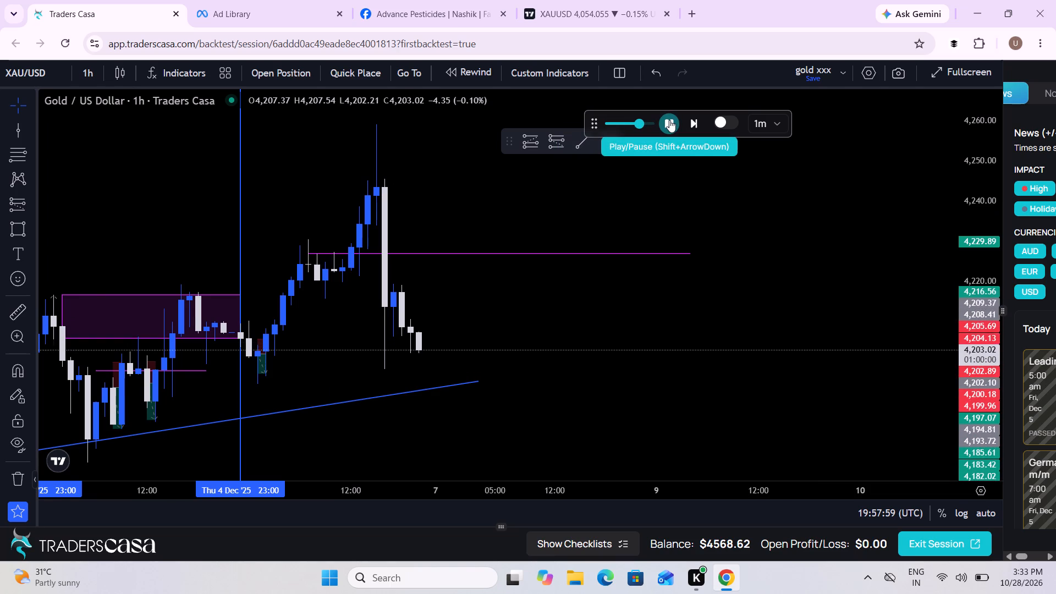
{"action": "scroll", "coordinate": [616, 300], "scroll_direction": "down", "scroll_amount": 5}
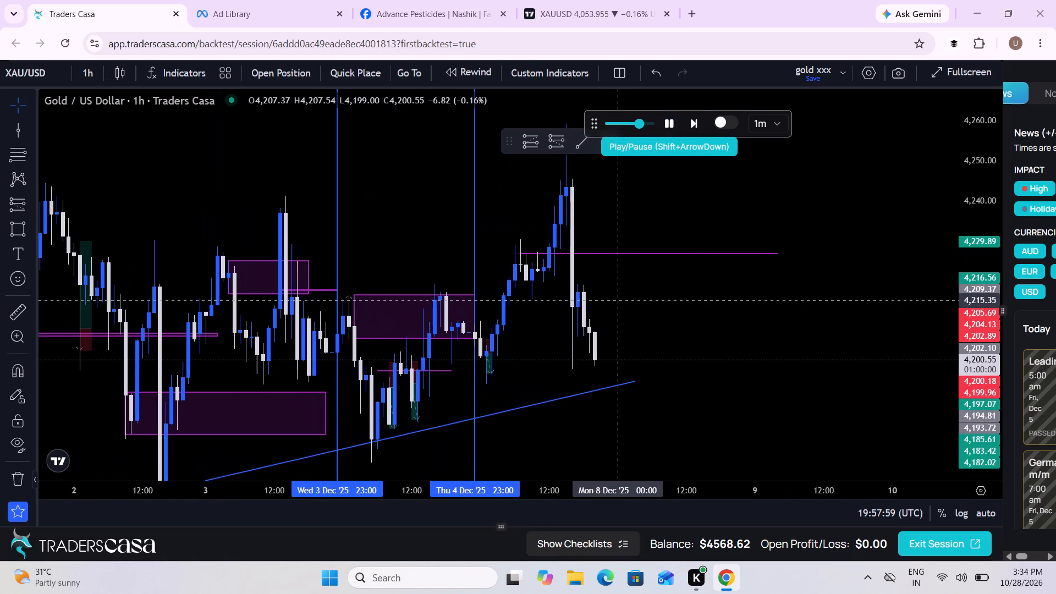
{"action": "left_click_drag", "start_coordinate": [713, 328], "coordinate": [568, 313]}
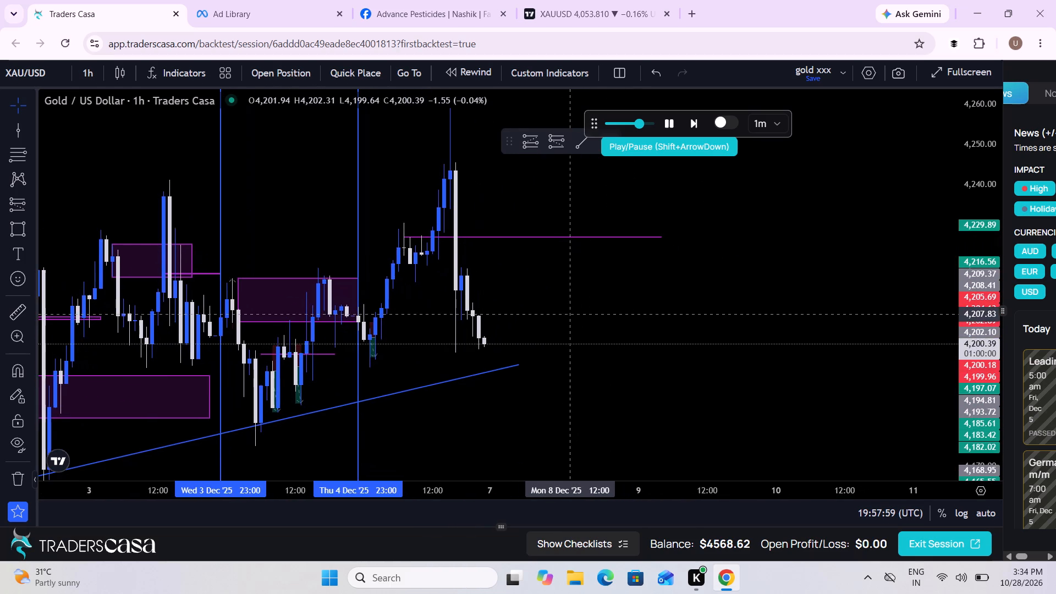
{"action": "scroll", "coordinate": [568, 313], "scroll_direction": "up", "scroll_amount": 1}
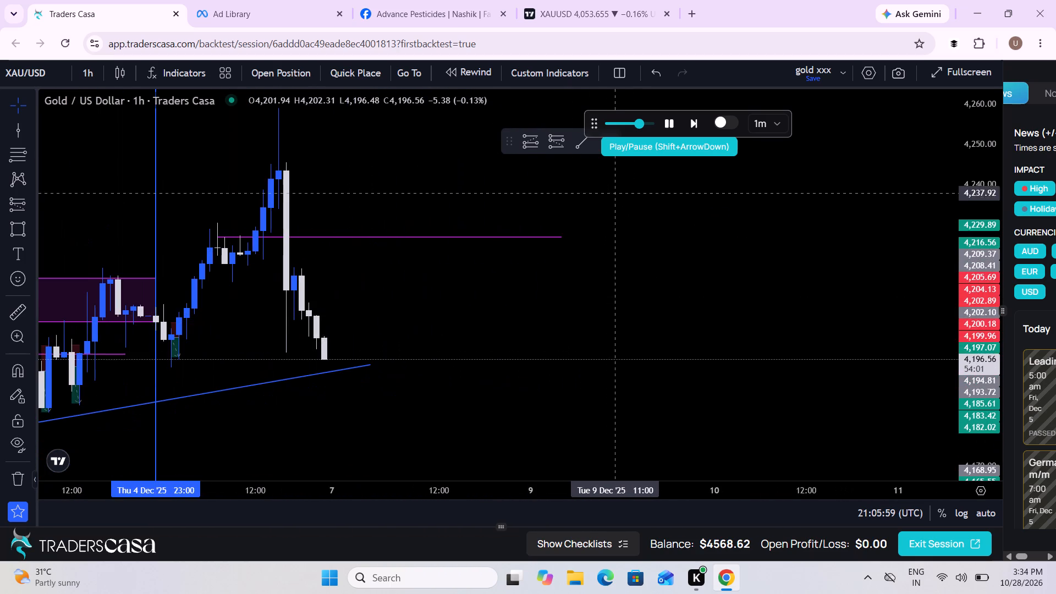
{"action": "left_click", "coordinate": [668, 118]}
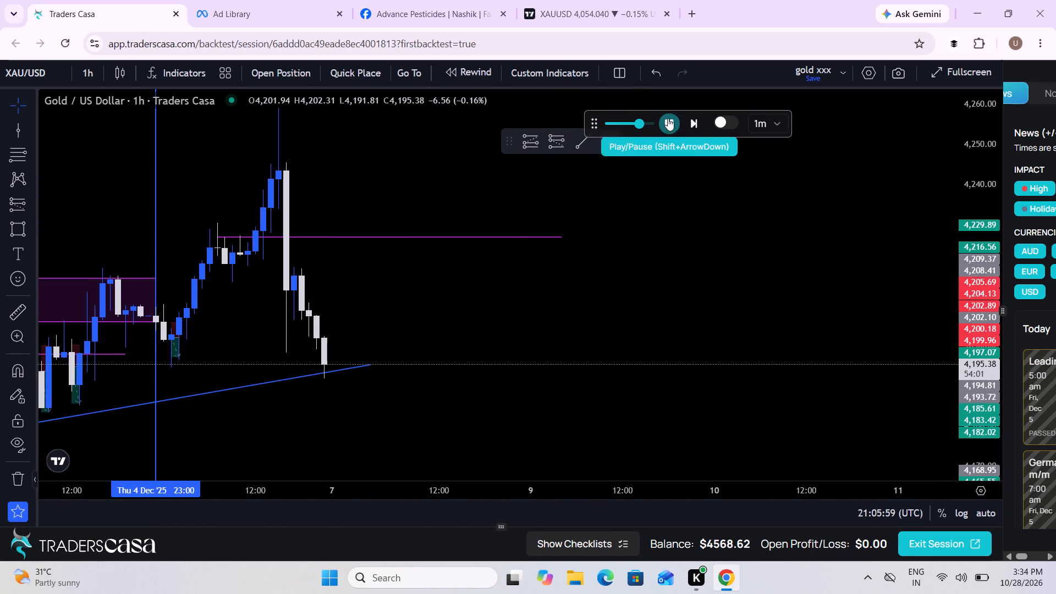
Measure the price drop from the 5 December high, about 4,258.95, down to the latest candle's low, about 4,191.93.
{"action": "left_click_drag", "start_coordinate": [497, 311], "coordinate": [719, 325]}
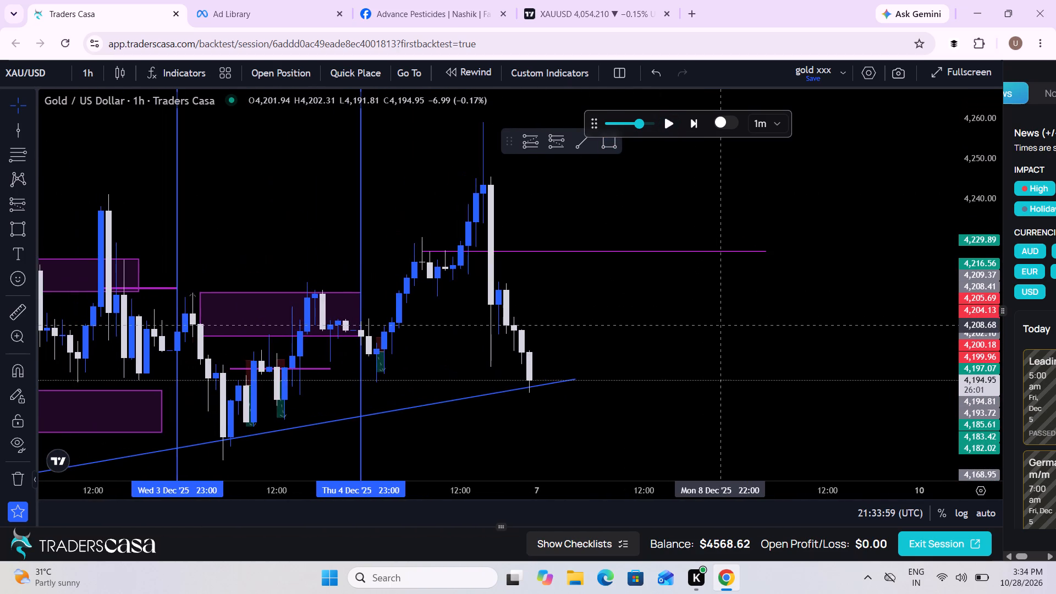
{"action": "scroll", "coordinate": [719, 325], "scroll_direction": "up", "scroll_amount": 3}
{"action": "left_click_drag", "start_coordinate": [694, 367], "coordinate": [685, 346]}
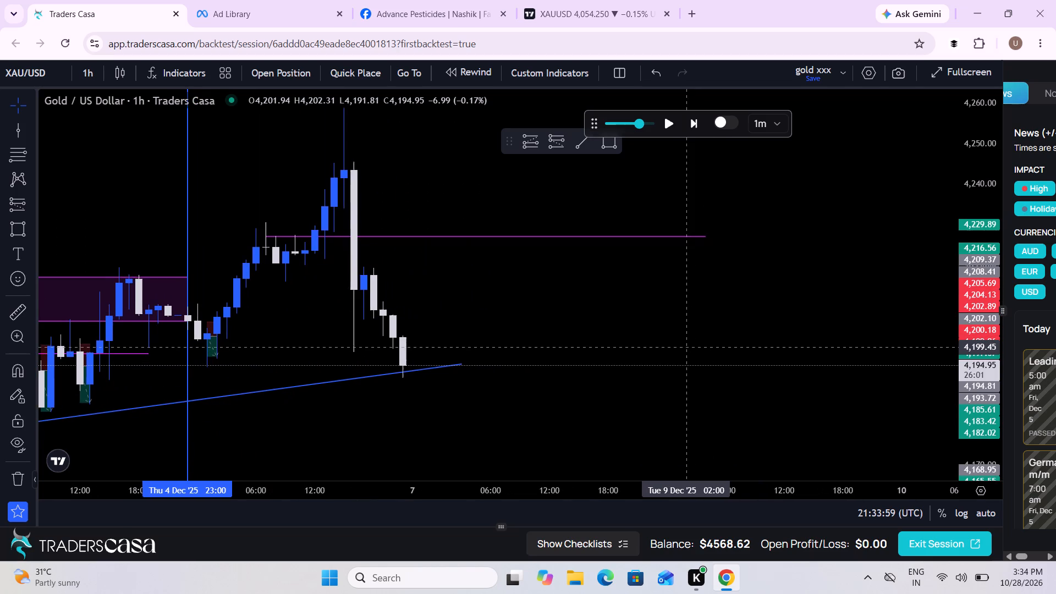
{"action": "scroll", "coordinate": [685, 346], "scroll_direction": "down", "scroll_amount": 2}
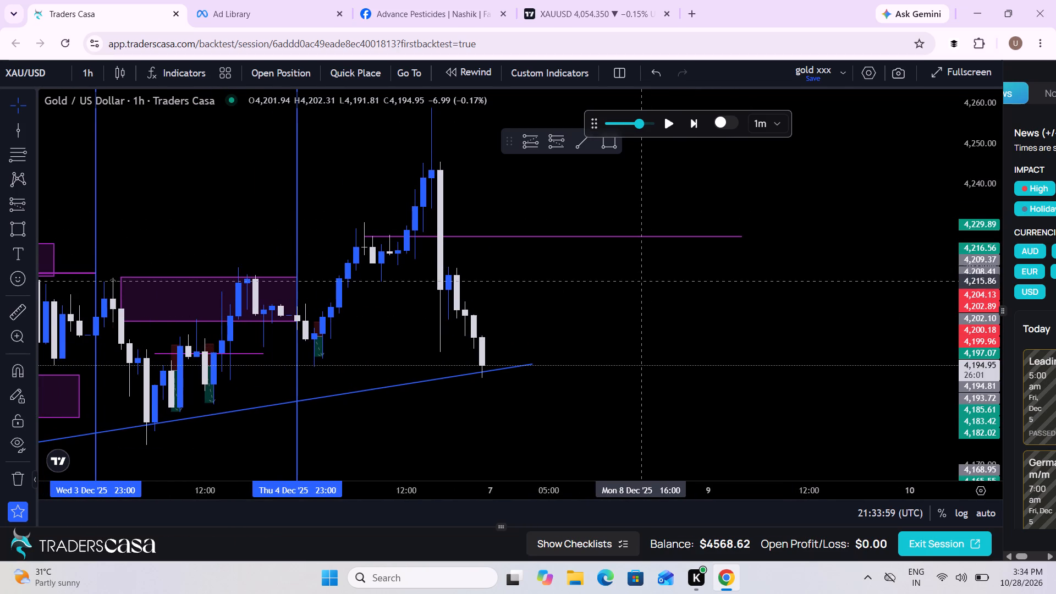
{"action": "left_click_drag", "start_coordinate": [647, 289], "coordinate": [619, 349]}
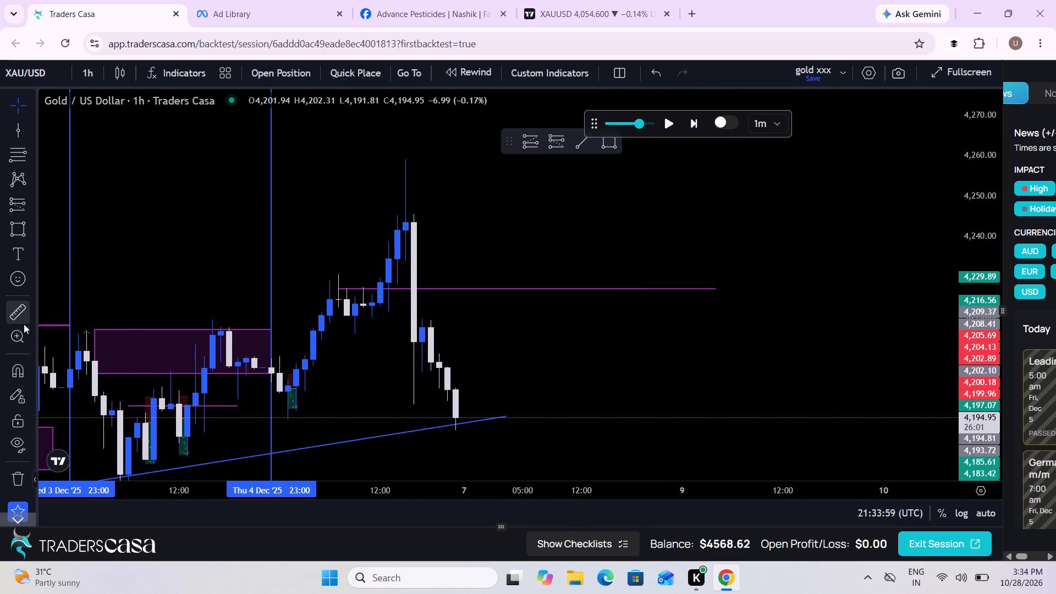
{"action": "left_click", "coordinate": [24, 324]}
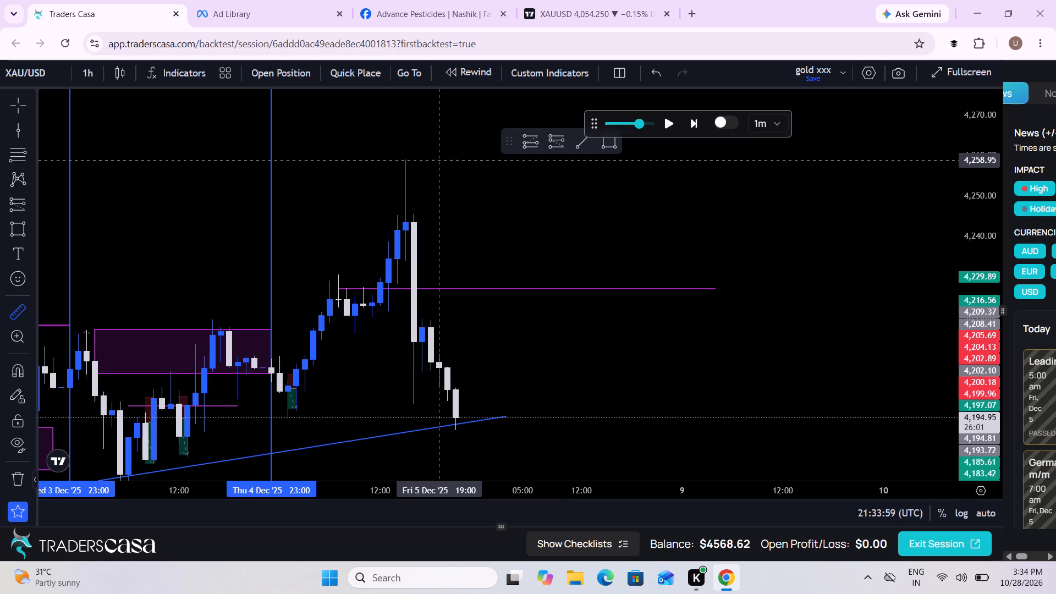
{"action": "left_click", "coordinate": [442, 159]}
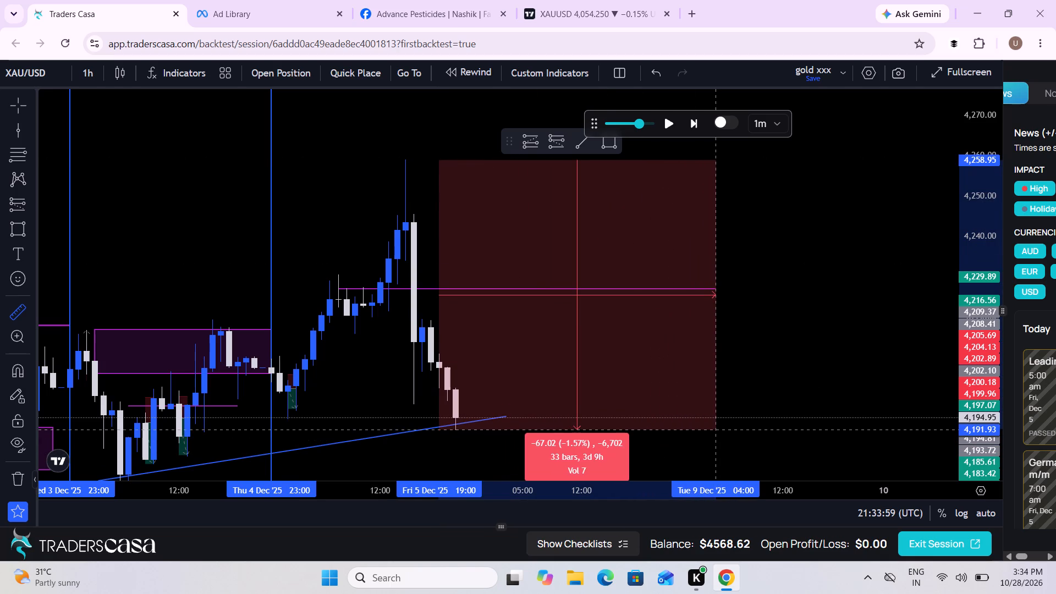
{"action": "left_click", "coordinate": [714, 430]}
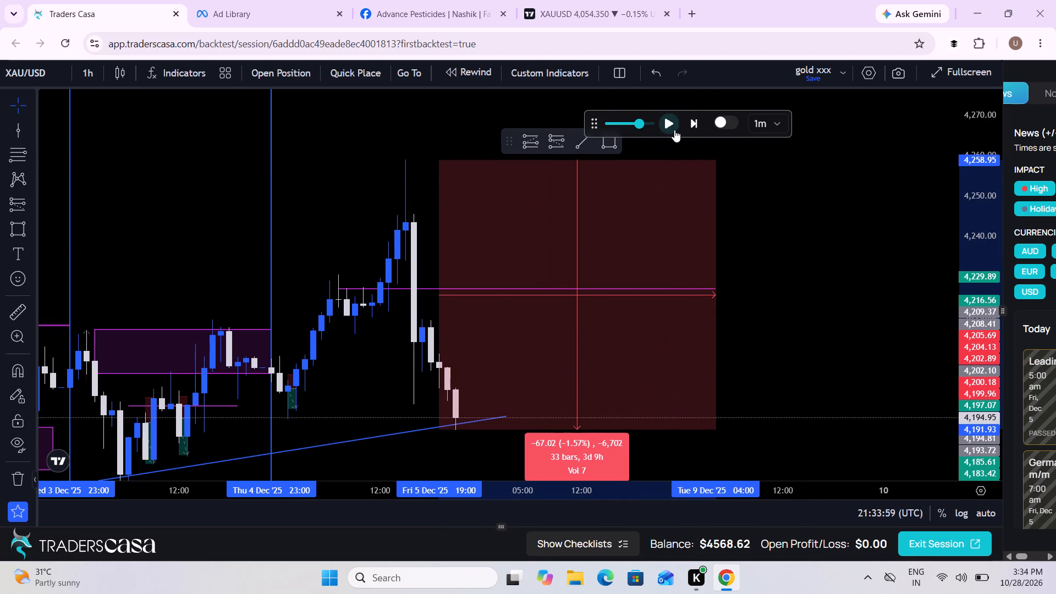
Play the replay on the 1 hour chart from 21:33:59 UTC into 8 December and pause at 02:06:59.
{"action": "left_click", "coordinate": [674, 130]}
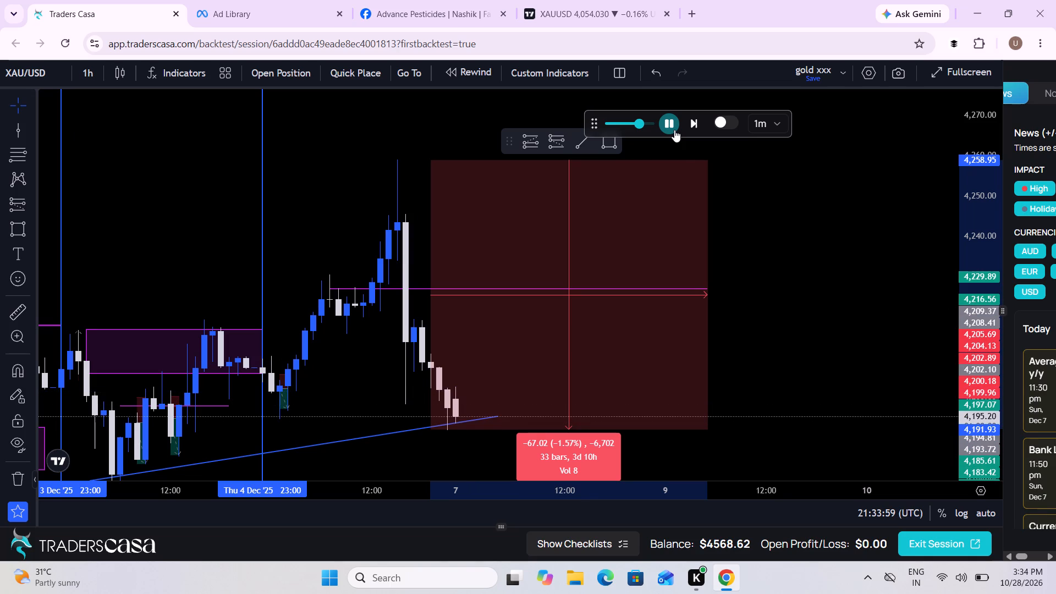
{"action": "left_click", "coordinate": [674, 130]}
{"action": "left_click", "coordinate": [674, 130]}
{"action": "scroll", "coordinate": [640, 318], "scroll_direction": "up", "scroll_amount": 1}
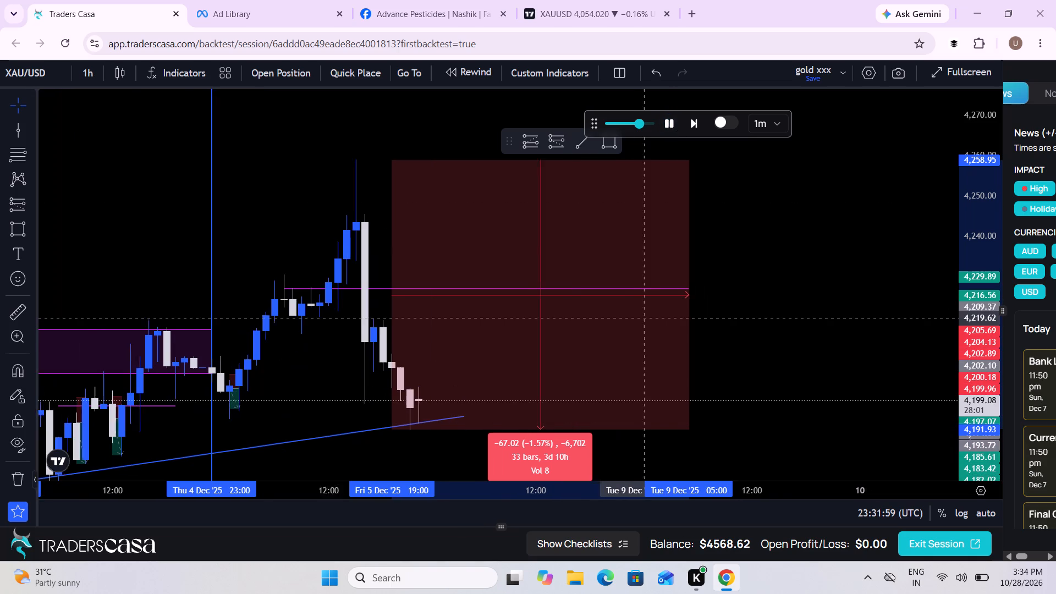
{"action": "scroll", "coordinate": [640, 318], "scroll_direction": "up", "scroll_amount": 1}
{"action": "left_click_drag", "start_coordinate": [964, 455], "coordinate": [954, 363]}
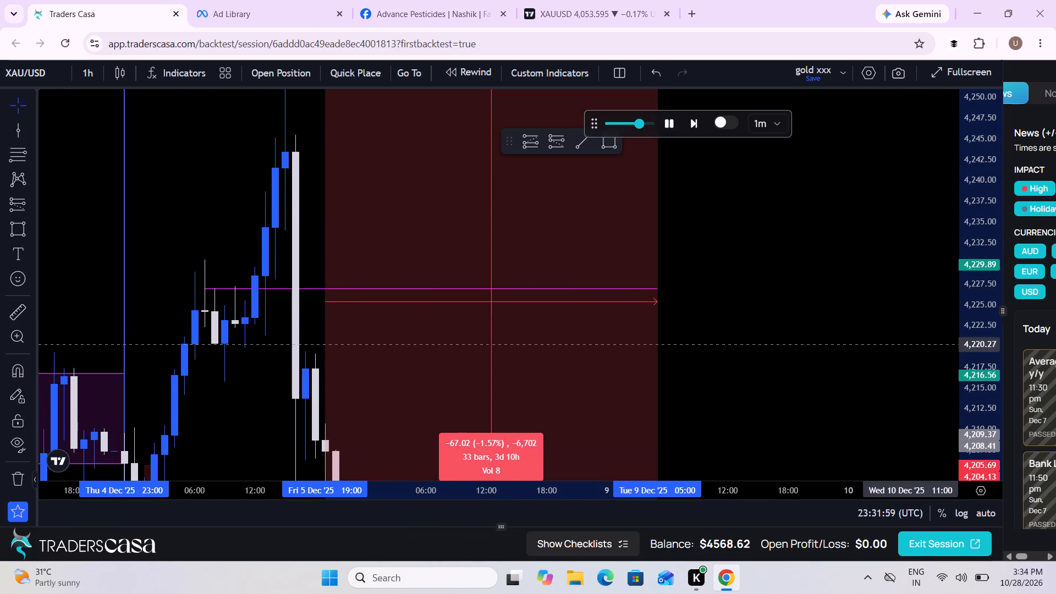
{"action": "left_click_drag", "start_coordinate": [954, 363], "coordinate": [944, 428]}
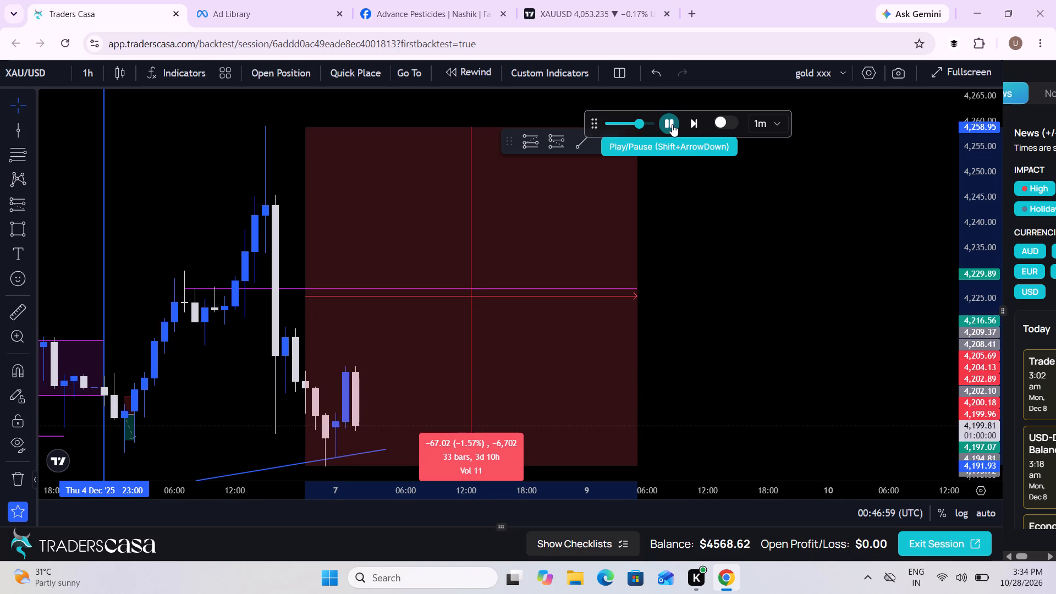
{"action": "left_click", "coordinate": [672, 124]}
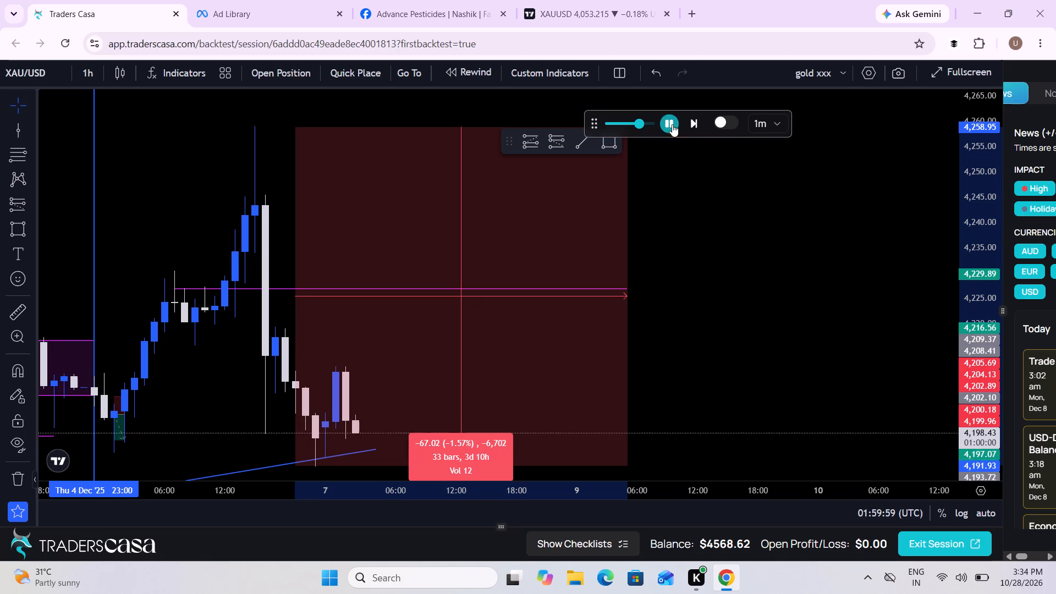
Resume the replay on the 1 hour chart from 02:06:59 UTC on 8 December and play on to 04:29:59.
{"action": "scroll", "coordinate": [811, 326], "scroll_direction": "down", "scroll_amount": 3}
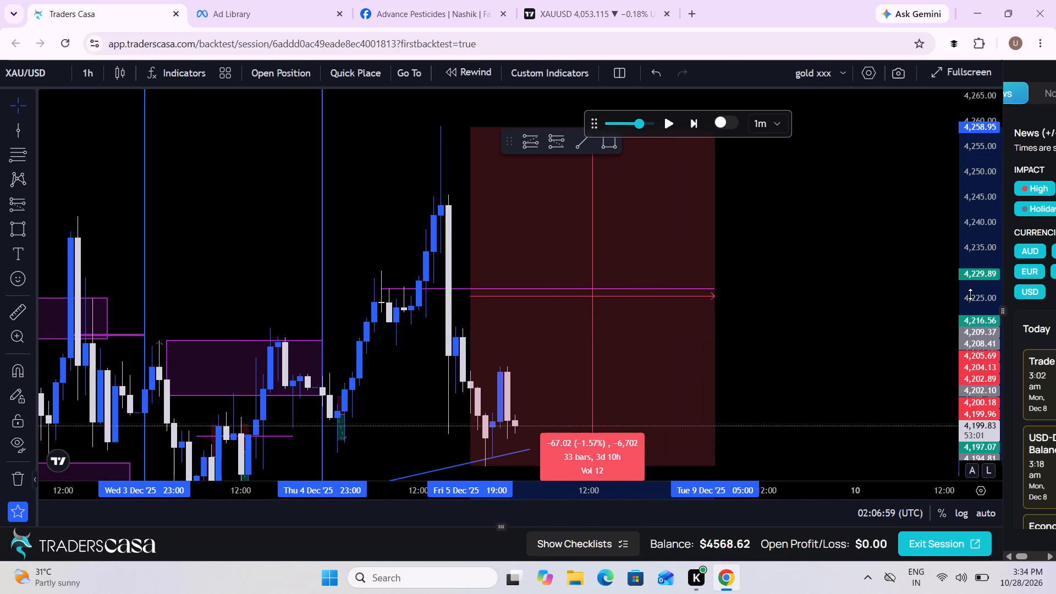
{"action": "left_click_drag", "start_coordinate": [970, 293], "coordinate": [969, 406]}
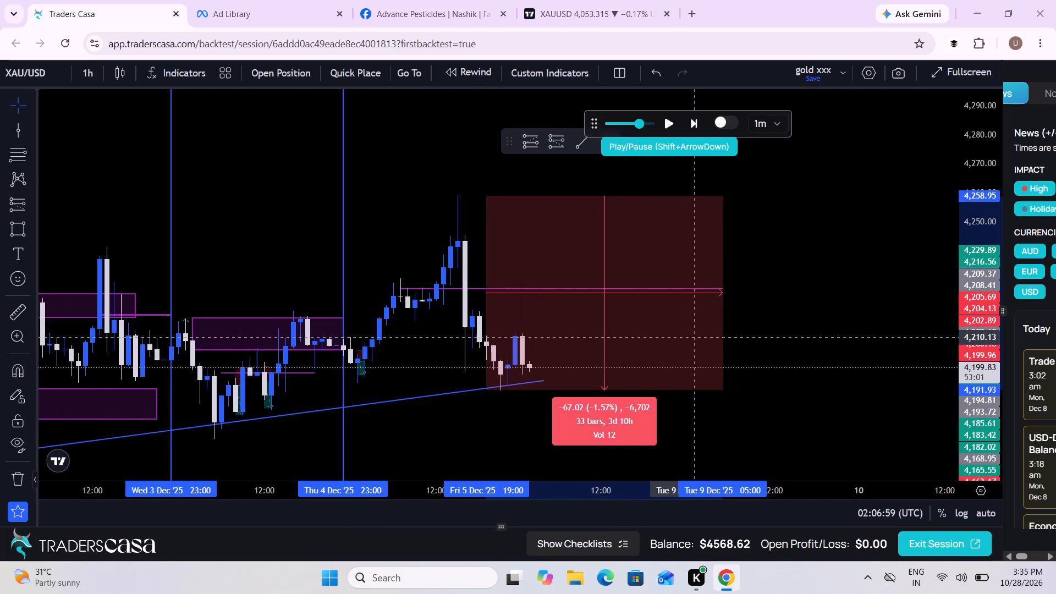
{"action": "left_click", "coordinate": [671, 128]}
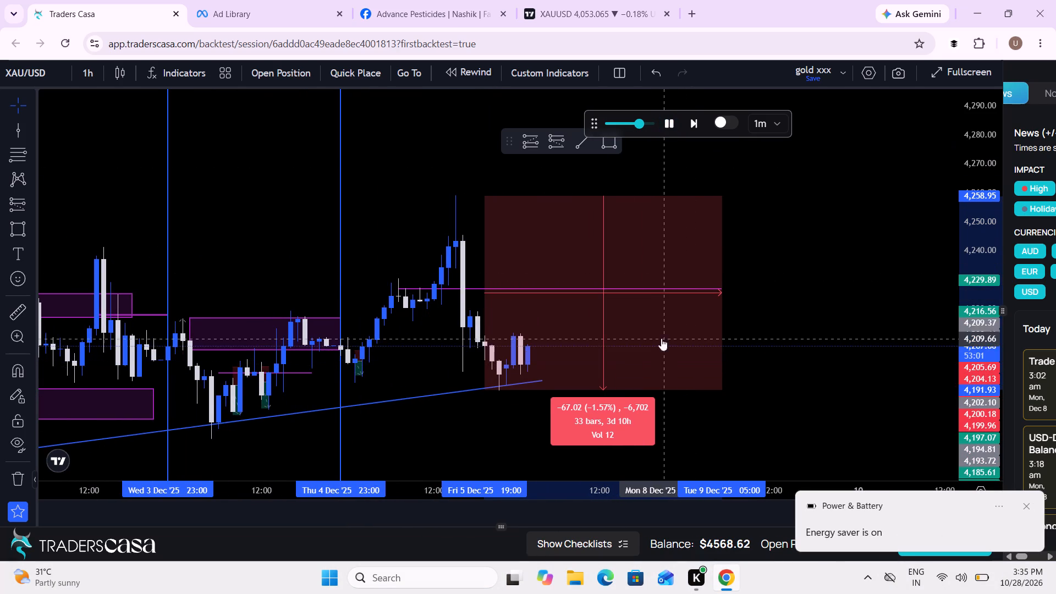
{"action": "scroll", "coordinate": [661, 338], "scroll_direction": "down", "scroll_amount": 3}
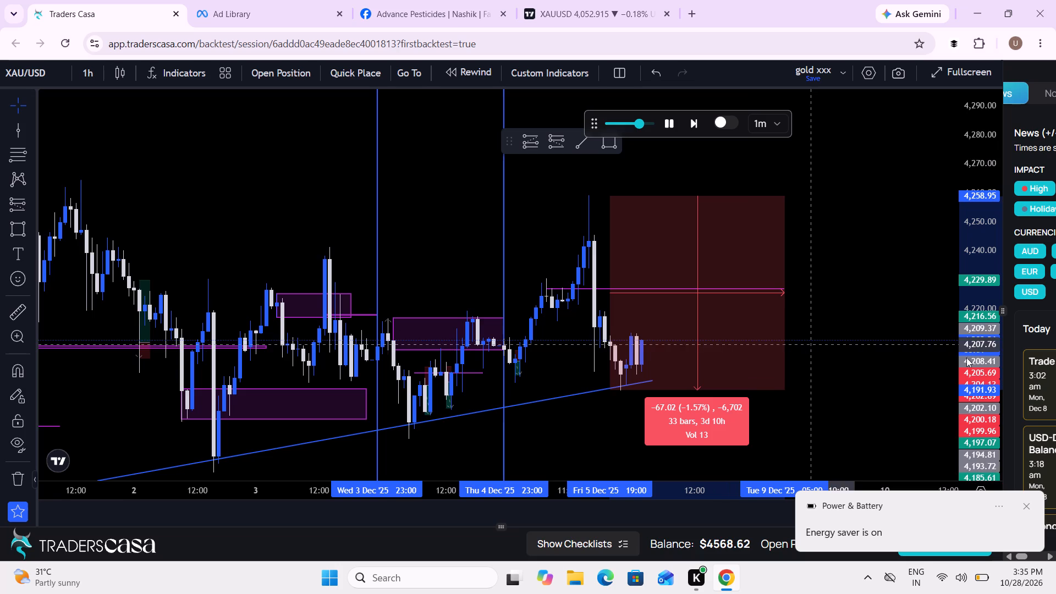
{"action": "left_click_drag", "start_coordinate": [981, 342], "coordinate": [968, 399]}
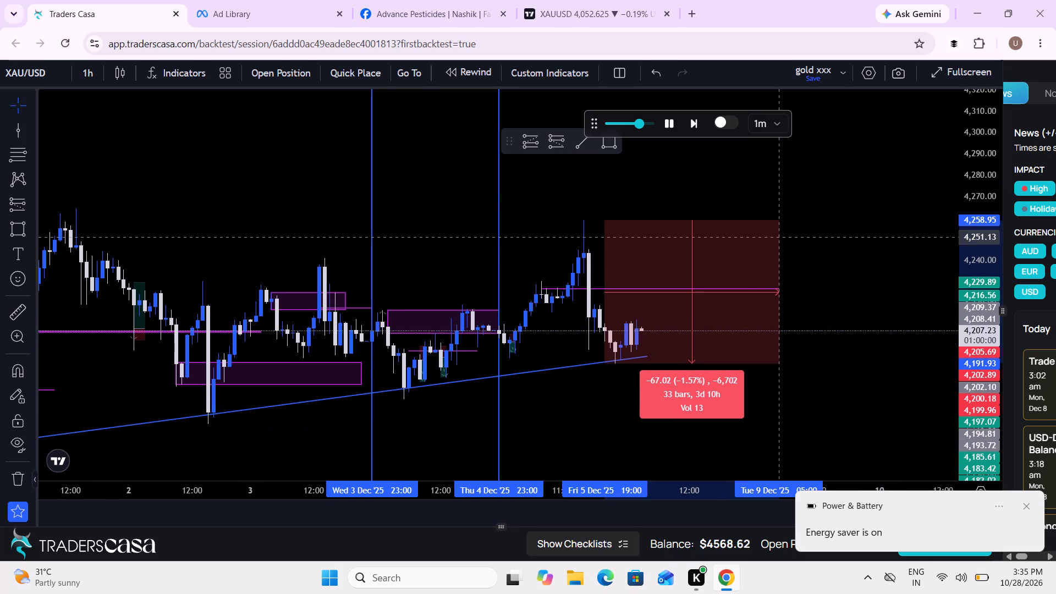
{"action": "left_click", "coordinate": [649, 126]}
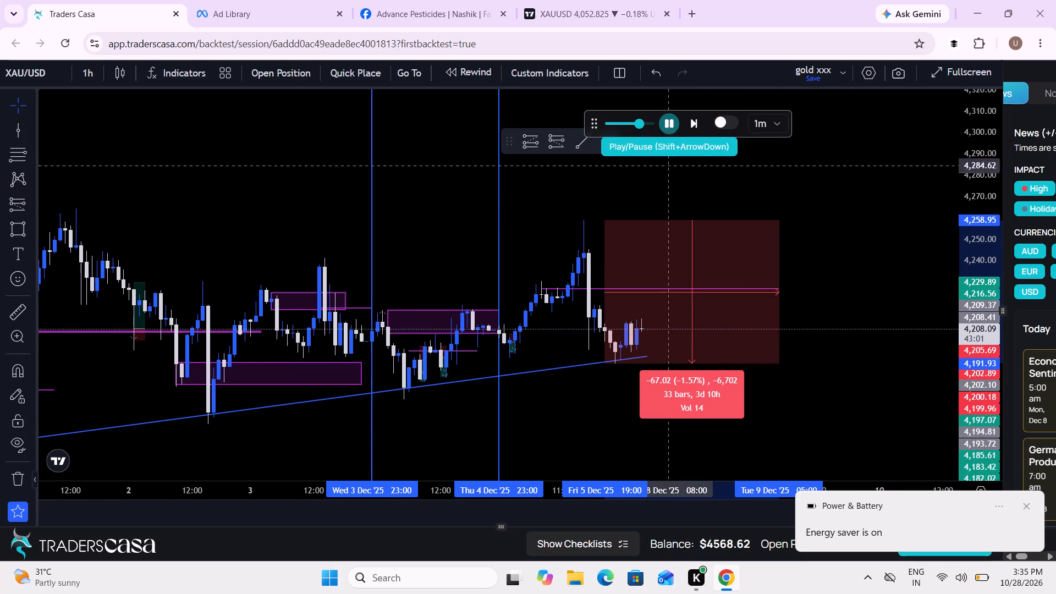
{"action": "scroll", "coordinate": [675, 292], "scroll_direction": "down", "scroll_amount": 1}
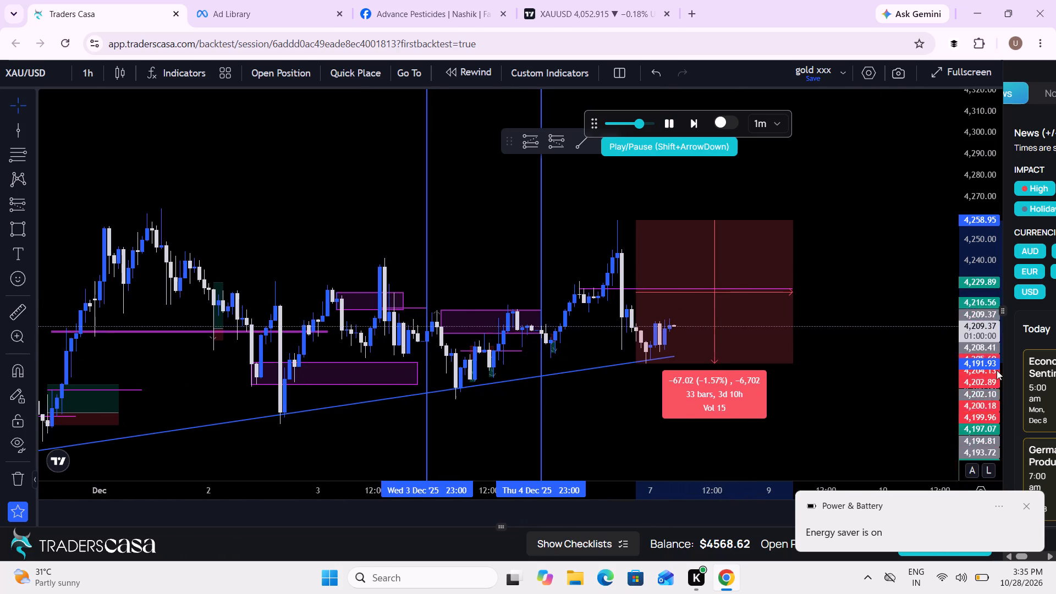
{"action": "left_click_drag", "start_coordinate": [985, 389], "coordinate": [959, 253]}
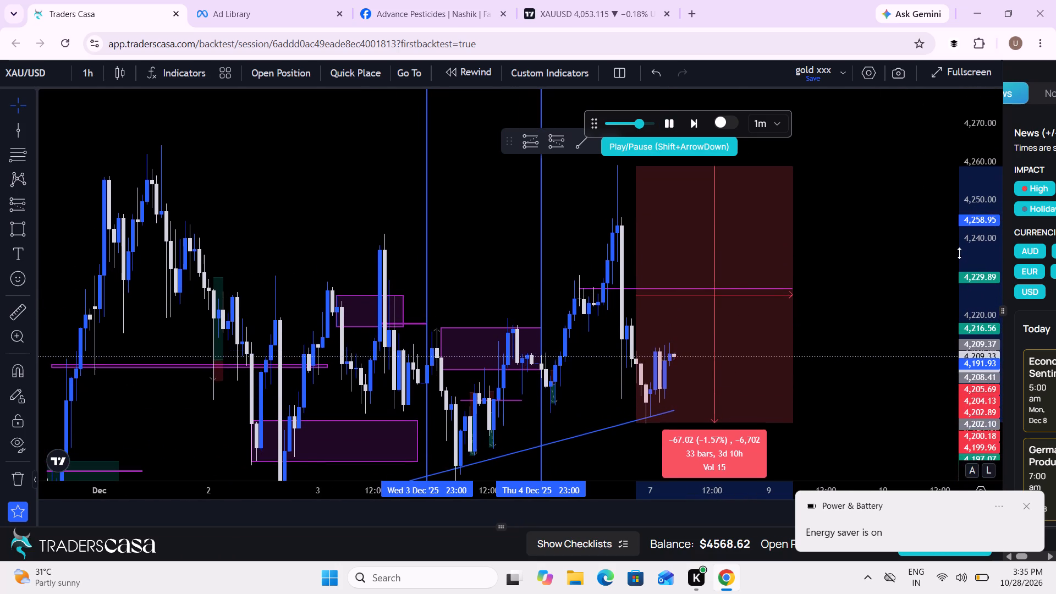
{"action": "left_click_drag", "start_coordinate": [959, 253], "coordinate": [958, 252]}
{"action": "scroll", "coordinate": [915, 329], "scroll_direction": "up", "scroll_amount": 3}
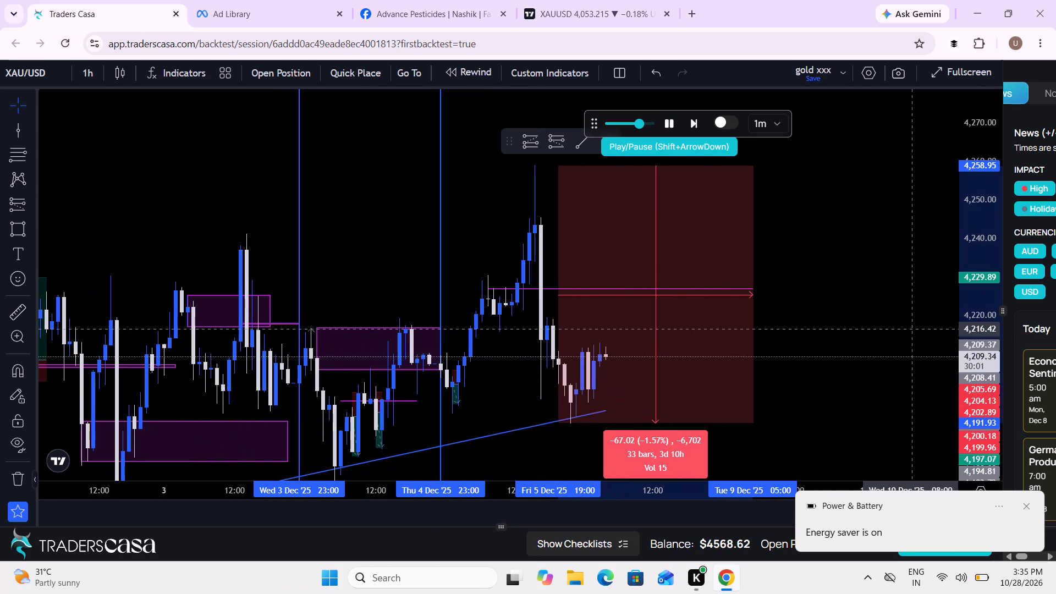
Raise the replay speed and keep the 1 hour chart playing from 04:29:59 UTC to 07:06:59.
{"action": "left_click", "coordinate": [651, 122]}
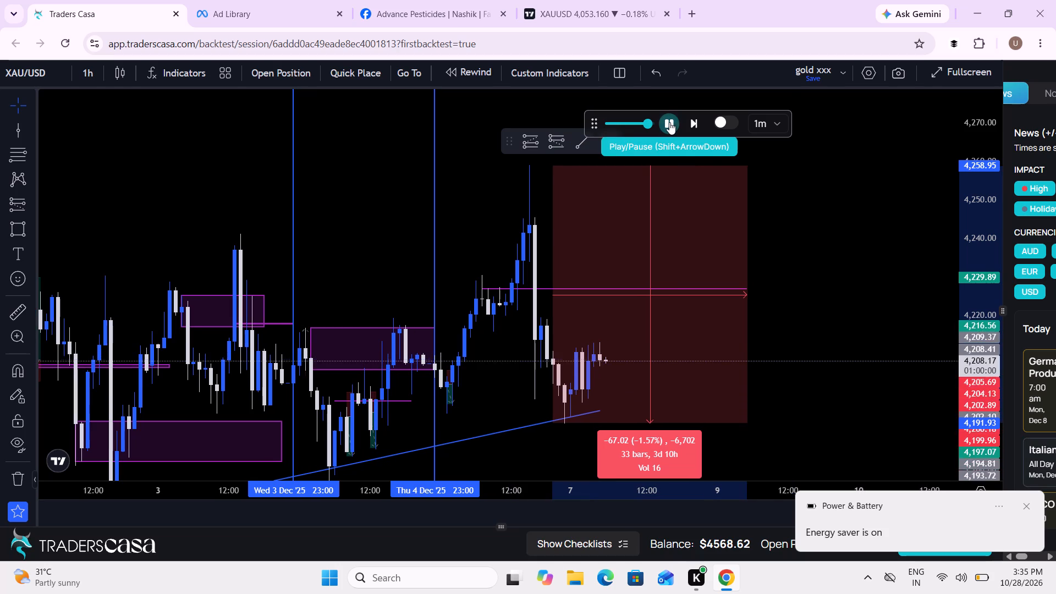
{"action": "scroll", "coordinate": [807, 306], "scroll_direction": "up", "scroll_amount": 3}
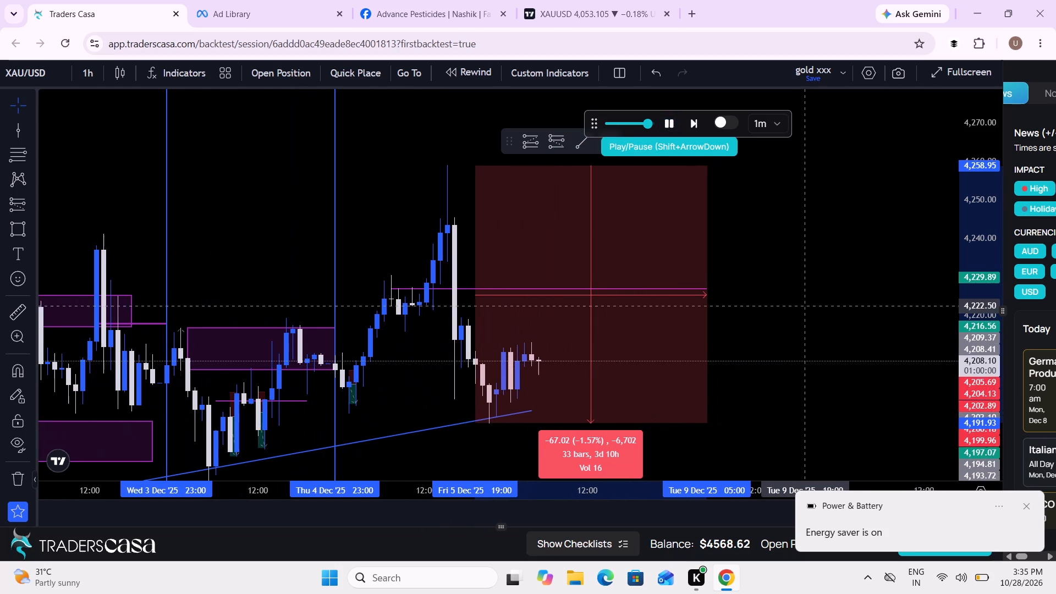
{"action": "left_click_drag", "start_coordinate": [1002, 286], "coordinate": [985, 296]}
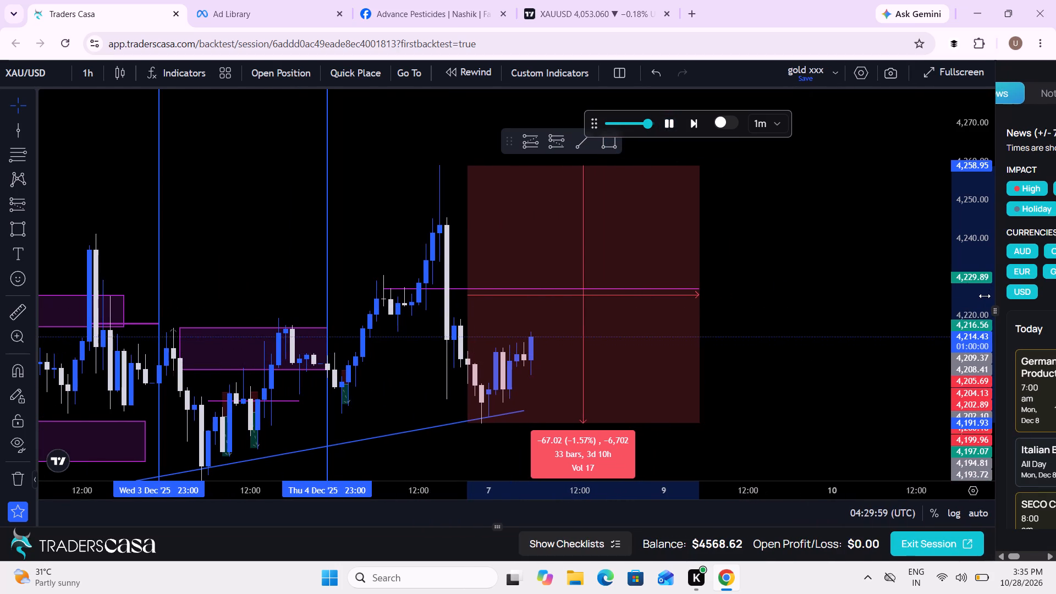
{"action": "left_click_drag", "start_coordinate": [985, 296], "coordinate": [985, 295]}
{"action": "left_click", "coordinate": [985, 295]}
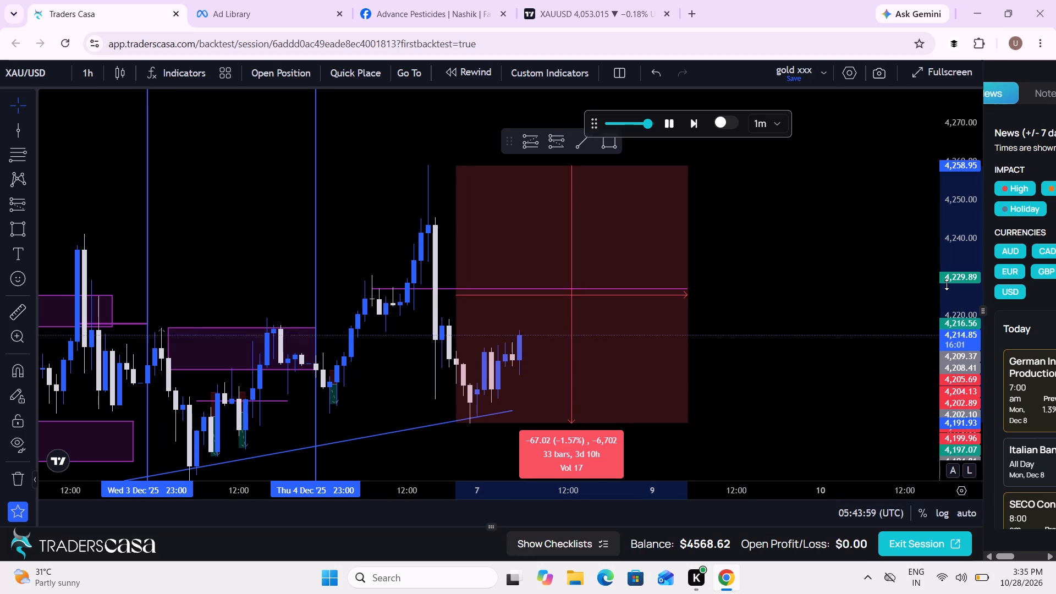
{"action": "left_click_drag", "start_coordinate": [947, 284], "coordinate": [955, 342]}
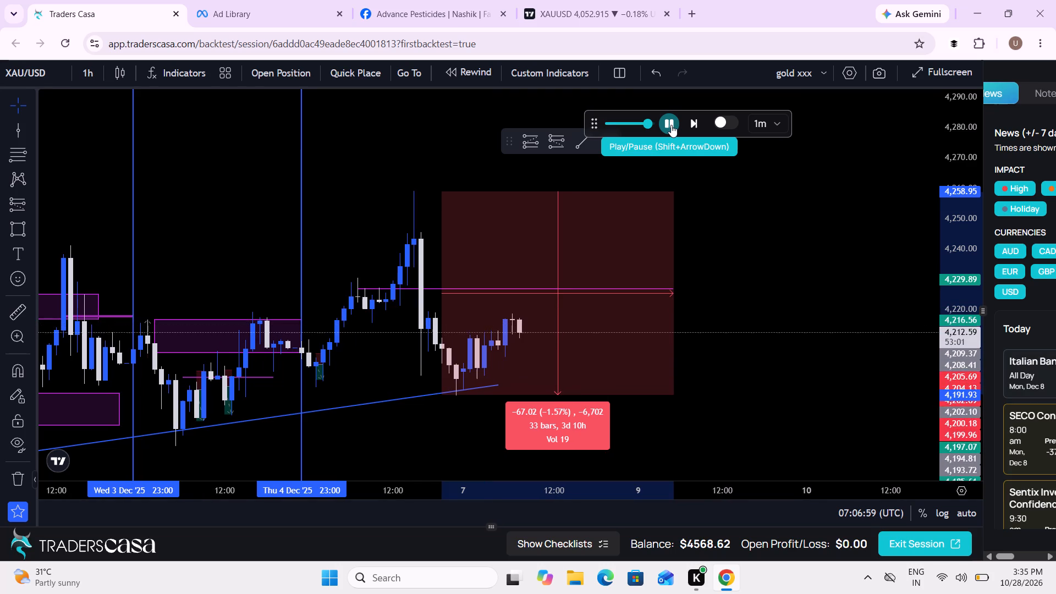
Lower the replay speed to 7× and play on from 07:06:59 UTC to 08:27:59.
{"action": "scroll", "coordinate": [739, 326], "scroll_direction": "down", "scroll_amount": 1}
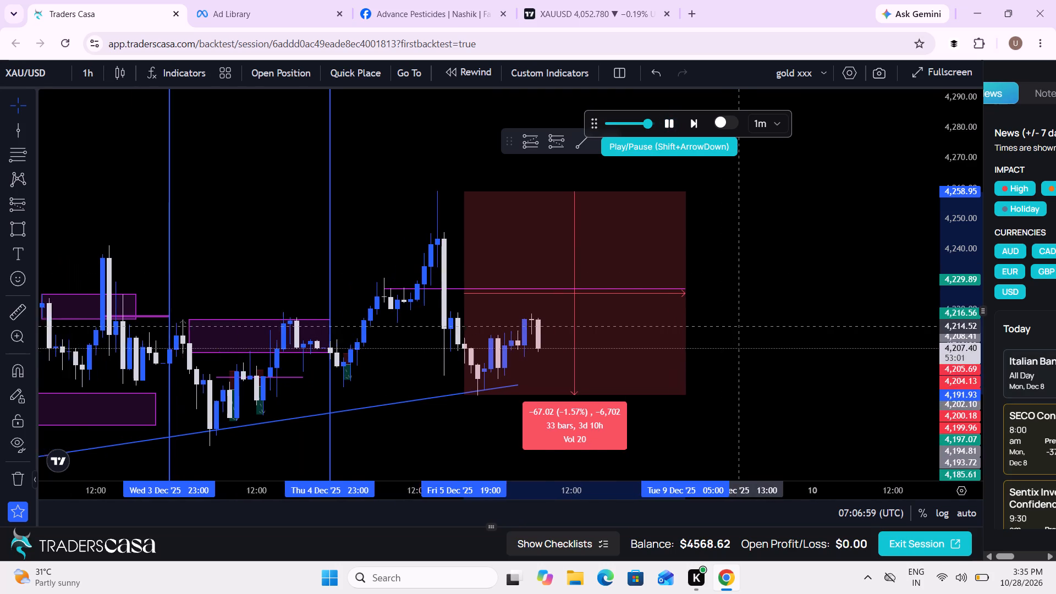
{"action": "scroll", "coordinate": [739, 326], "scroll_direction": "down", "scroll_amount": 2}
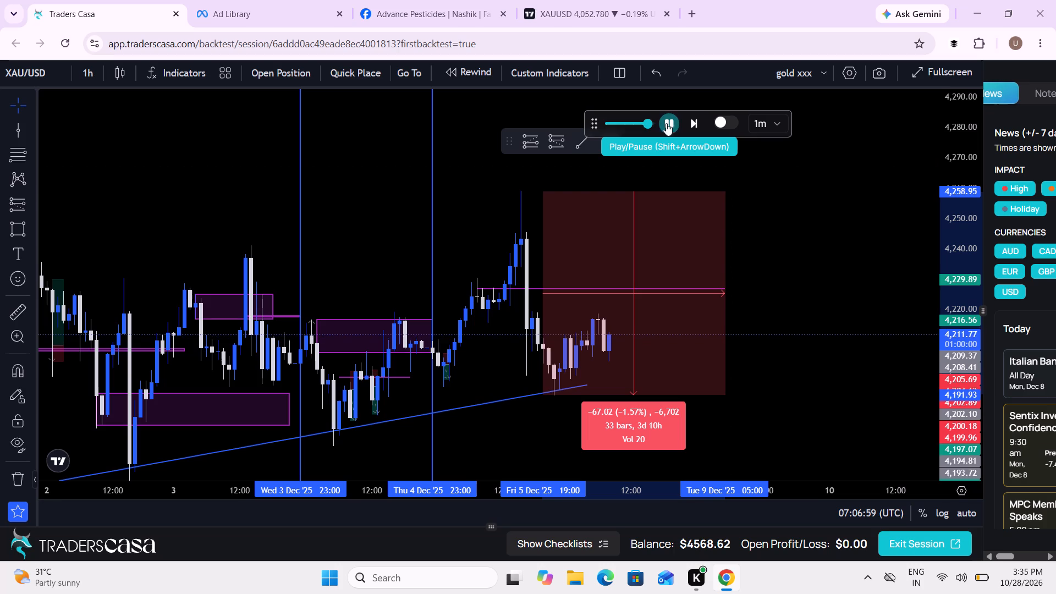
{"action": "left_click_drag", "start_coordinate": [650, 123], "coordinate": [639, 124]}
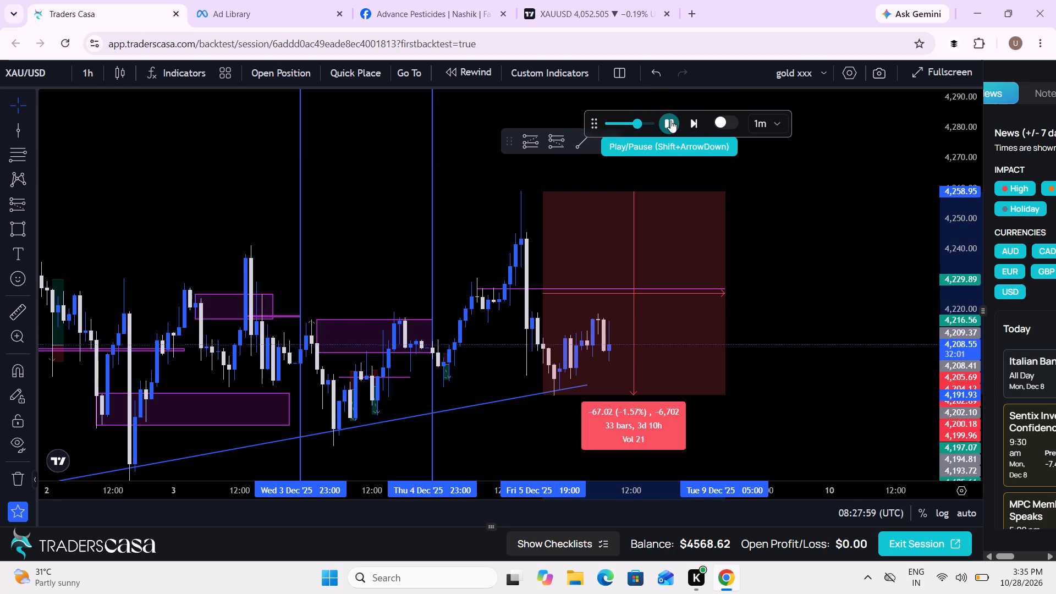
{"action": "scroll", "coordinate": [670, 293], "scroll_direction": "down", "scroll_amount": 3}
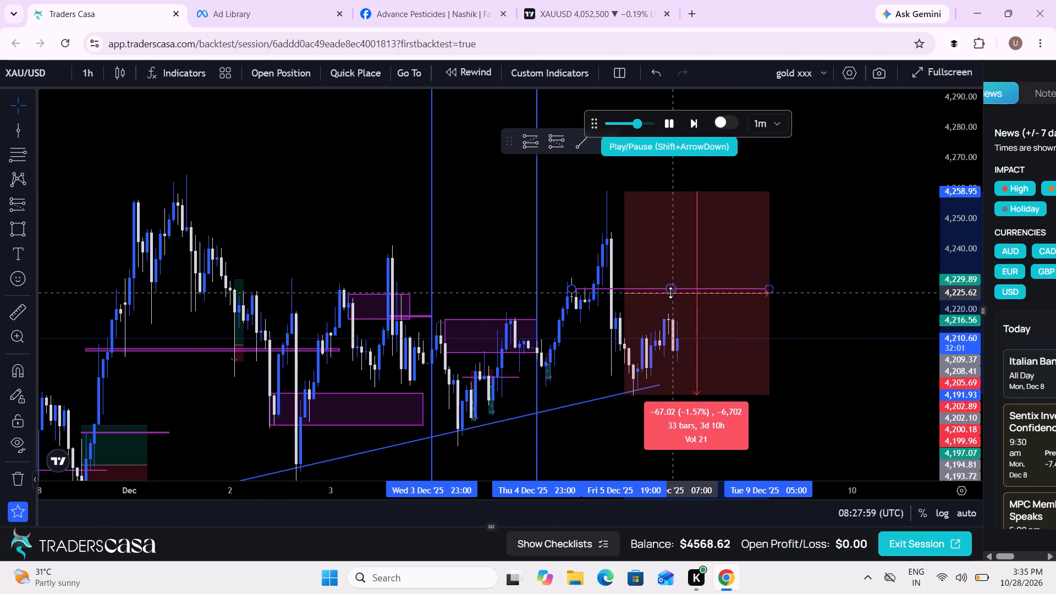
{"action": "scroll", "coordinate": [746, 322], "scroll_direction": "up", "scroll_amount": 4}
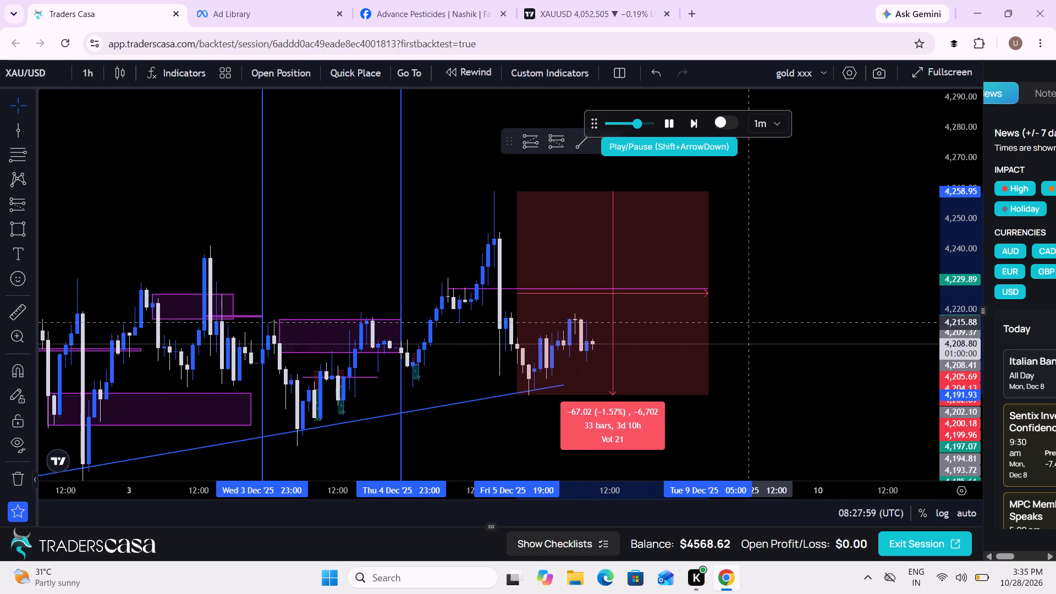
Lower the replay speed slightly below 7× and keep playing from 08:27:59 UTC to 10:31:59.
{"action": "left_click_drag", "start_coordinate": [646, 124], "coordinate": [639, 125]}
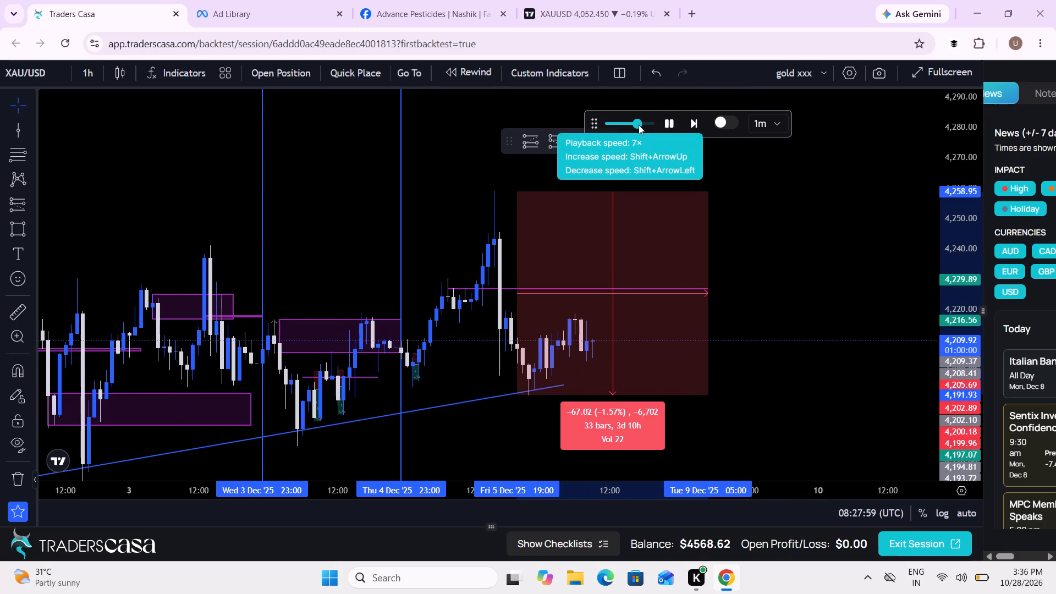
{"action": "left_click_drag", "start_coordinate": [639, 125], "coordinate": [634, 125]}
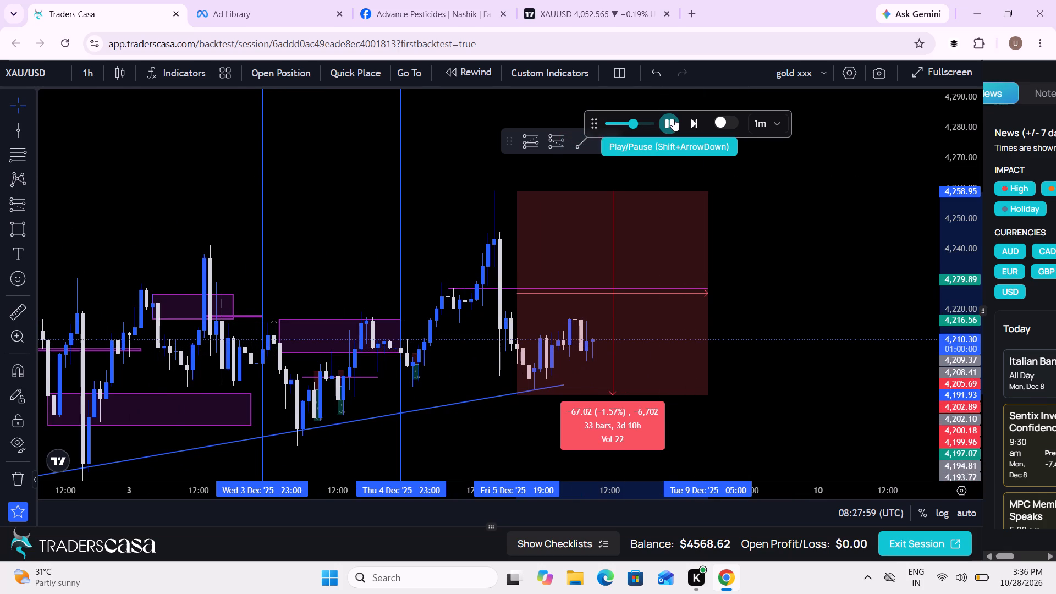
{"action": "scroll", "coordinate": [791, 311], "scroll_direction": "down", "scroll_amount": 4}
{"action": "scroll", "coordinate": [791, 311], "scroll_direction": "up", "scroll_amount": 1}
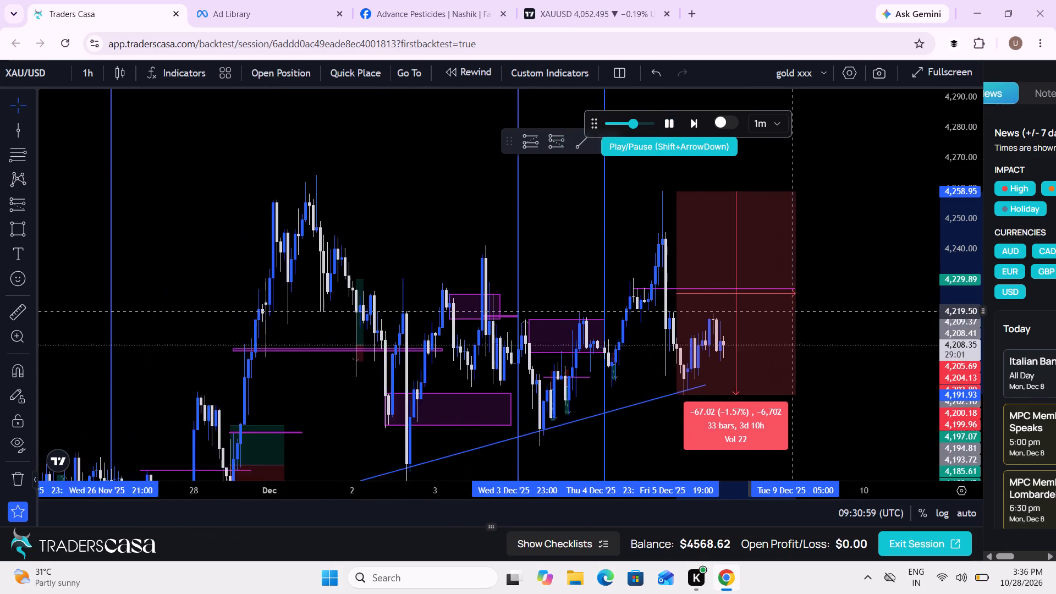
{"action": "scroll", "coordinate": [791, 311], "scroll_direction": "up", "scroll_amount": 1}
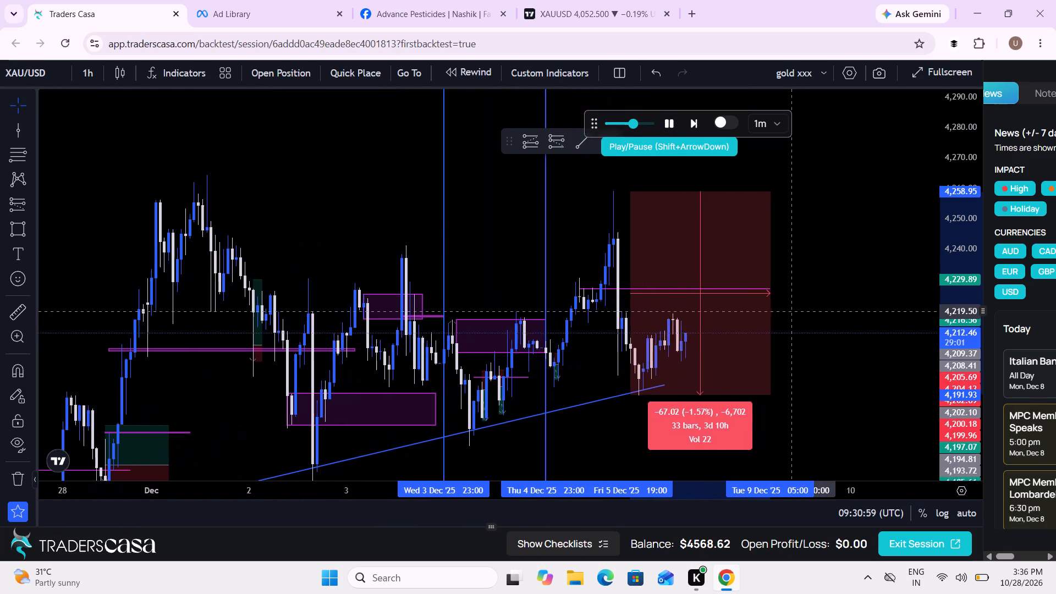
{"action": "scroll", "coordinate": [791, 311], "scroll_direction": "up", "scroll_amount": 6}
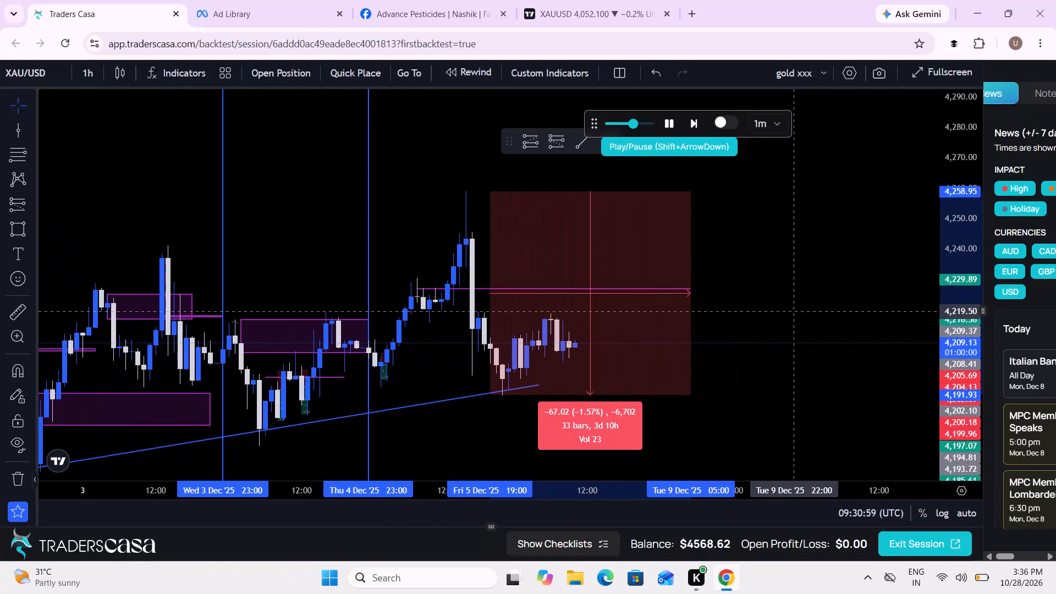
{"action": "scroll", "coordinate": [731, 369], "scroll_direction": "down", "scroll_amount": 2}
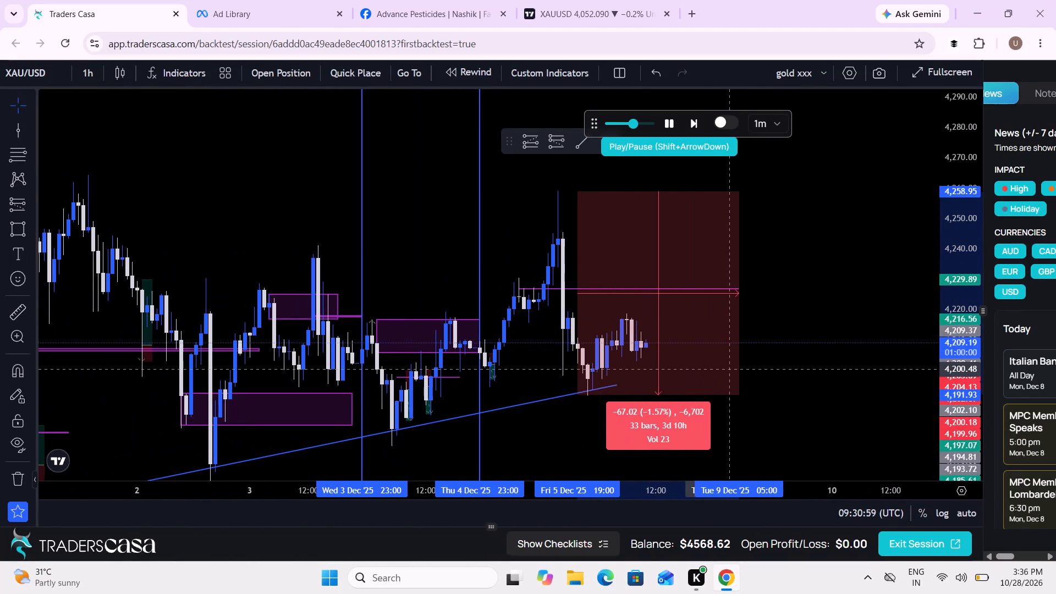
{"action": "scroll", "coordinate": [571, 331], "scroll_direction": "up", "scroll_amount": 1}
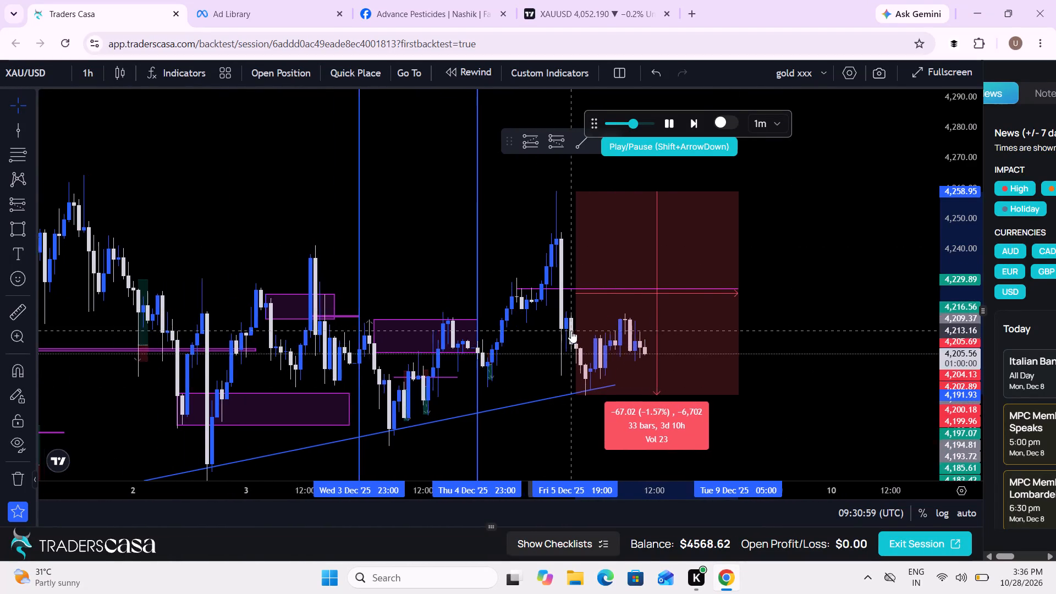
{"action": "scroll", "coordinate": [571, 331], "scroll_direction": "up", "scroll_amount": 2}
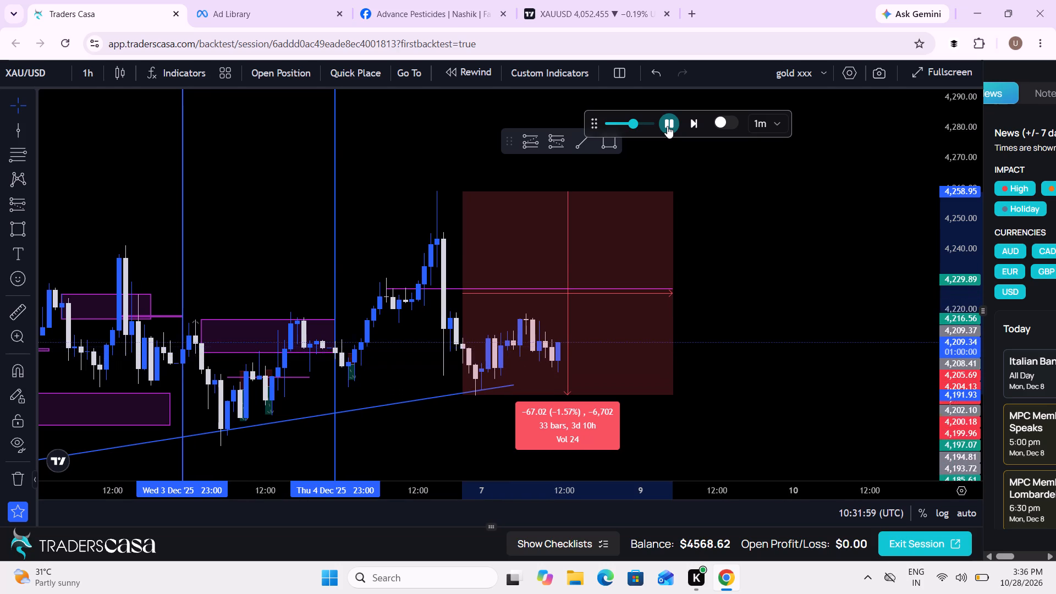
Clear the price drop measurement from the chart while the replay runs on, and pause it at 11:58:59 UTC.
{"action": "scroll", "coordinate": [724, 348], "scroll_direction": "down", "scroll_amount": 1}
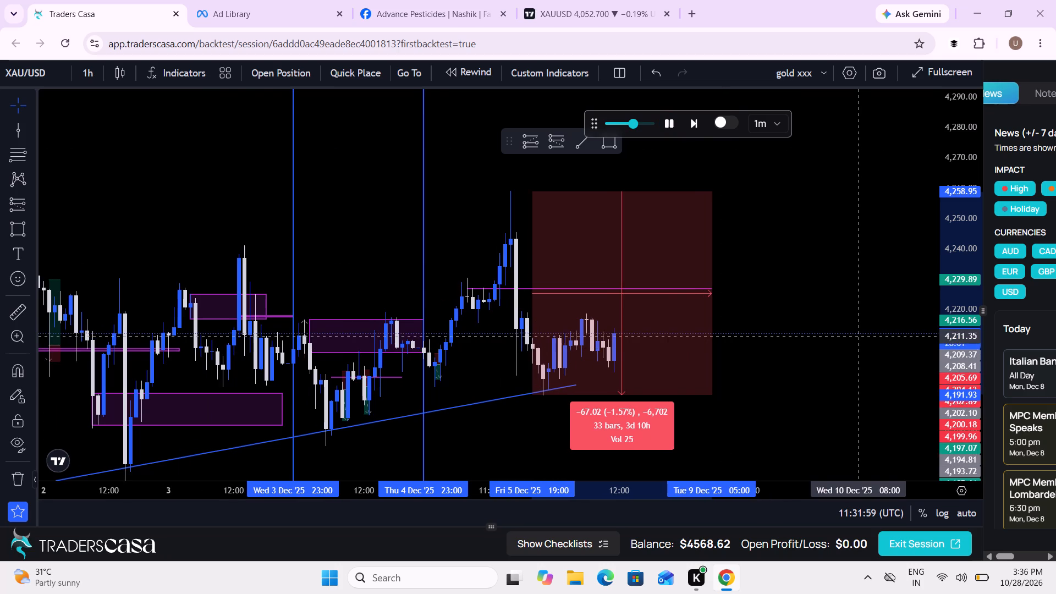
{"action": "left_click_drag", "start_coordinate": [860, 335], "coordinate": [788, 337]}
{"action": "scroll", "coordinate": [788, 337], "scroll_direction": "down", "scroll_amount": 1}
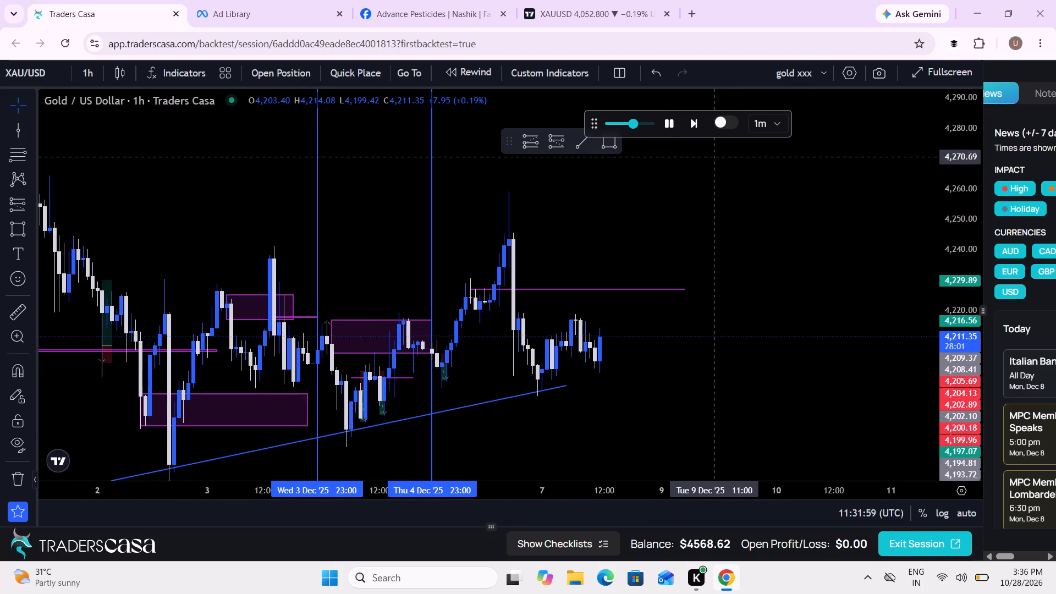
{"action": "left_click", "coordinate": [673, 121]}
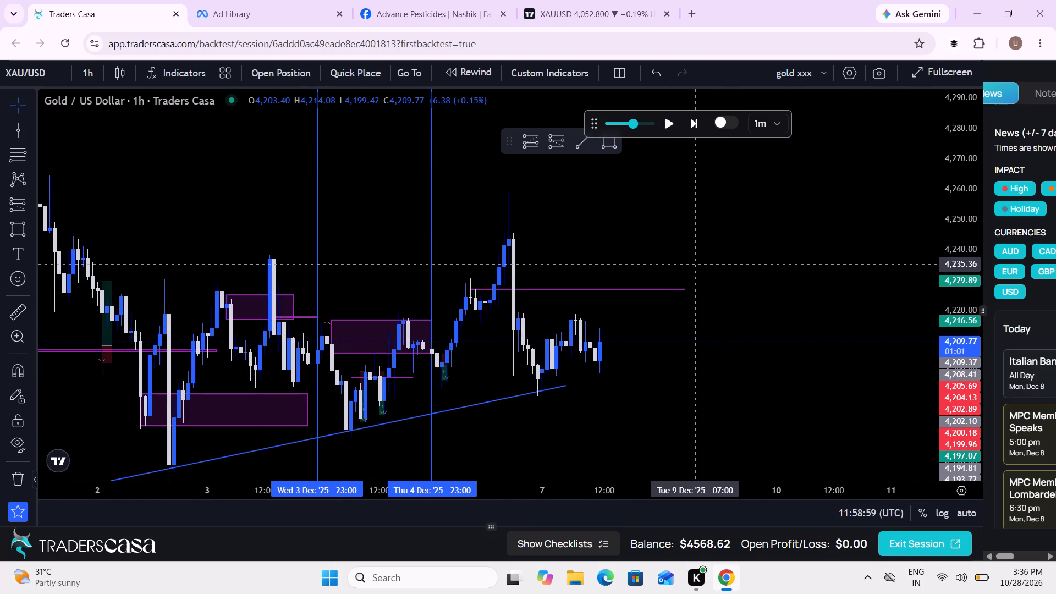
{"action": "scroll", "coordinate": [697, 263], "scroll_direction": "down", "scroll_amount": 1}
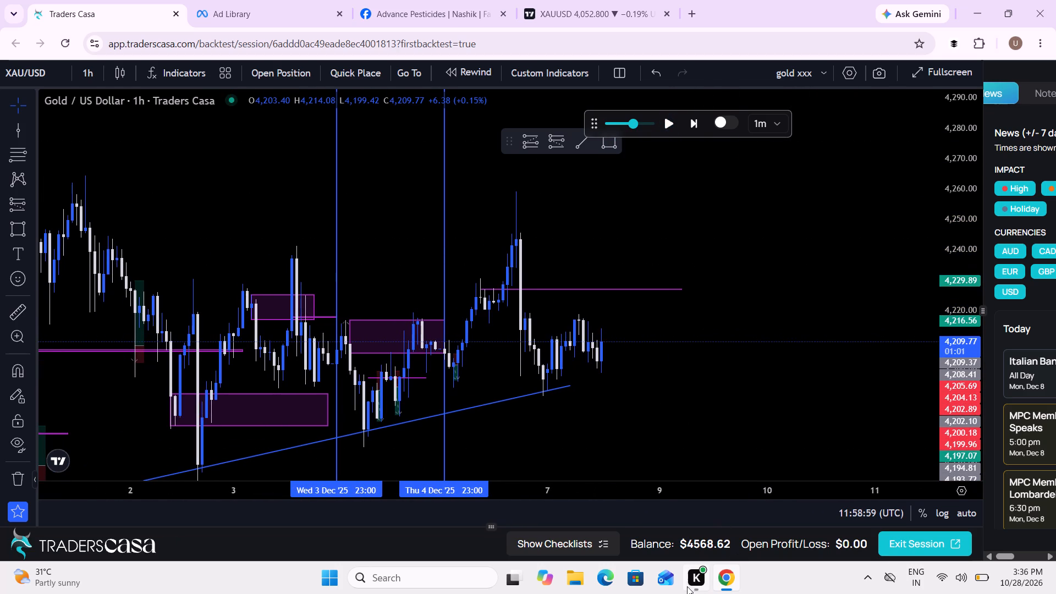